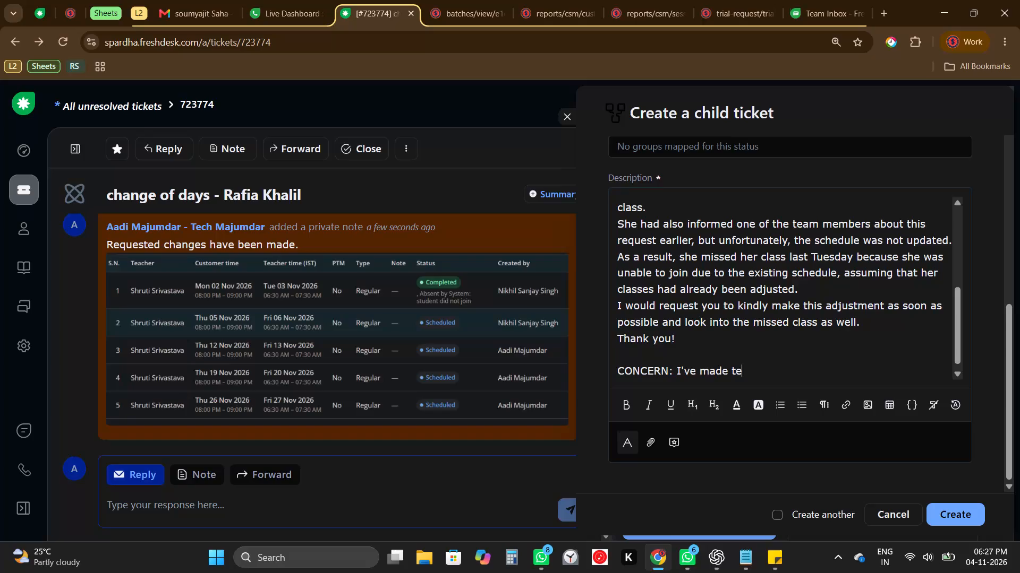
Complete the description's CONCERN: "I've made the changes in the upcoming schedule. Please check with the trainer if we can waive off Nov 3rd session.".
key(BackSpace)
key(BackSpace)
key(BackSpace)
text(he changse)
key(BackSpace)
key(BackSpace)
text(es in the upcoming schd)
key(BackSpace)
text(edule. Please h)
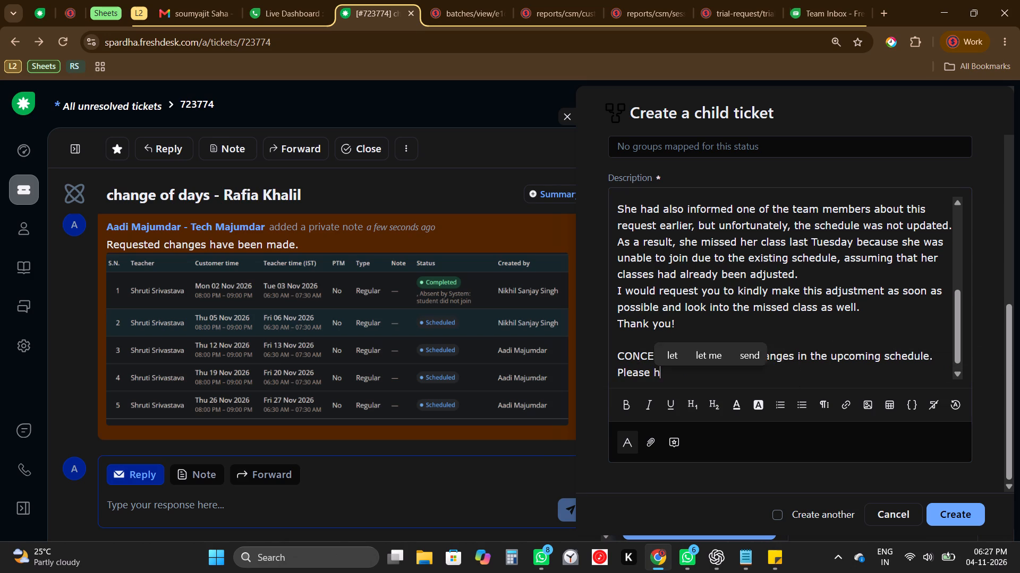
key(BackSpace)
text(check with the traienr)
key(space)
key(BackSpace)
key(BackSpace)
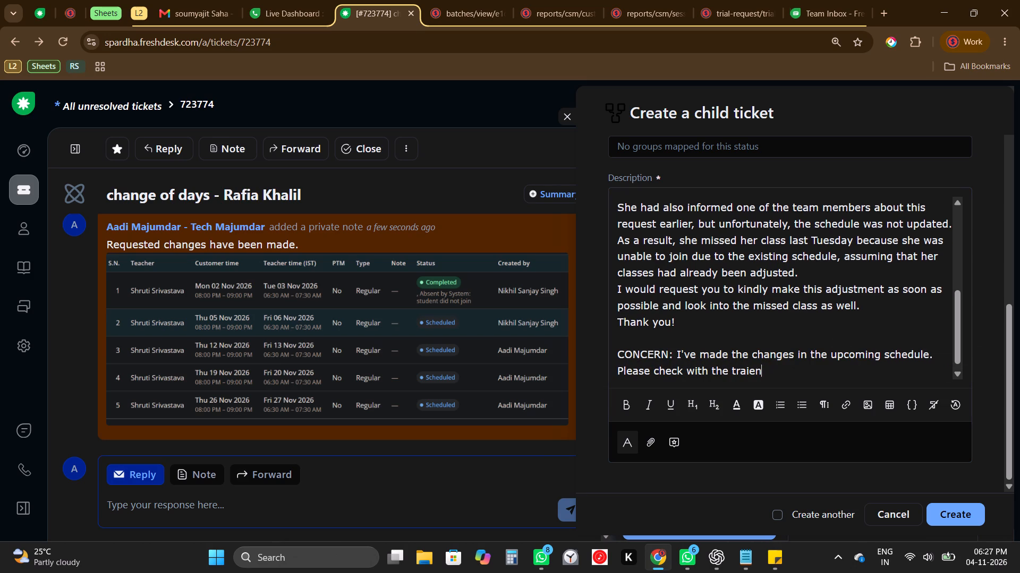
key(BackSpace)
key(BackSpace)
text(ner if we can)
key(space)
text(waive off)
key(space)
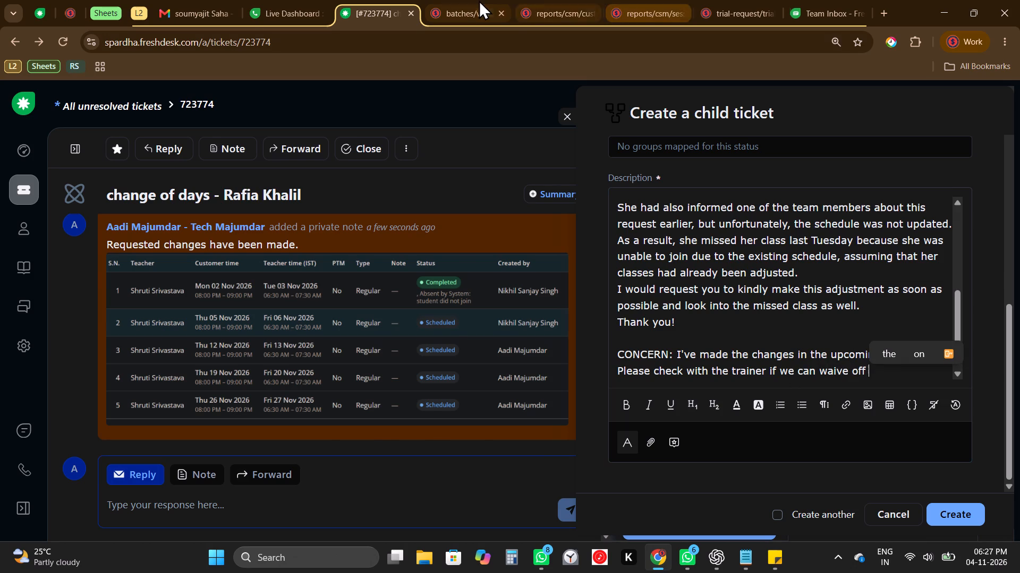
click(479, 0)
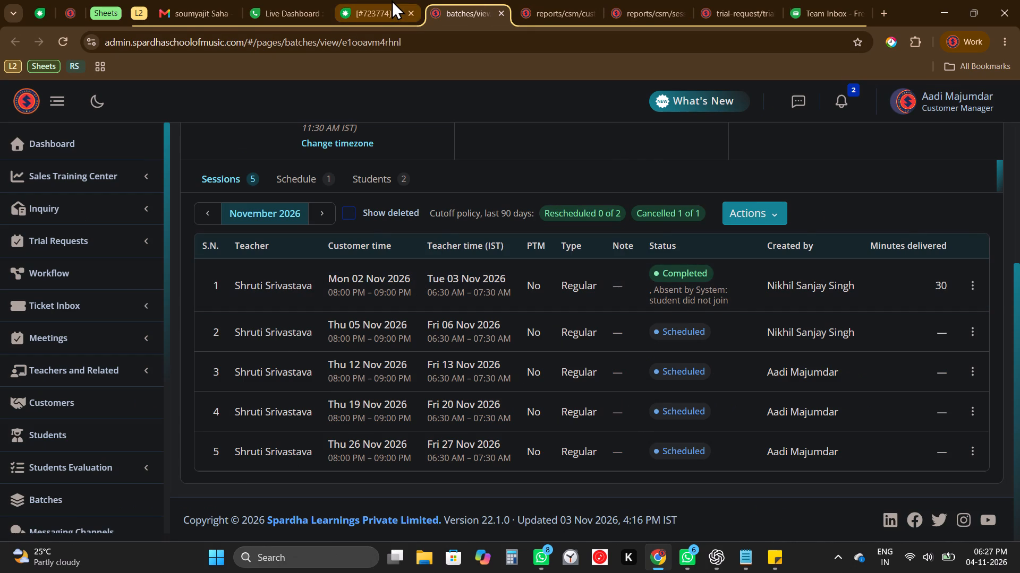
click(392, 0)
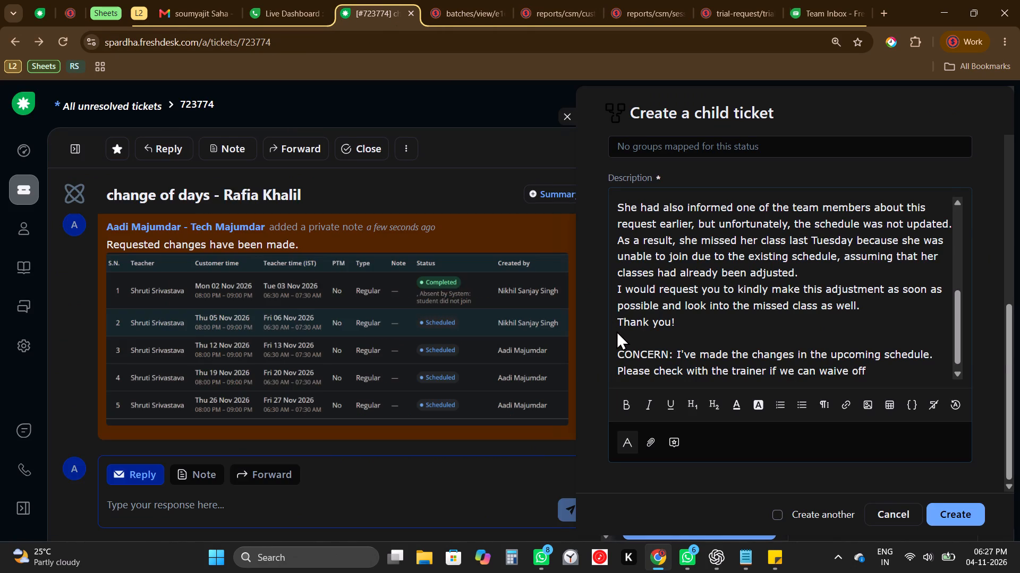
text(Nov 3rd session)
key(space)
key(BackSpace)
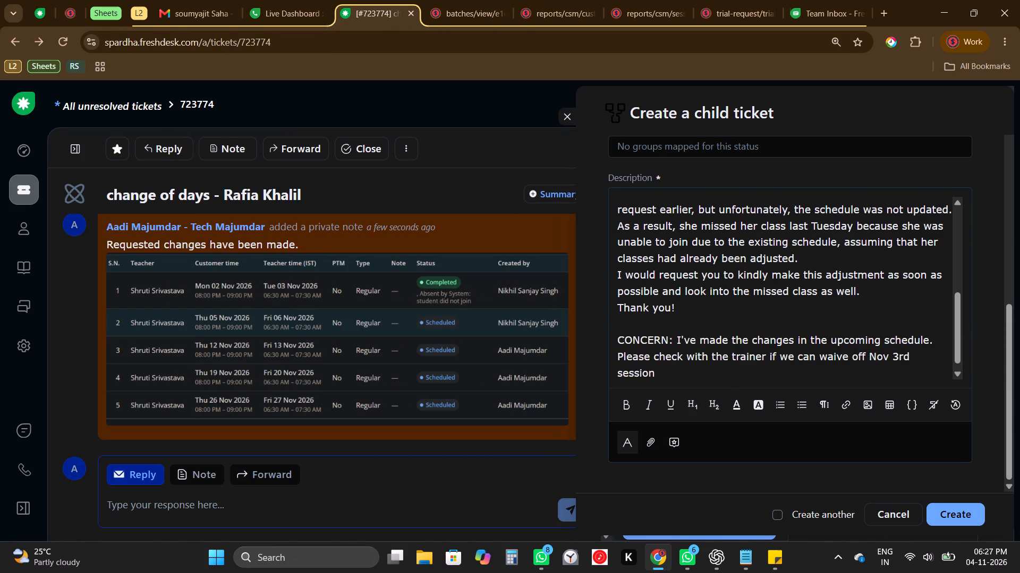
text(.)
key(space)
Assign the child ticket to the TSM Desk group and create it.
scroll(709, 234, up, 3)
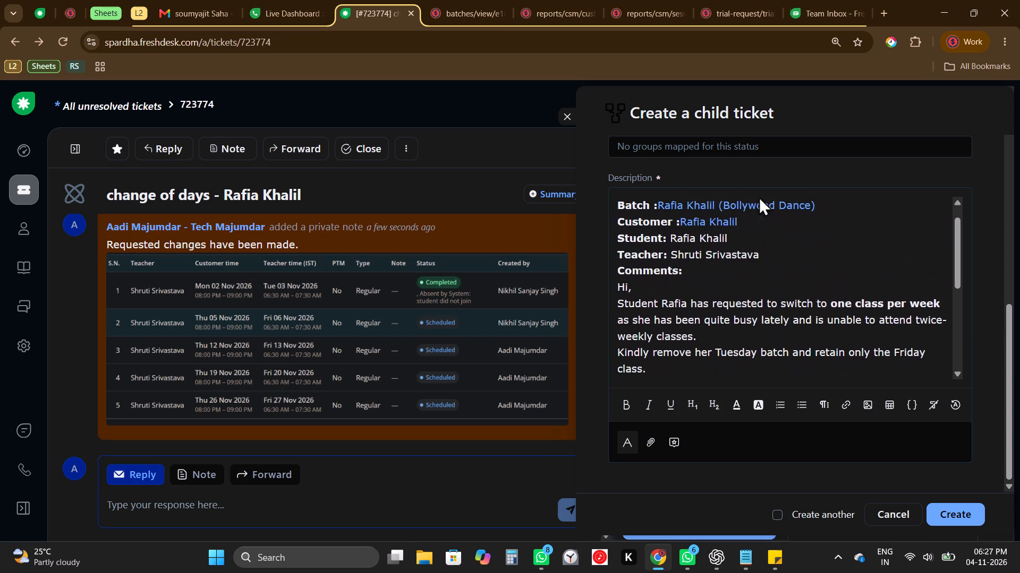
scroll(773, 190, up, 3)
click(766, 221)
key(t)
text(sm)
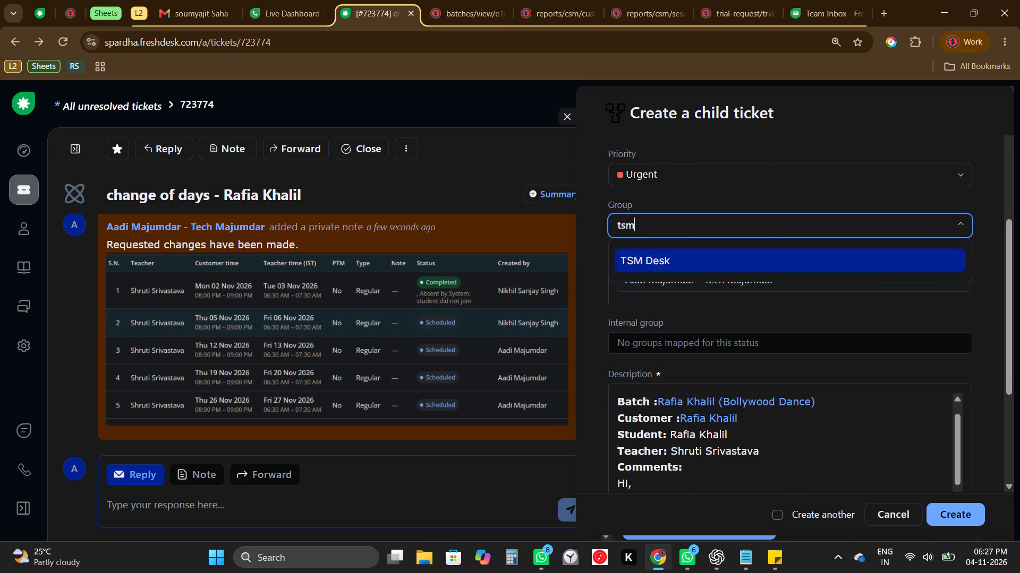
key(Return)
click(466, 0)
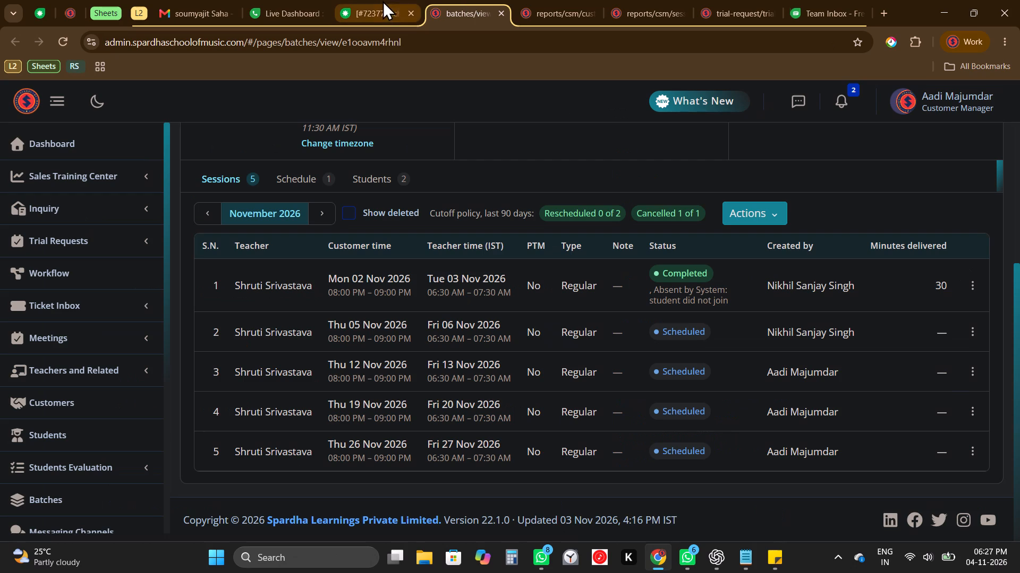
click(381, 0)
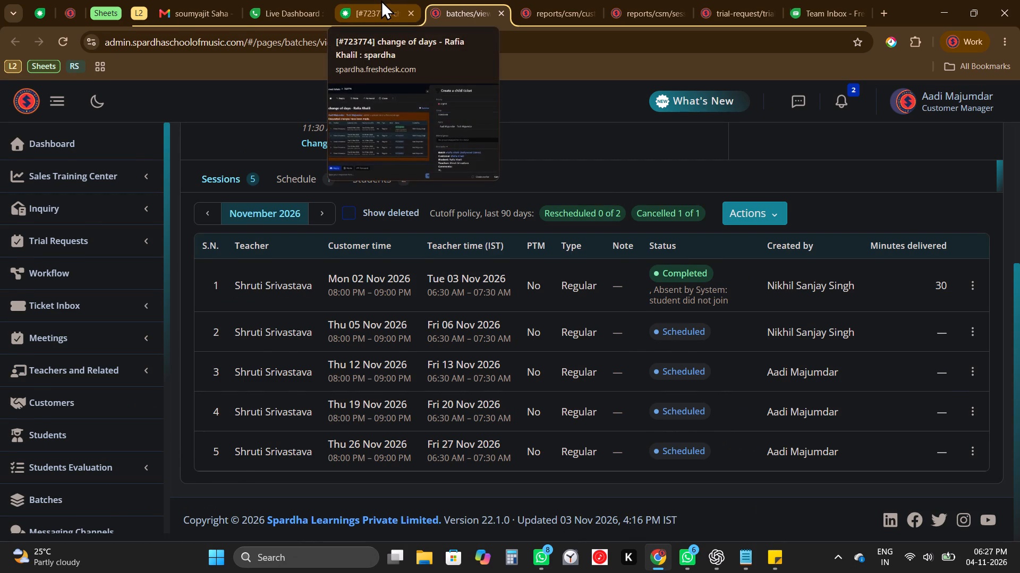
click(955, 508)
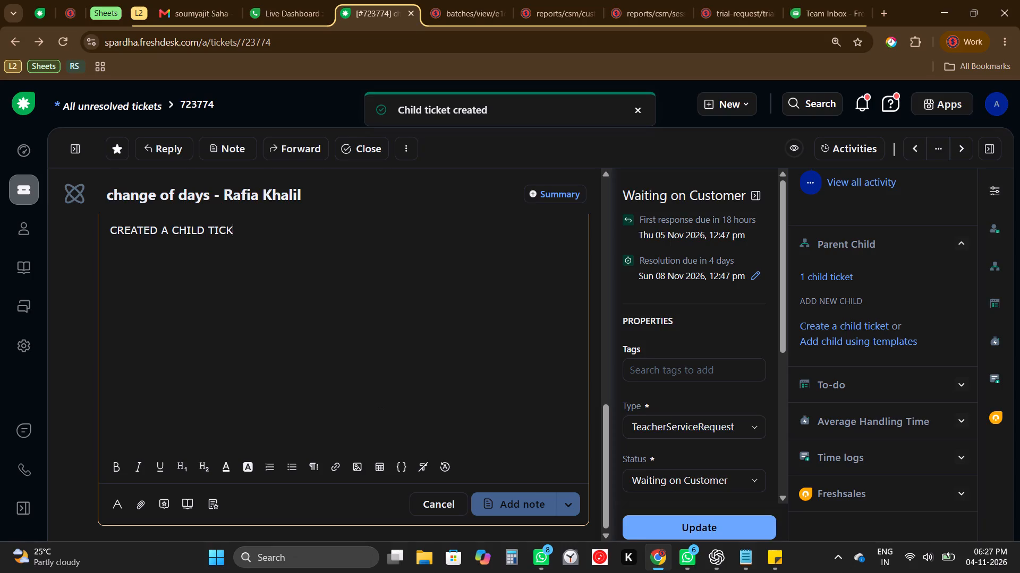
Add the note "CREATED A CHILD TICKET." to the parent ticket.
click(494, 492)
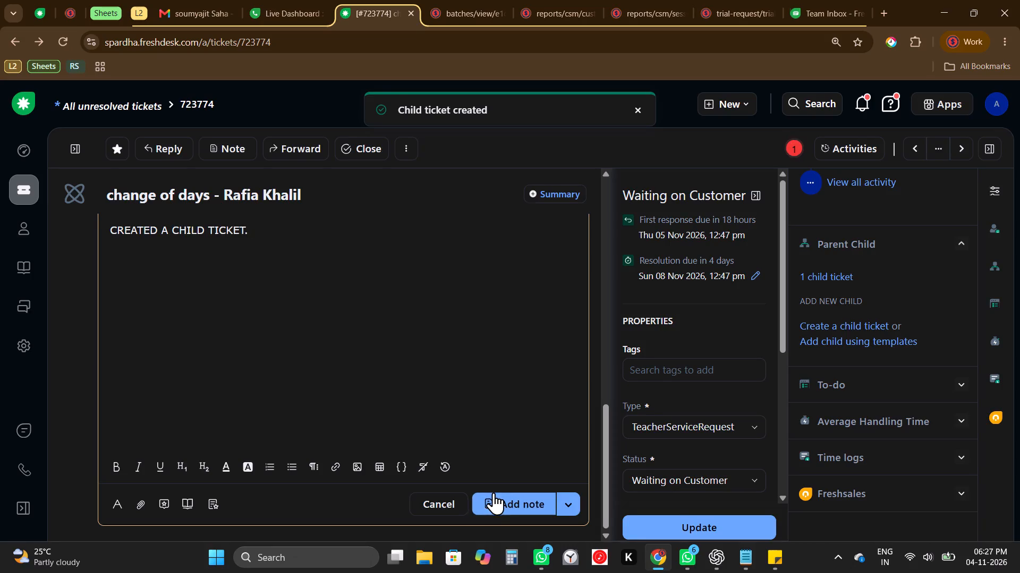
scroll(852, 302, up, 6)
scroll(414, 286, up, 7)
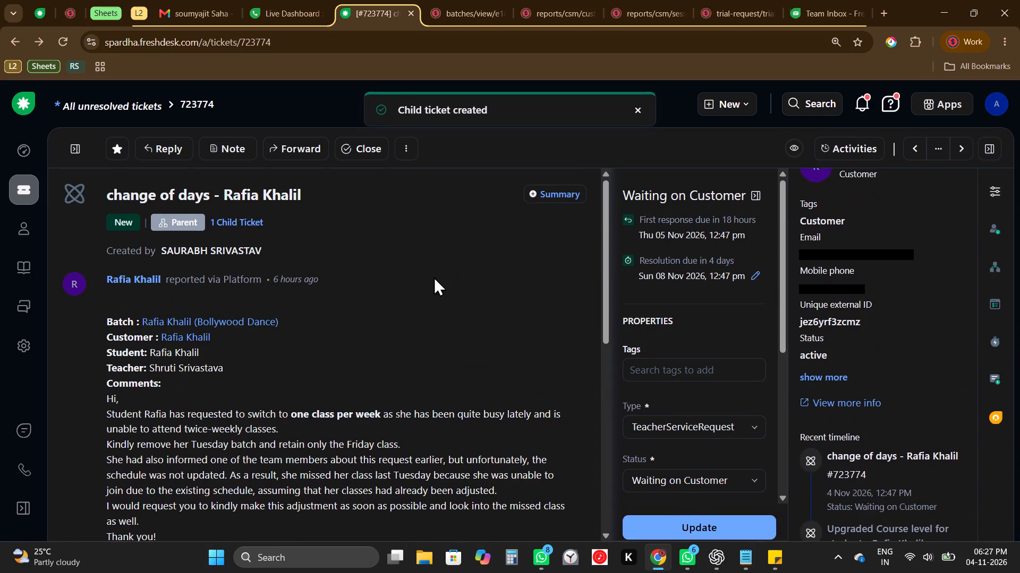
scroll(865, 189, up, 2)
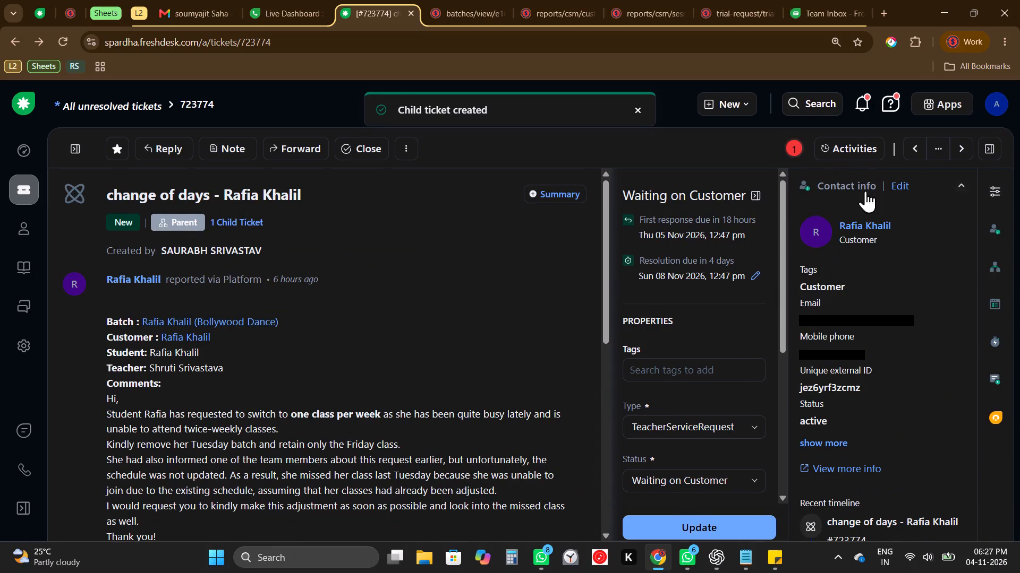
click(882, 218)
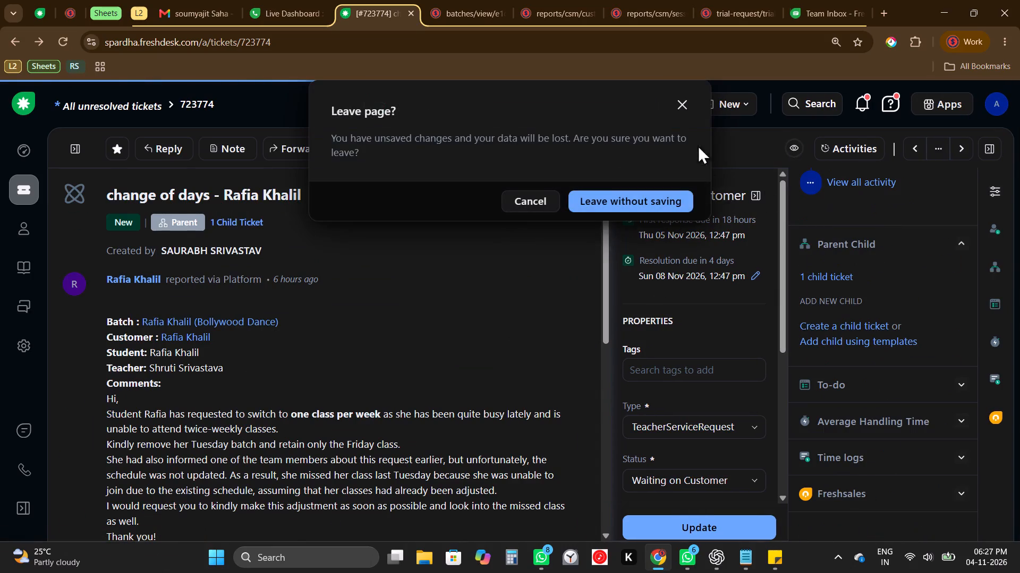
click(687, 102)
Open the child ticket from parent ticket 723774, review its description, and close it to return to the parent.
scroll(456, 300, down, 10)
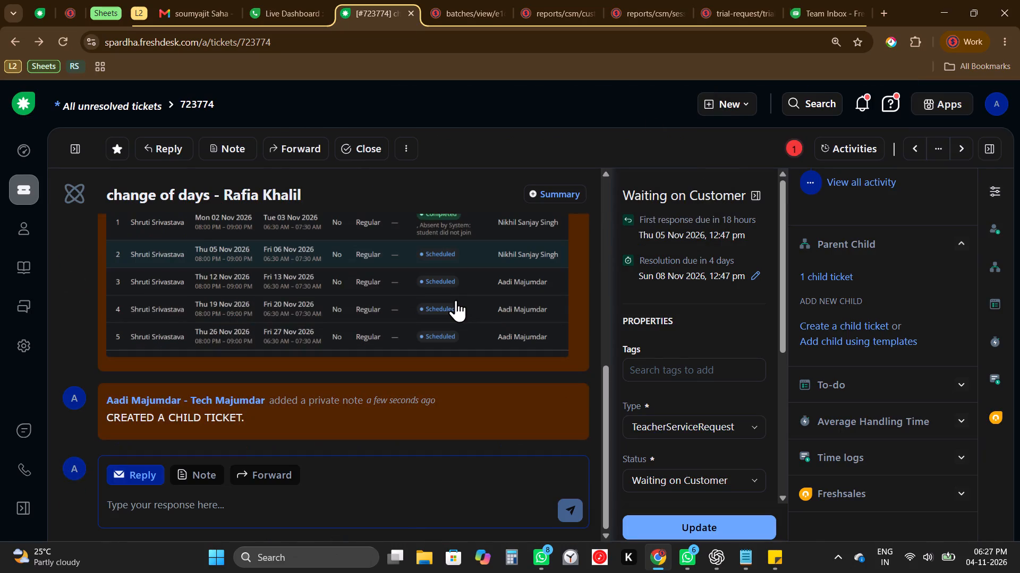
scroll(863, 255, up, 6)
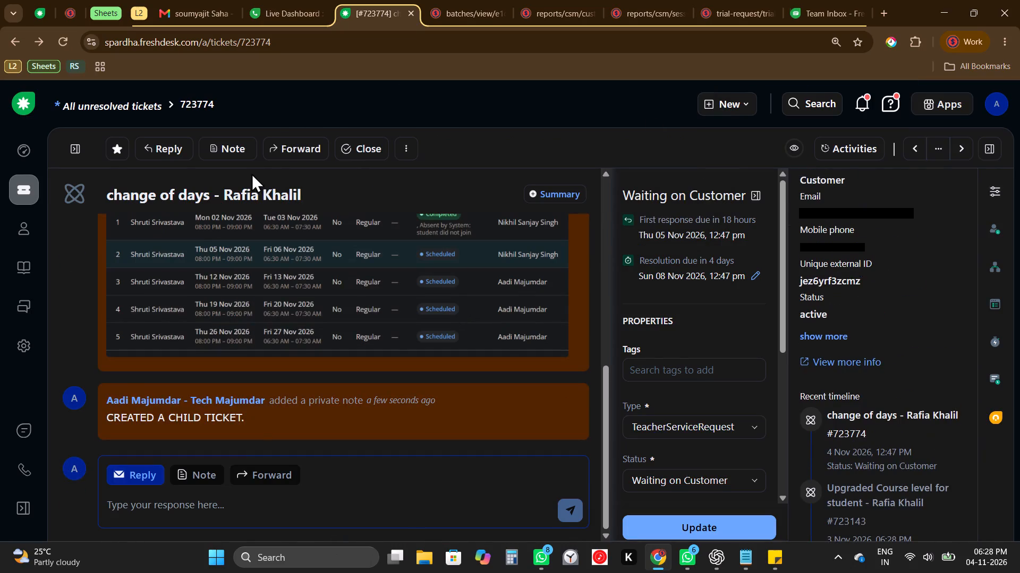
scroll(79, 188, up, 7)
click(248, 222)
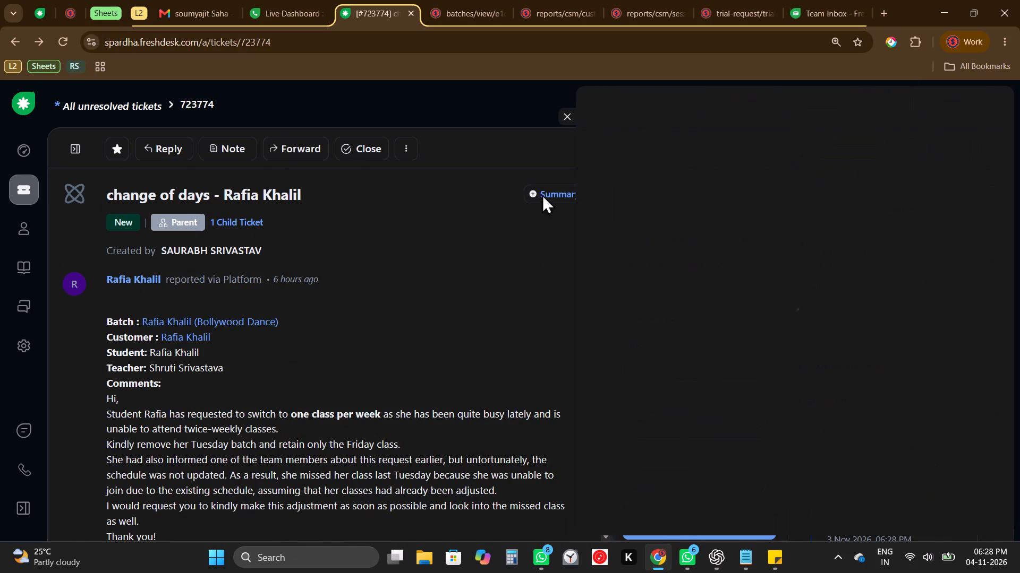
click(730, 193)
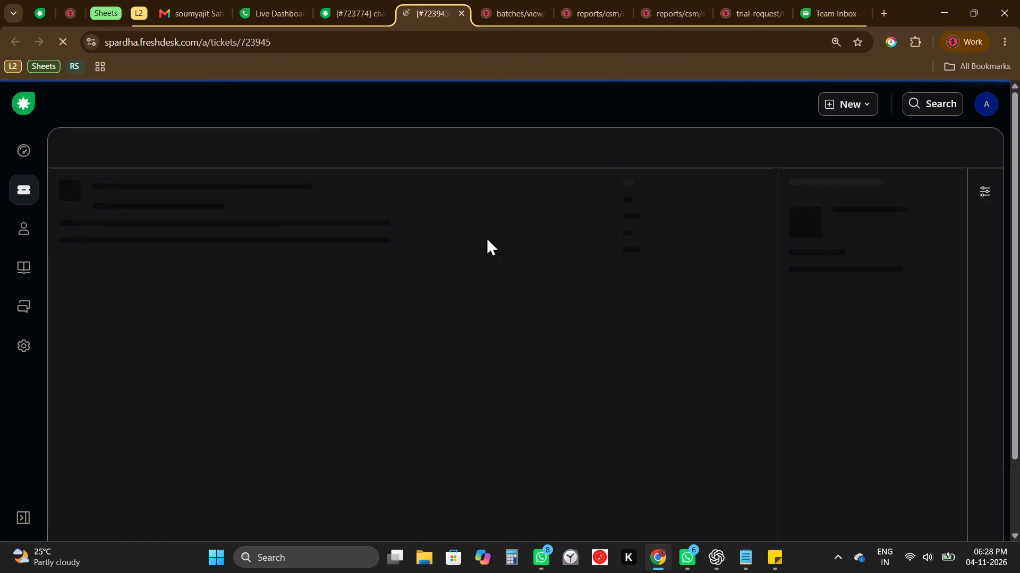
scroll(565, 371, down, 6)
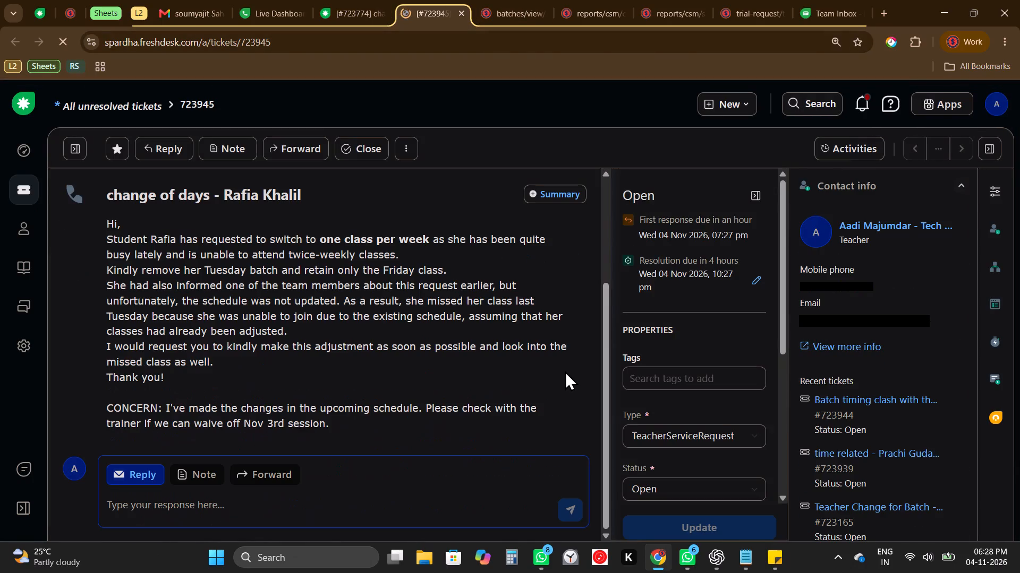
click(457, 15)
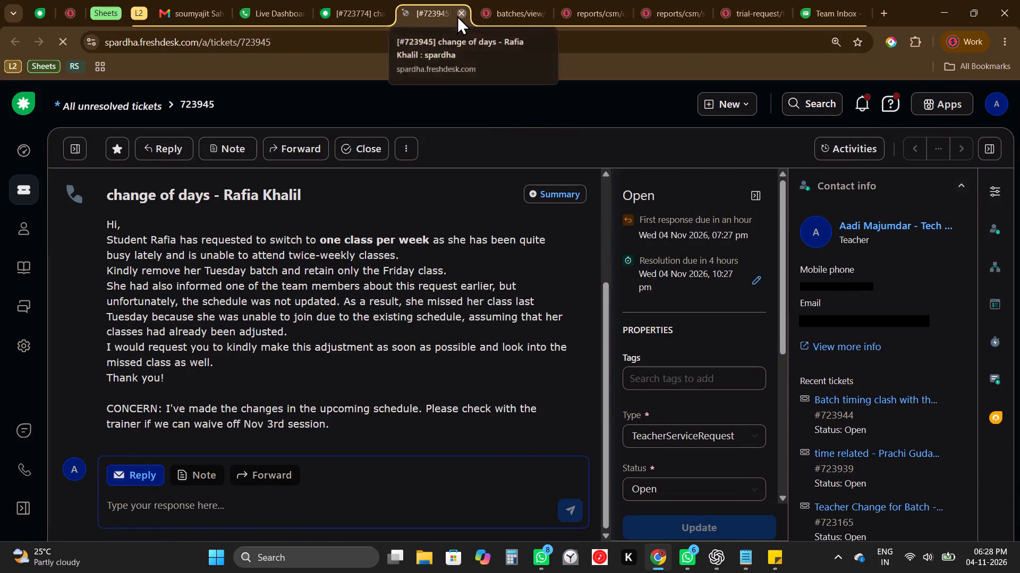
click(569, 114)
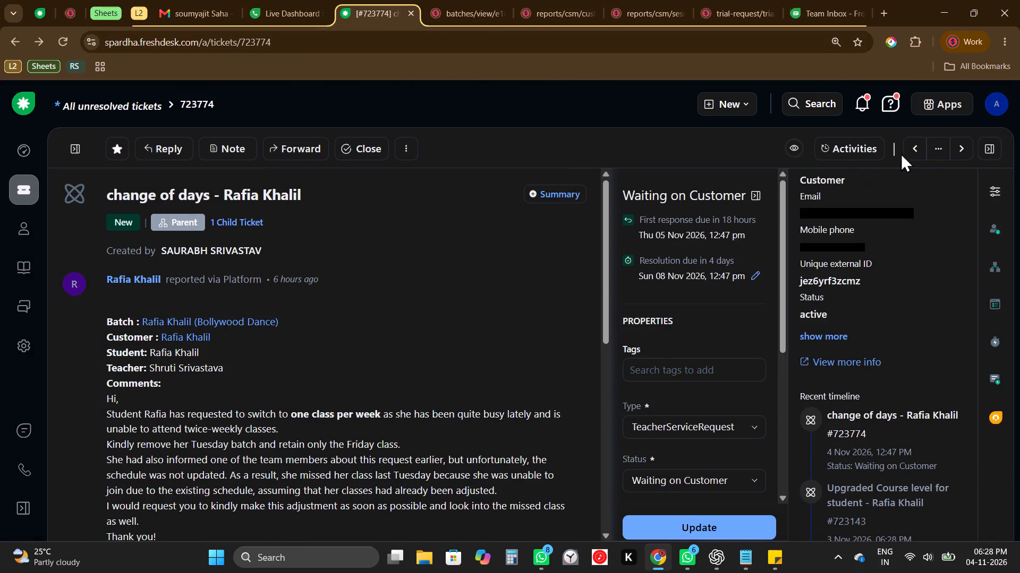
click(927, 150)
click(917, 149)
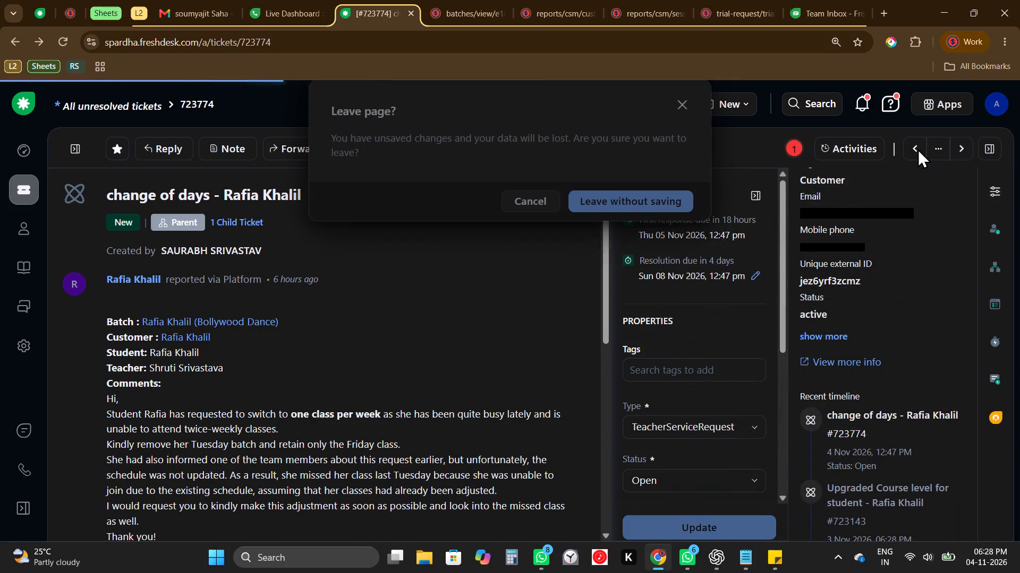
drag(676, 214, 692, 204)
click(692, 204)
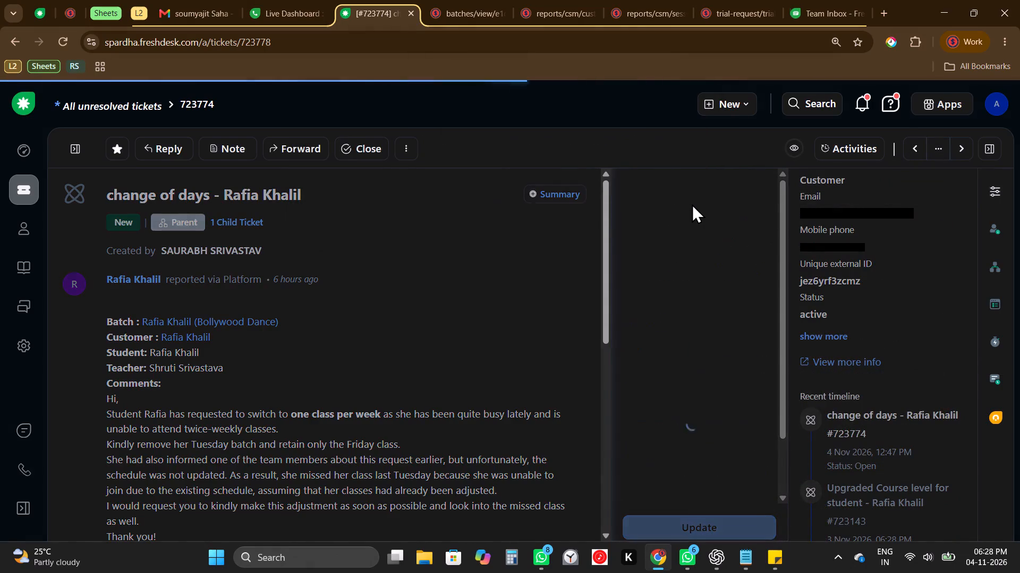
Read the teacher's comments in ticket 723778 about correcting the student's batch day.
scroll(399, 355, down, 3)
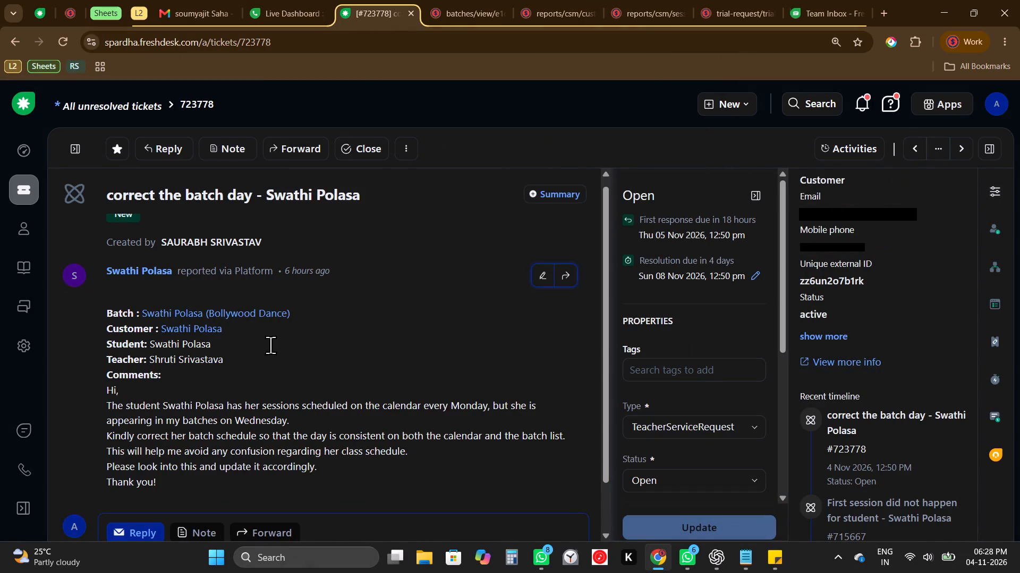
double_click(270, 345)
drag(270, 345, 245, 432)
double_click(245, 432)
drag(245, 432, 265, 330)
click(265, 330)
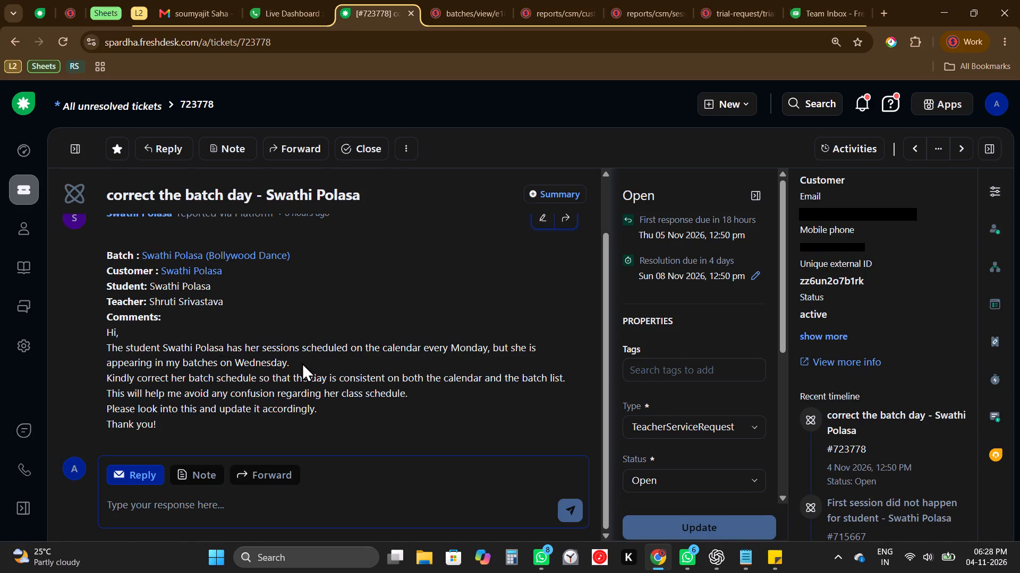
click(126, 382)
drag(126, 382, 259, 391)
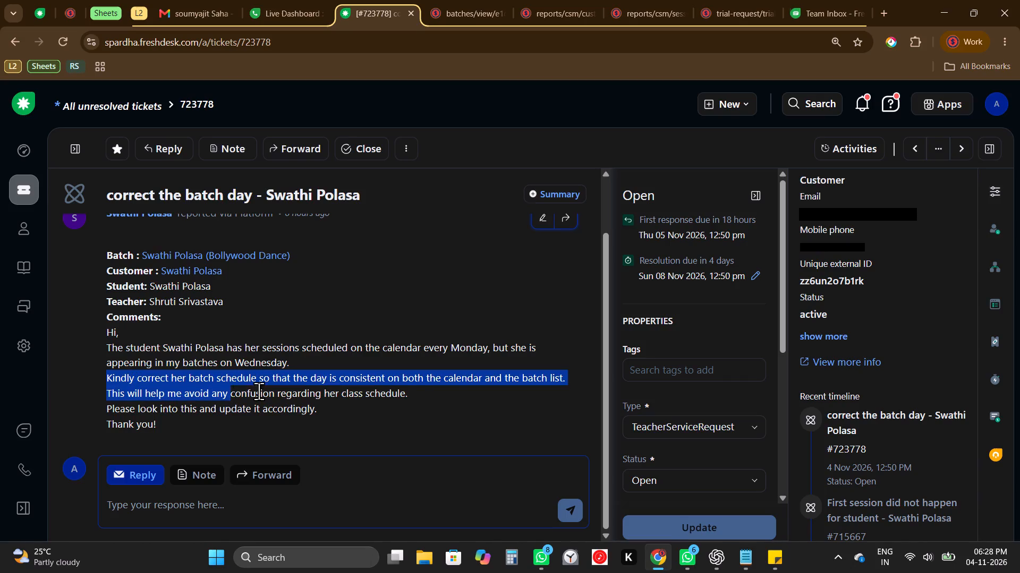
drag(259, 391, 439, 392)
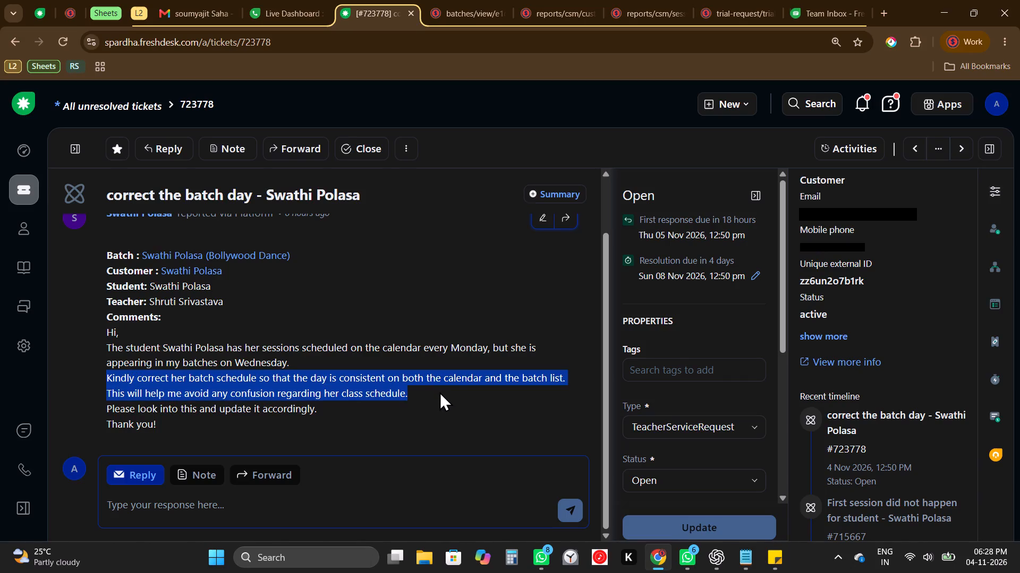
Open the Bollywood Dance batch linked in ticket 723778 and close the previous student's batch page.
click(285, 254)
click(545, 18)
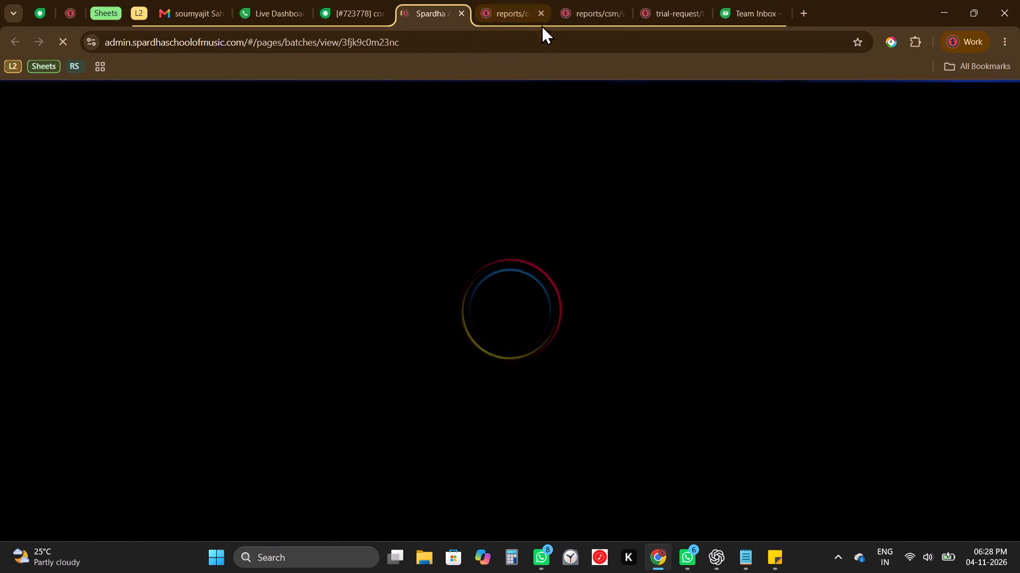
Compare the batch's November 2026 sessions and its recurring schedule with the day correction requested in the ticket.
scroll(512, 372, down, 10)
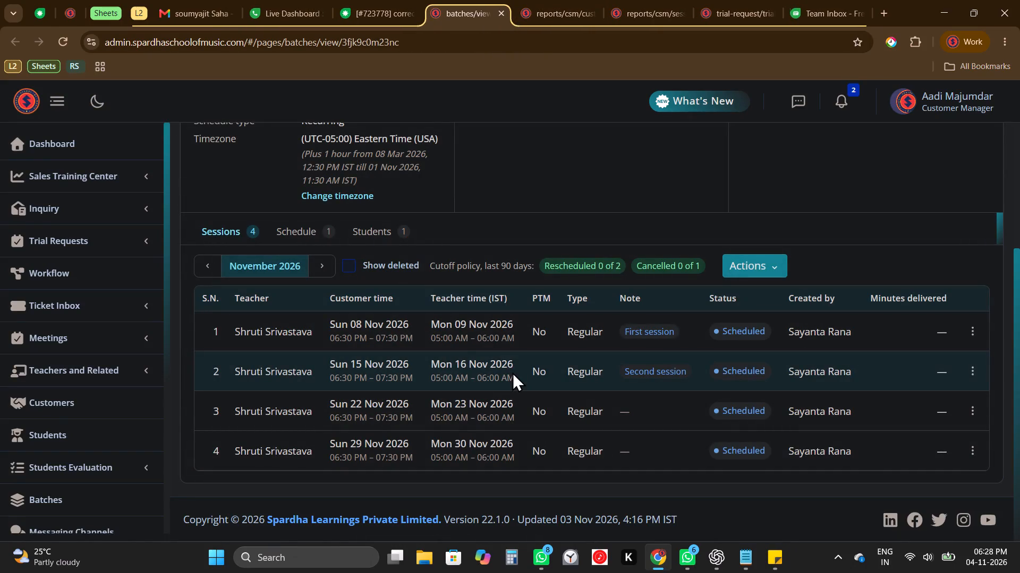
click(377, 0)
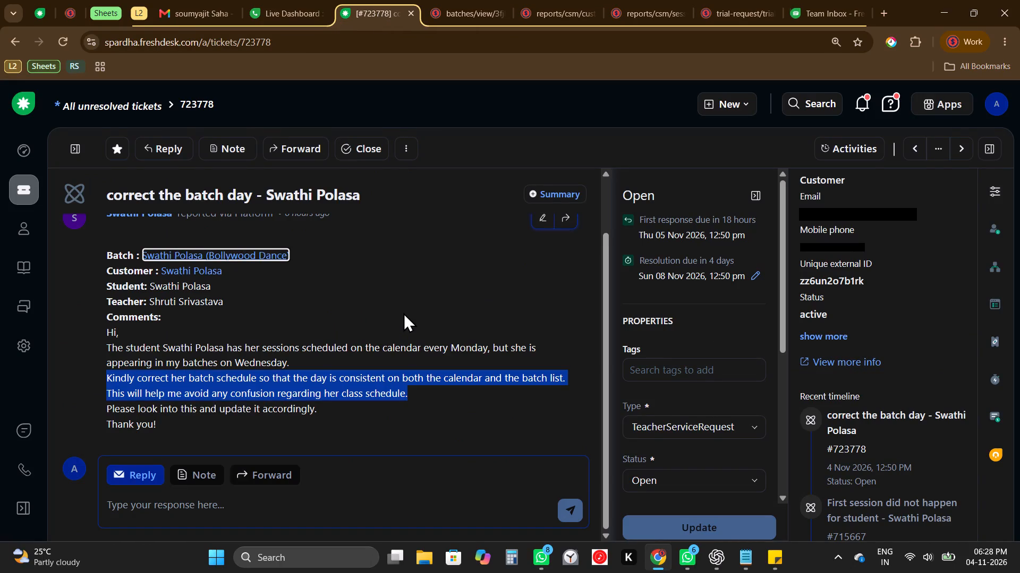
click(477, 0)
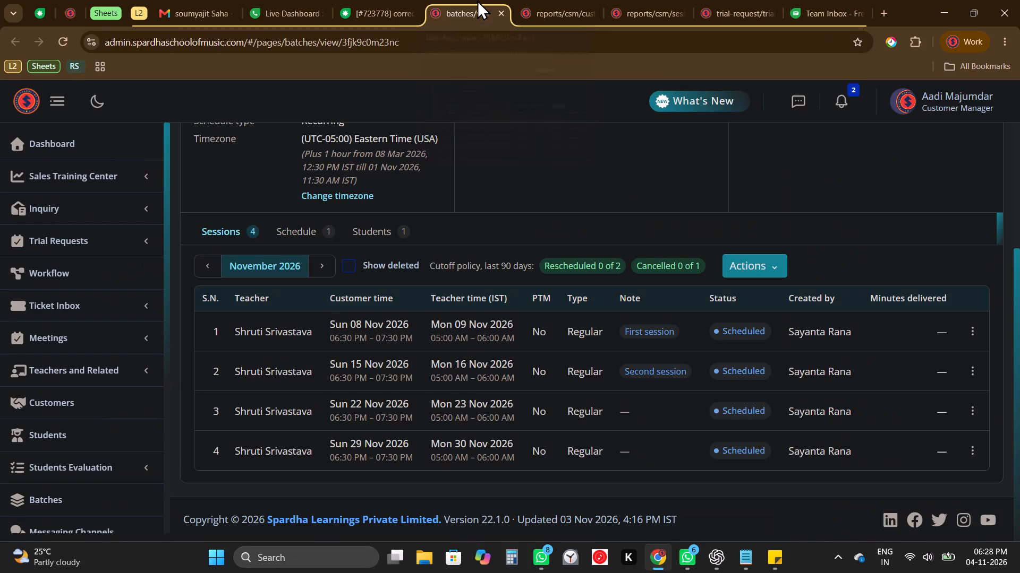
click(316, 226)
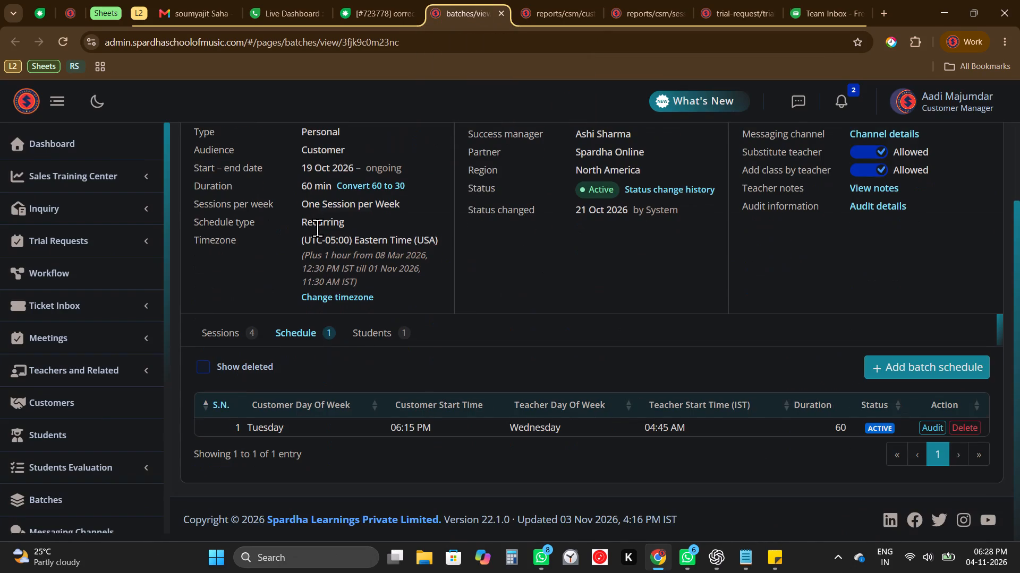
click(230, 334)
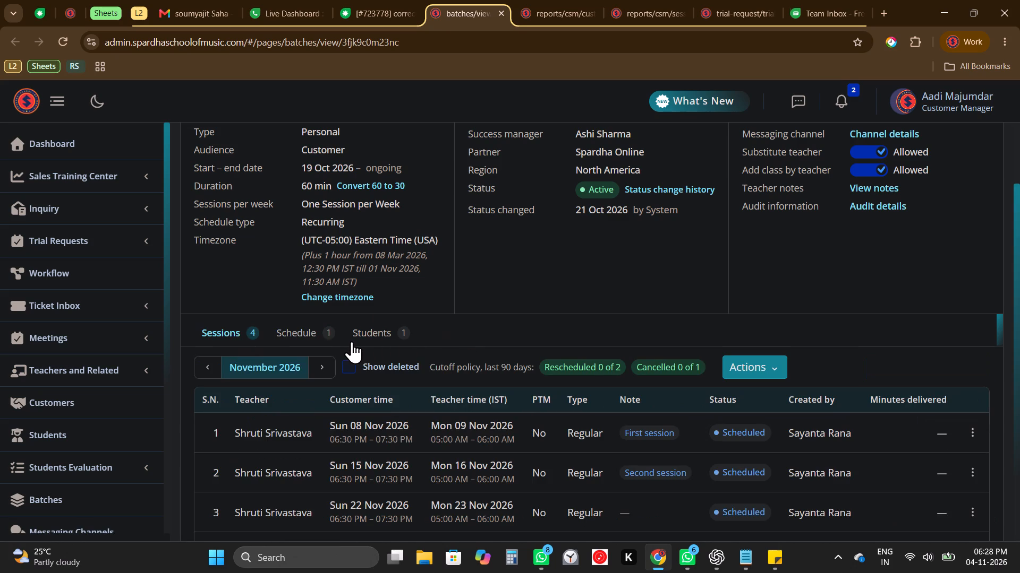
drag(306, 422, 579, 420)
click(579, 420)
Add a recurring schedule to the Bollywood Dance batch for Sunday with a start time of 06:30 PM.
click(316, 334)
click(929, 349)
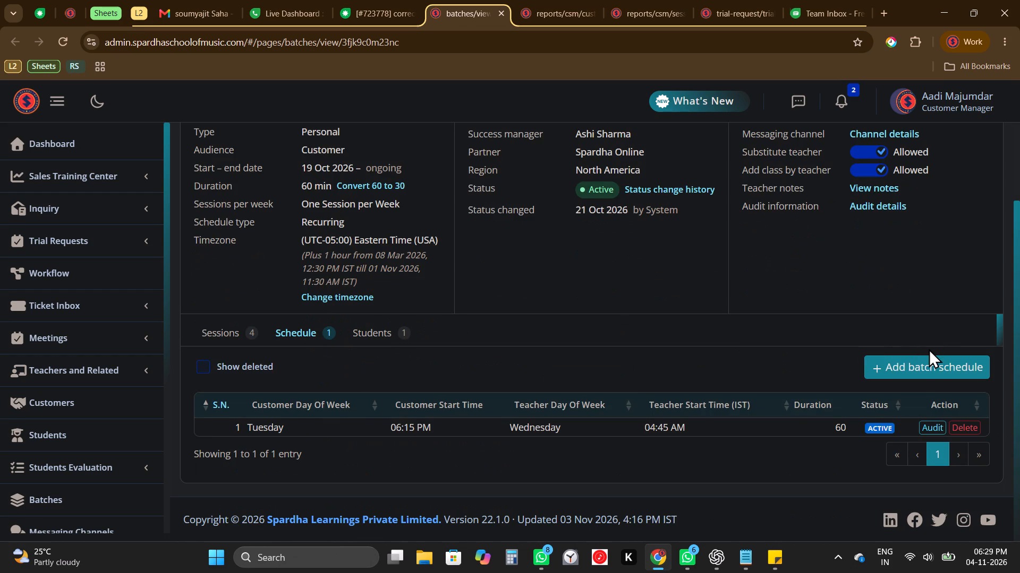
click(934, 377)
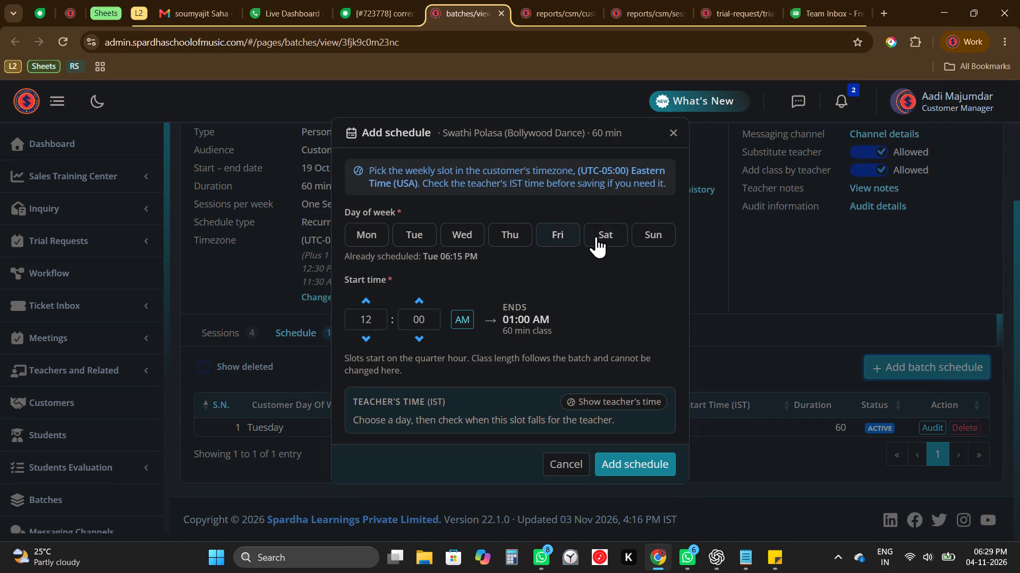
click(652, 233)
double_click(356, 327)
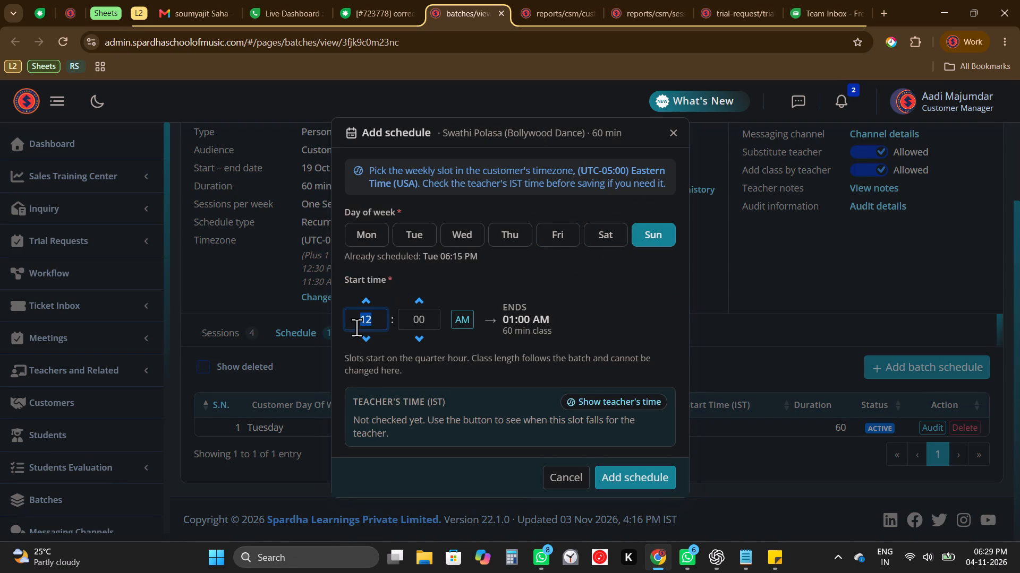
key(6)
key(Tab)
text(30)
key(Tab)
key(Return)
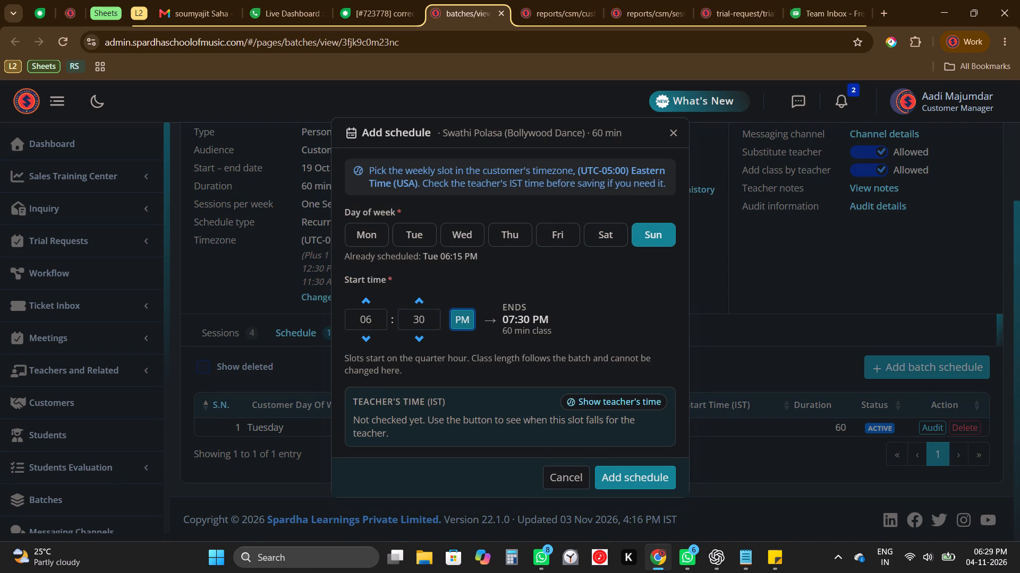
click(657, 473)
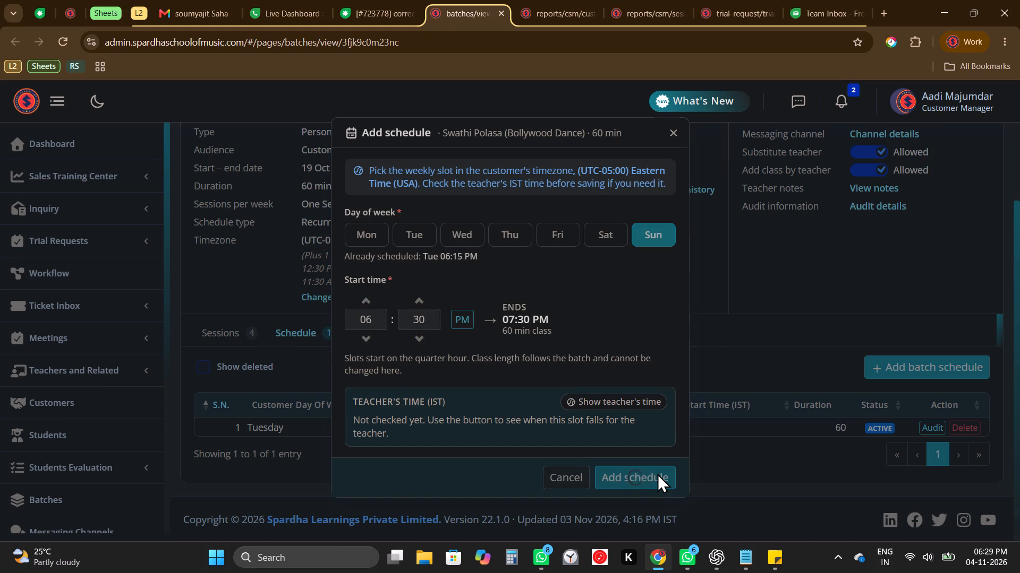
Delete the Tuesday 06:15 PM schedule from the batch.
click(930, 440)
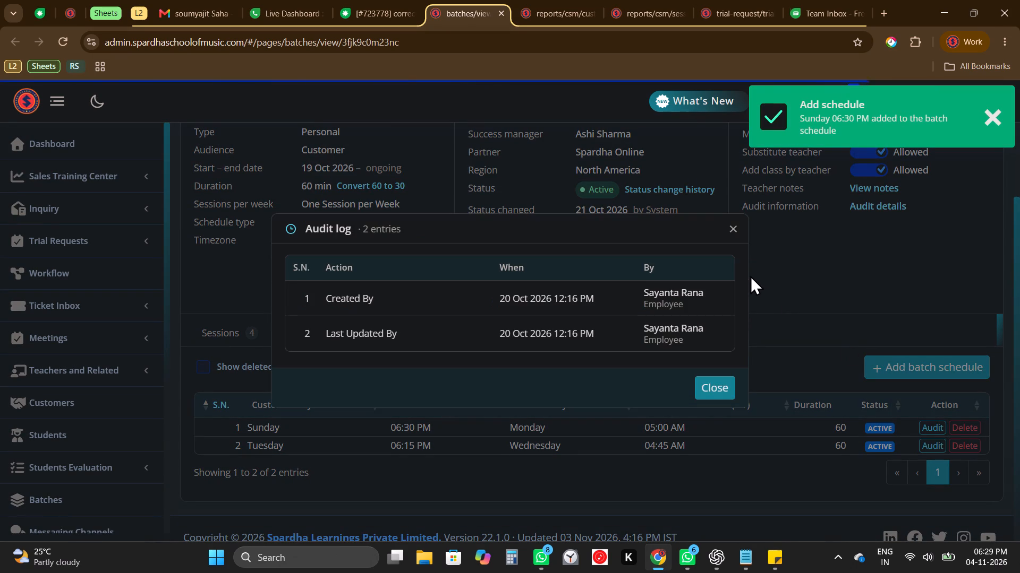
click(727, 231)
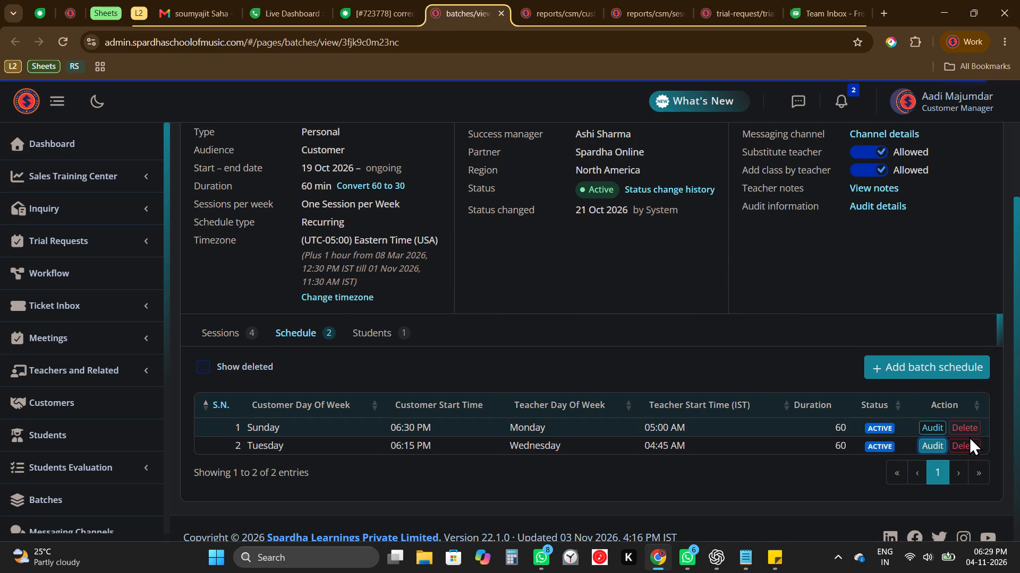
click(968, 445)
click(636, 349)
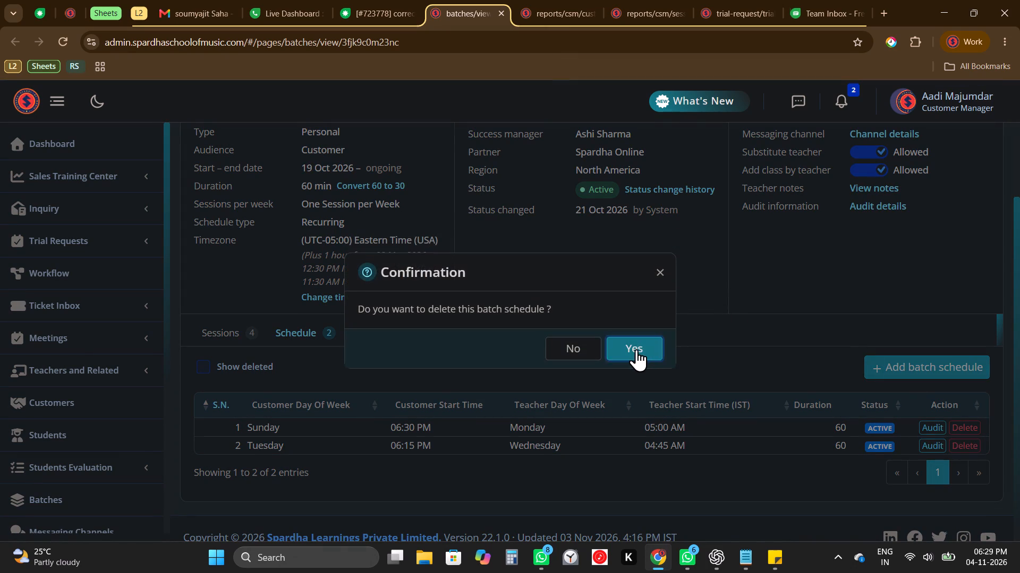
Check the batch's sessions and schedule, then capture the schedule table as a screenshot and copy it.
click(207, 328)
click(236, 333)
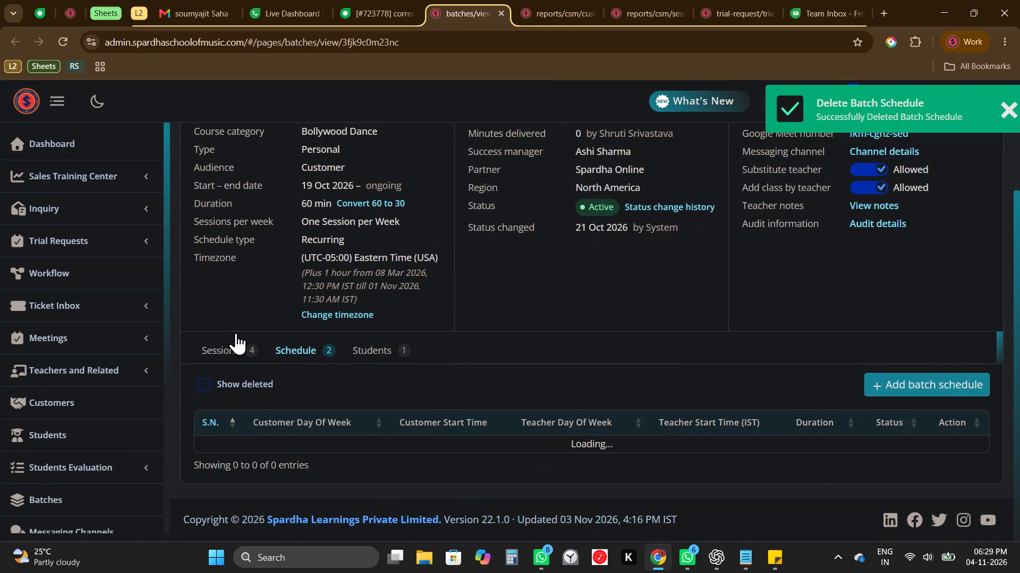
scroll(569, 274, down, 2)
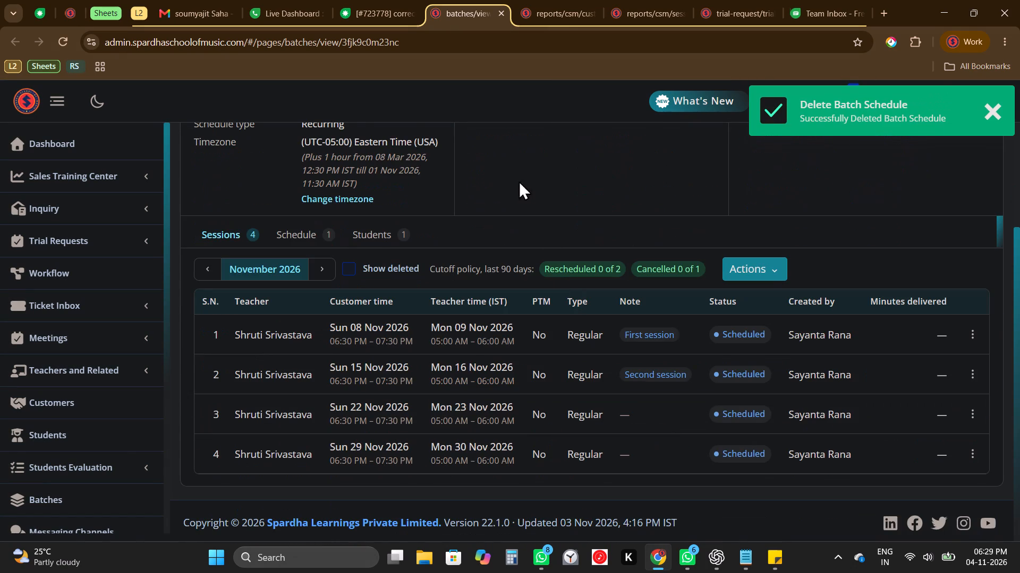
click(324, 235)
scroll(324, 235, up, 3)
scroll(324, 235, down, 3)
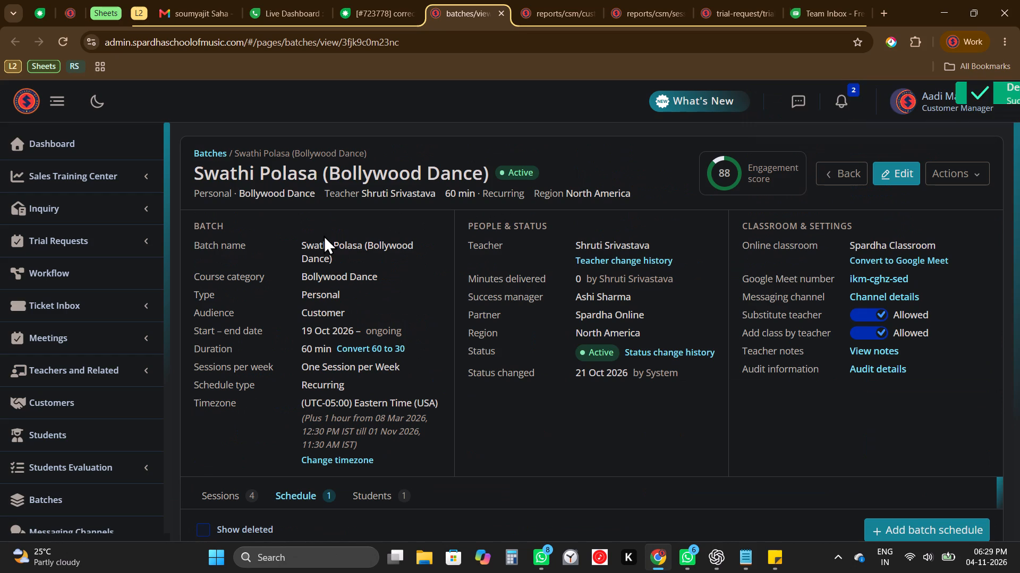
scroll(475, 310, down, 3)
key(Print)
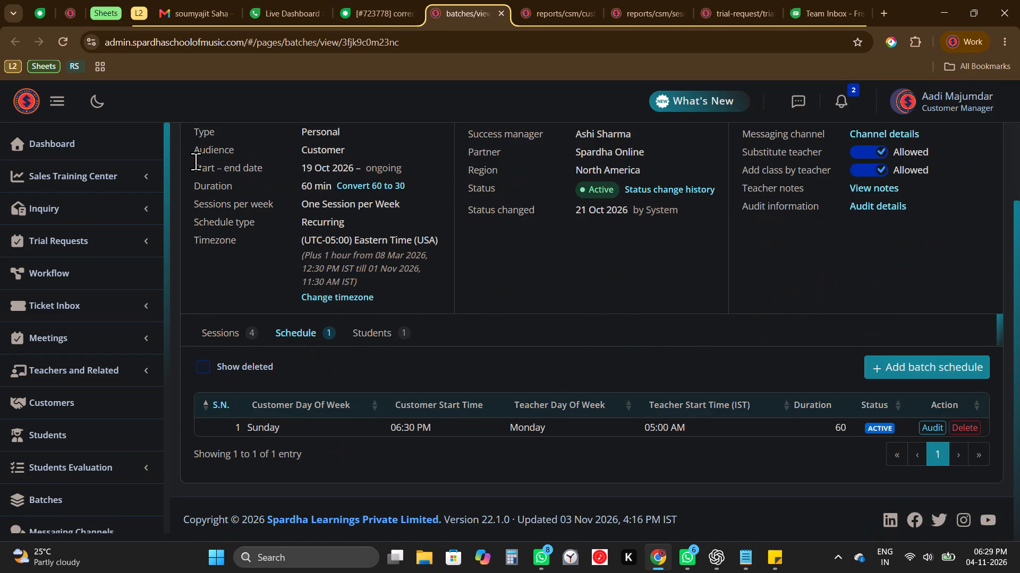
drag(185, 392, 1006, 363)
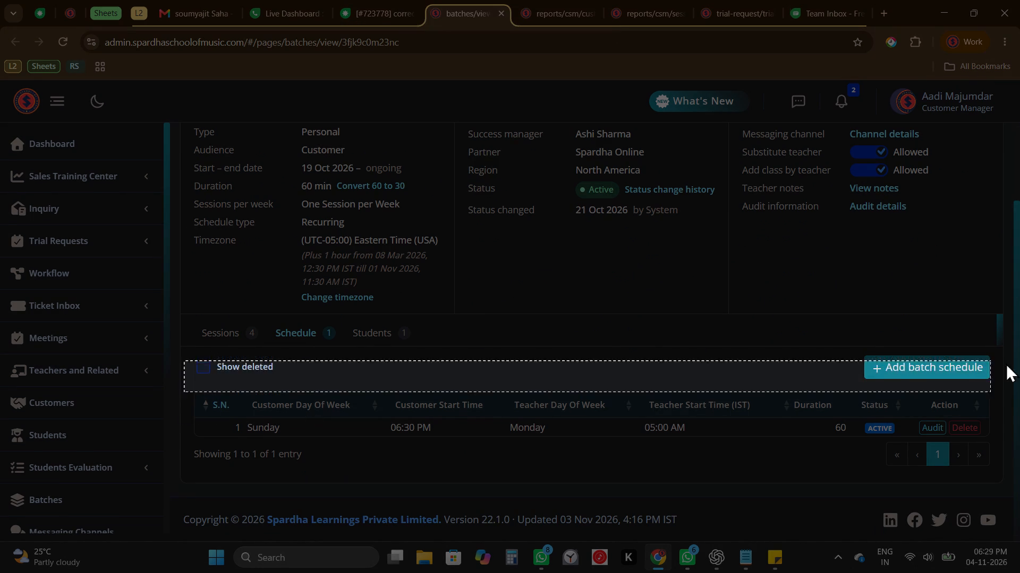
drag(1006, 363, 907, 446)
key(ctrl+c)
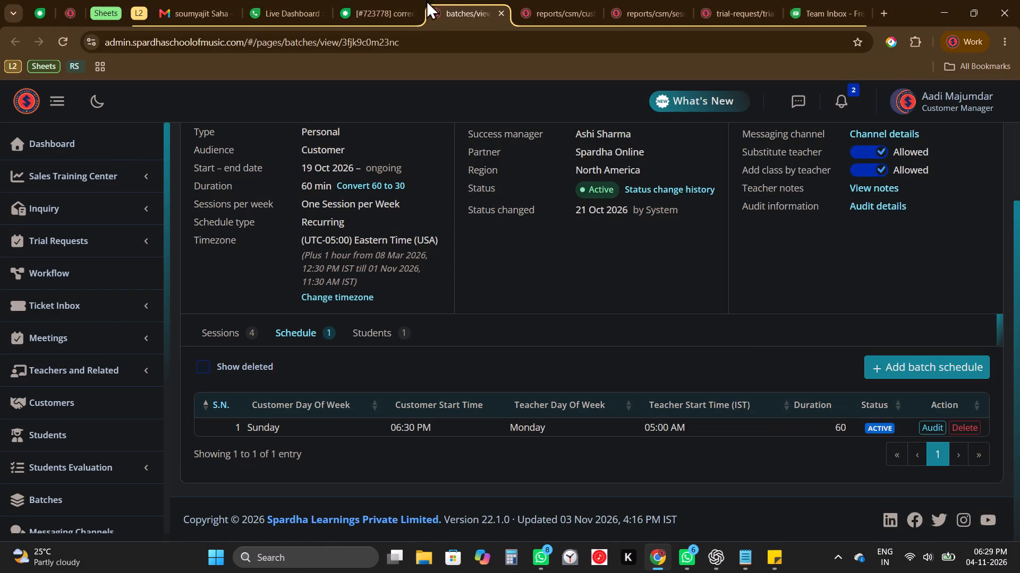
Start a note in ticket 723778 reading RESOLVED with the schedule screenshot pasted below it.
click(367, 0)
click(197, 487)
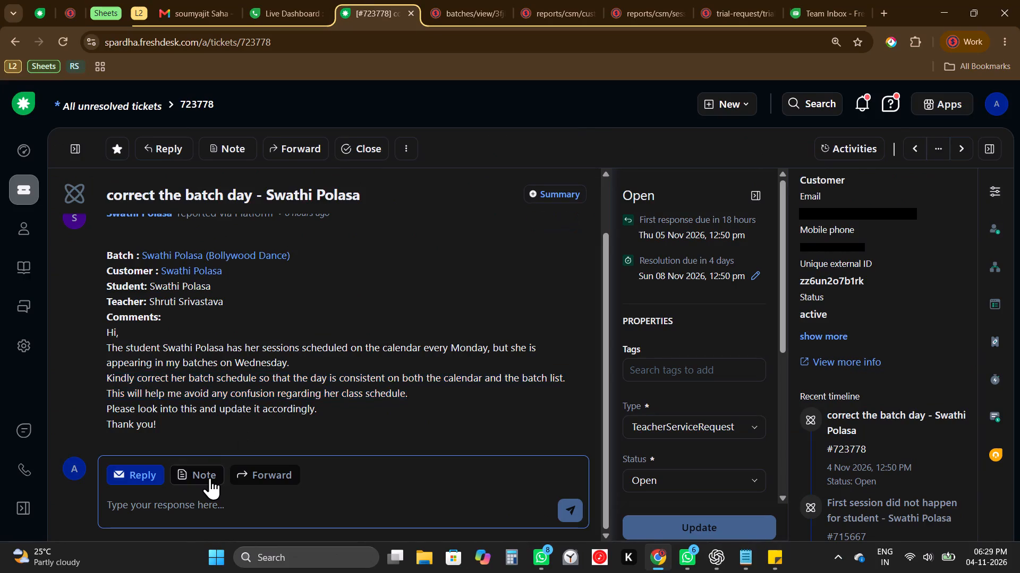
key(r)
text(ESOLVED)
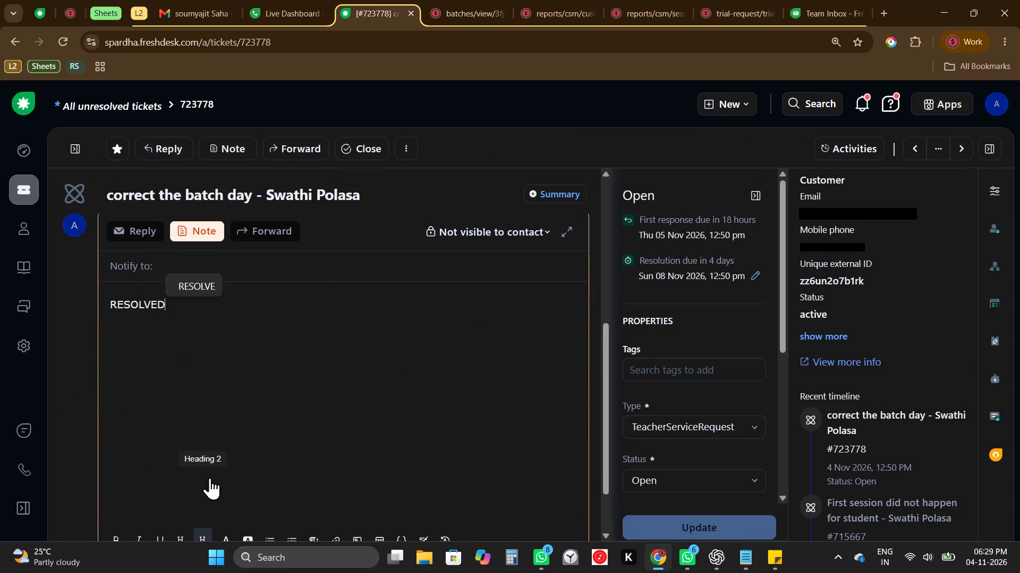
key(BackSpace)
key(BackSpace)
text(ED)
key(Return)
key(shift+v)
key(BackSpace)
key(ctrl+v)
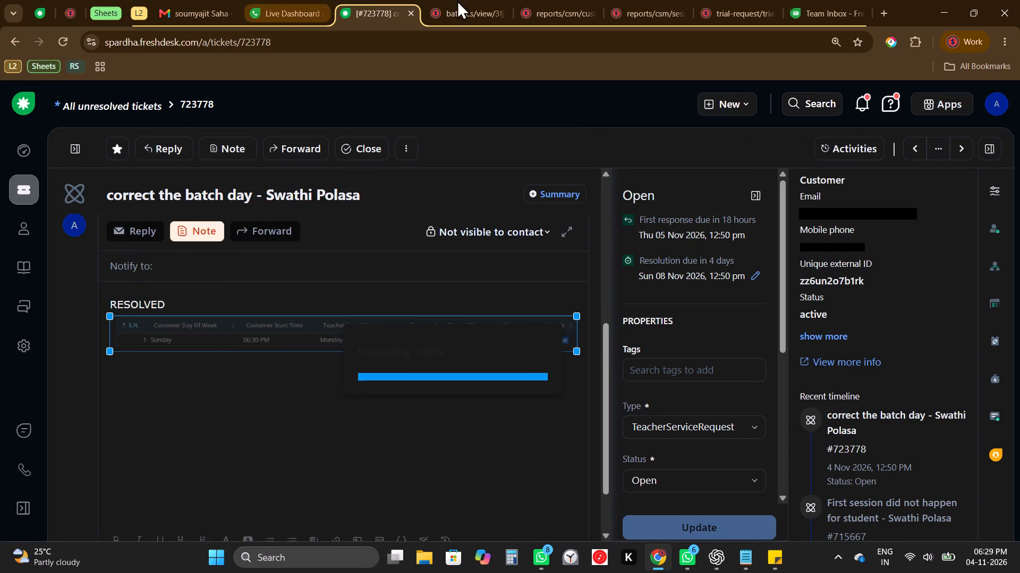
Capture the batch's November 2026 sessions table and paste it below the schedule screenshot in the ticket note.
click(465, 0)
click(236, 337)
scroll(236, 337, down, 5)
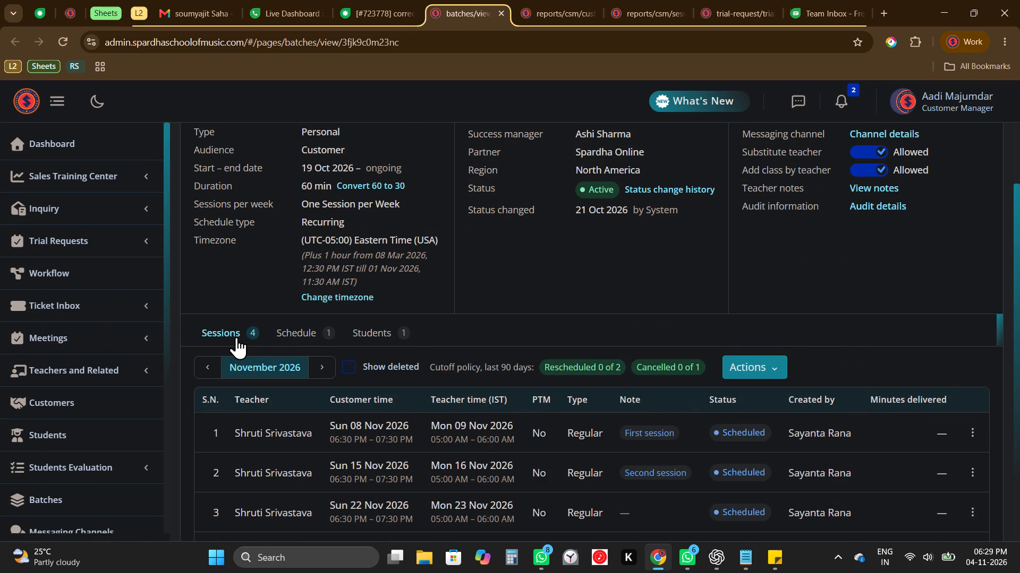
scroll(236, 337, down, 4)
key(Print)
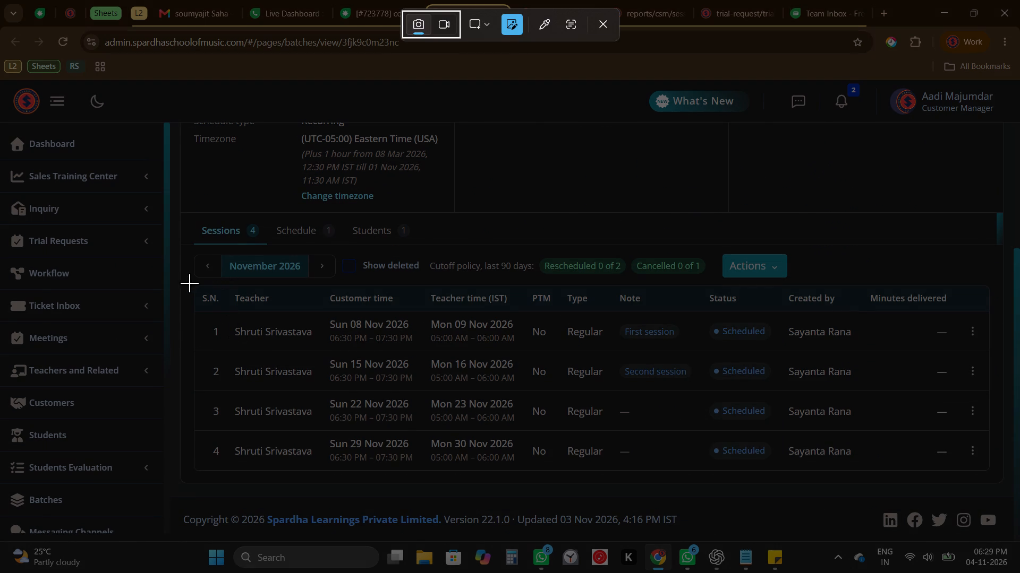
drag(189, 283, 867, 477)
key(ctrl+c)
click(368, 1)
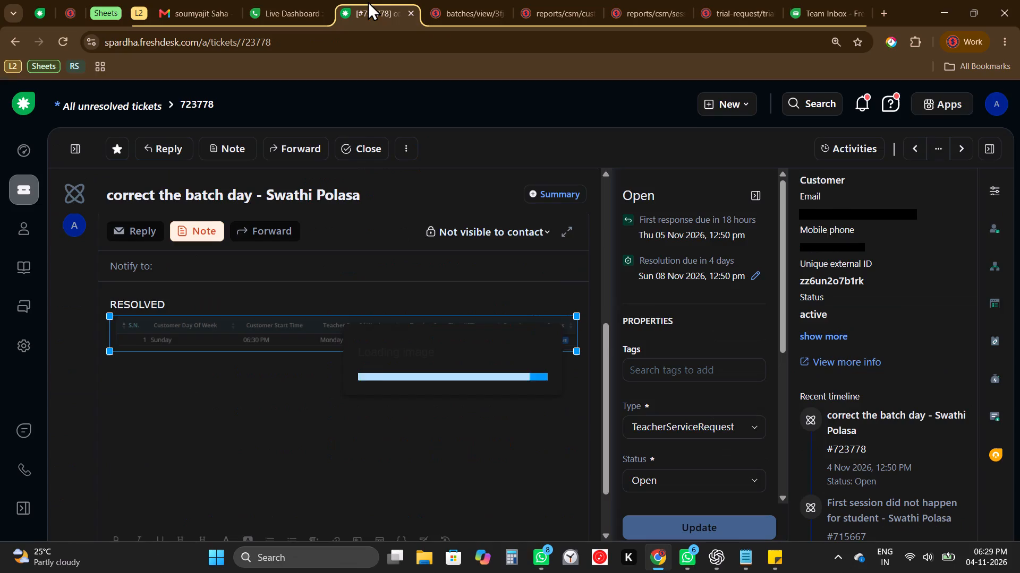
click(586, 331)
key(Return)
key(Return)
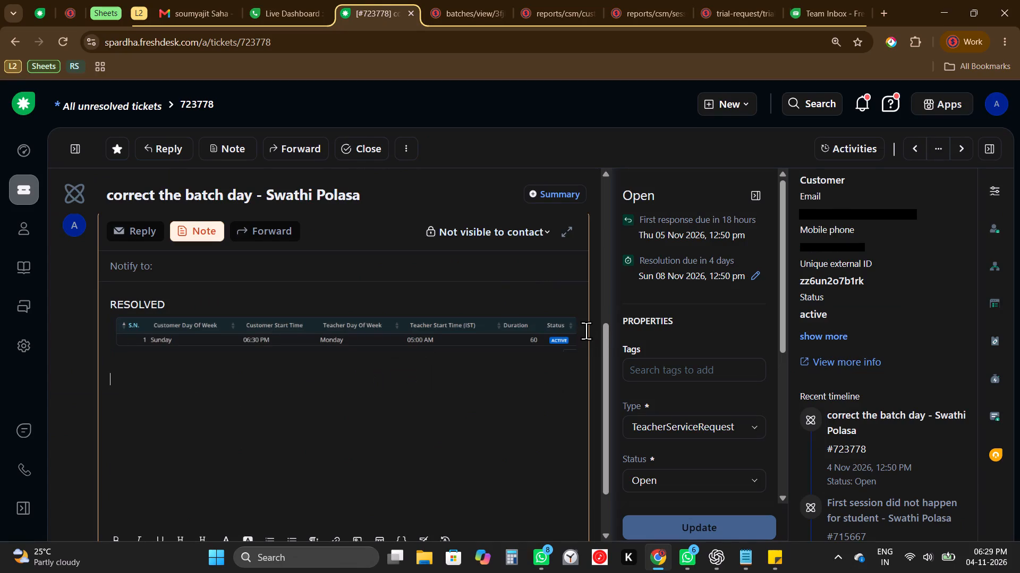
key(ctrl+v)
Set the status of ticket 723778 to Closed.
click(705, 490)
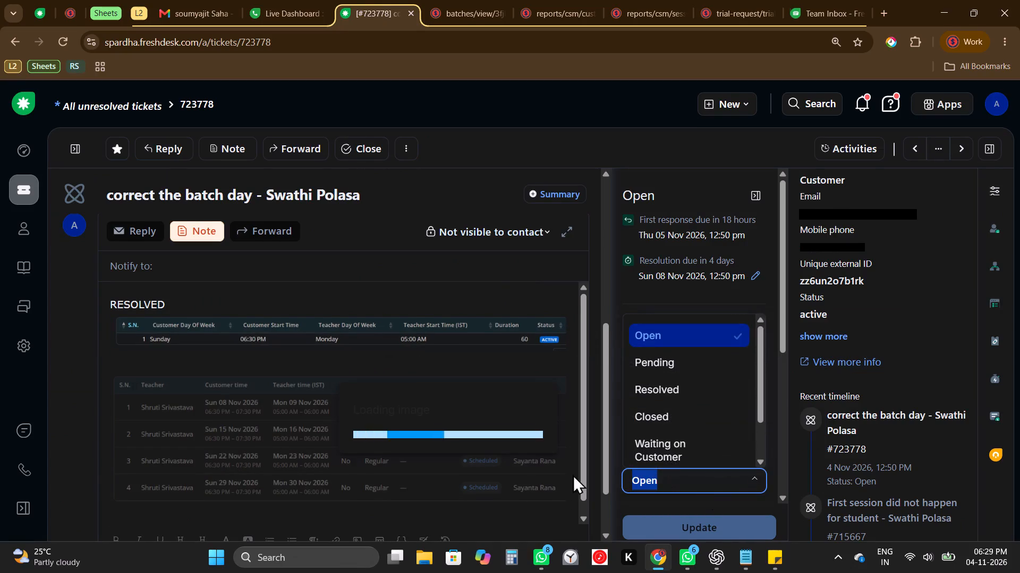
scroll(485, 463, down, 4)
click(674, 428)
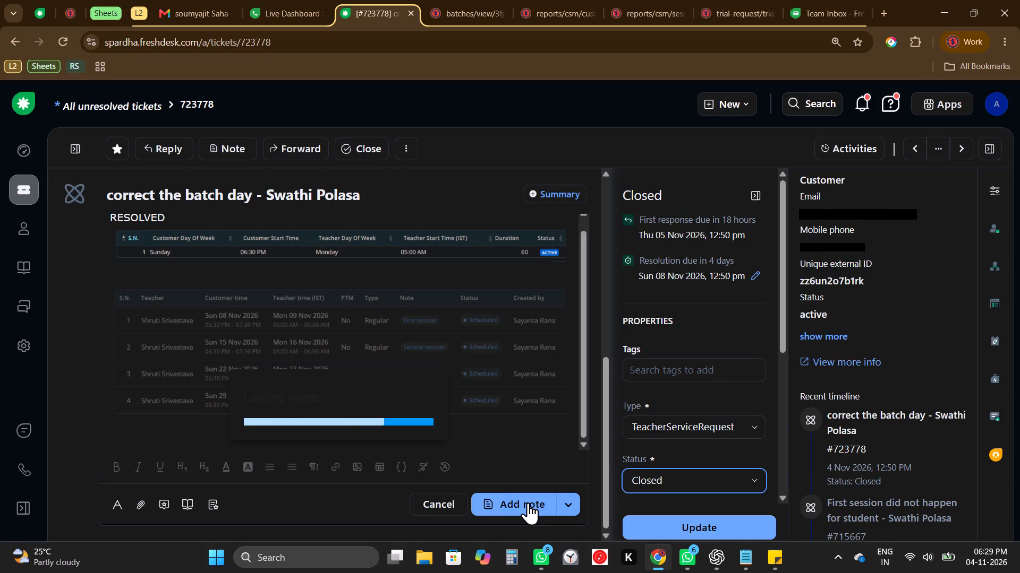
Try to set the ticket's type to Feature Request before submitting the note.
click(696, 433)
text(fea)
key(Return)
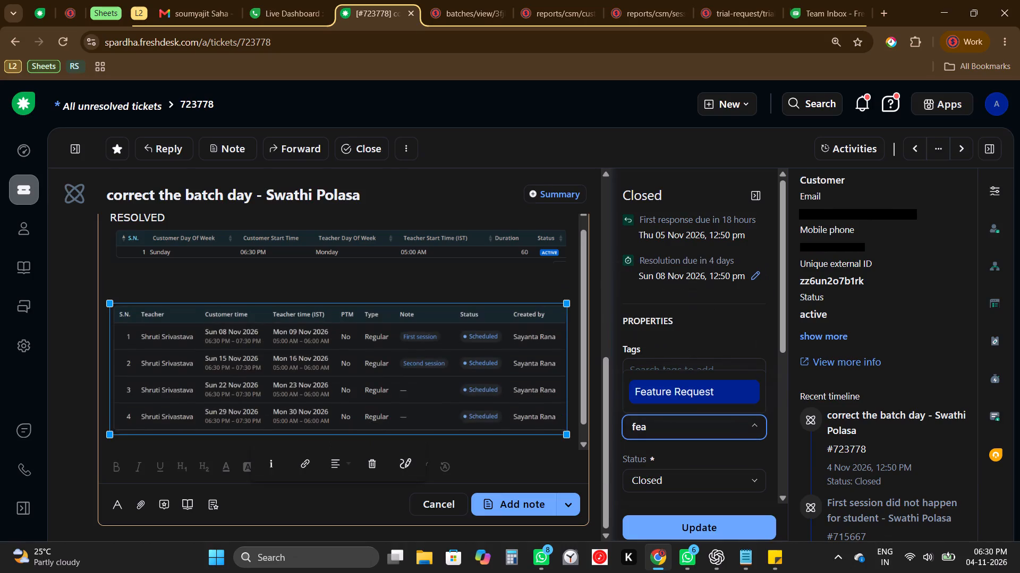
click(516, 508)
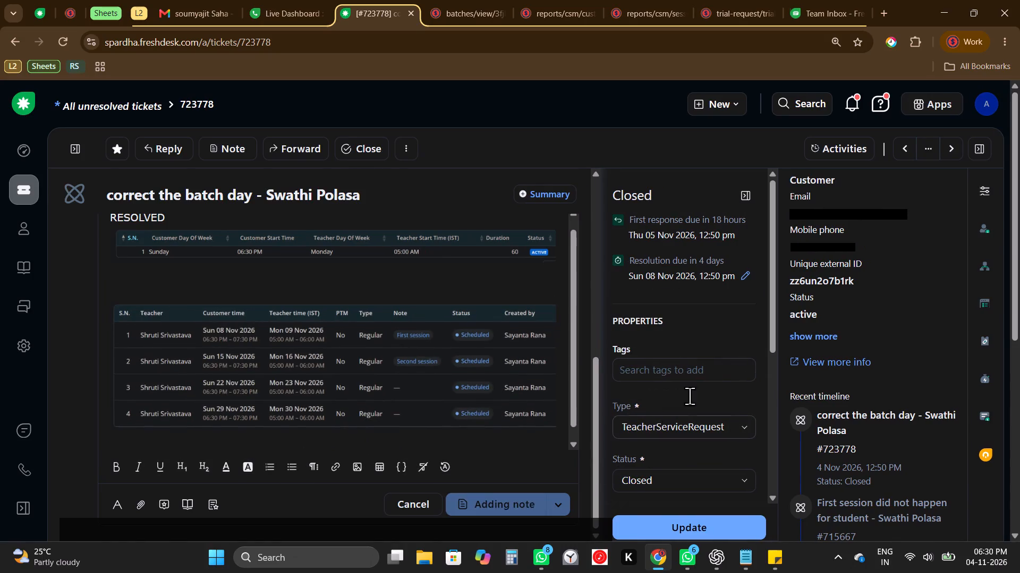
Set the ticket's type to Feature Request and save its updated properties.
click(700, 427)
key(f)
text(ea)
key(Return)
click(705, 527)
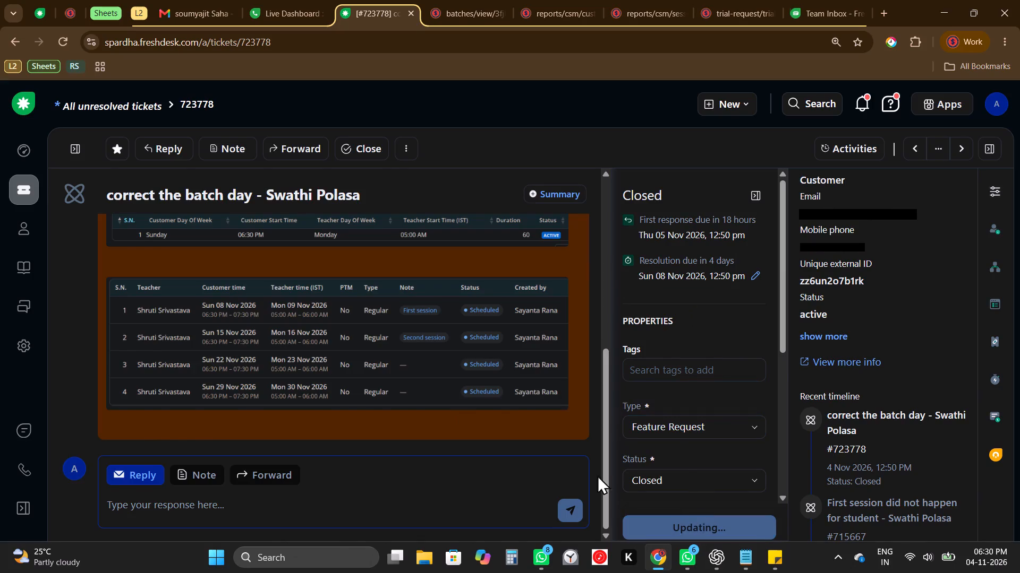
Go to the previous ticket in the queue, 723783.
scroll(339, 361, up, 11)
click(908, 151)
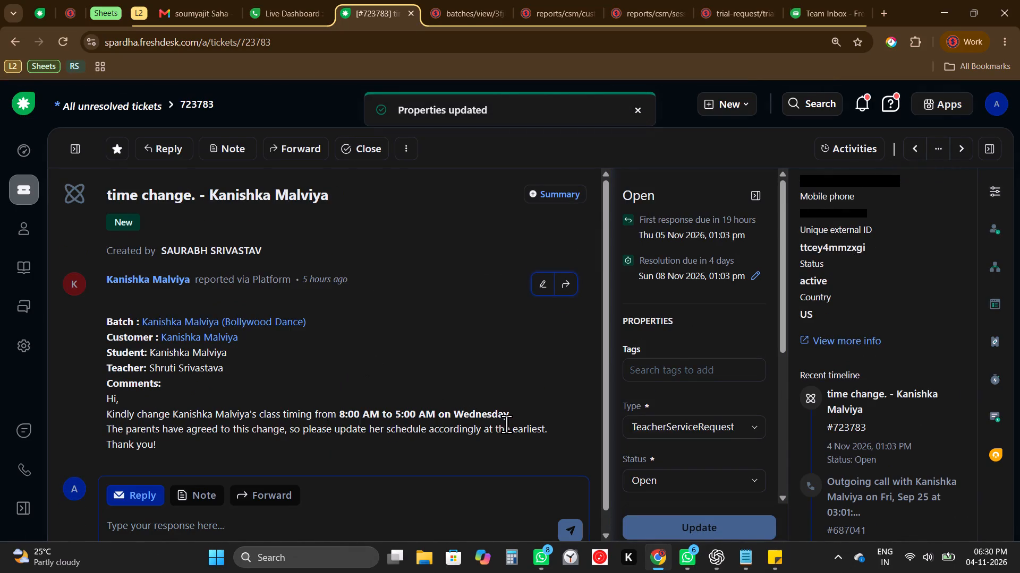
Read the teacher's comments in ticket 723783 about changing the student's class time.
click(394, 415)
drag(394, 415, 530, 411)
click(530, 411)
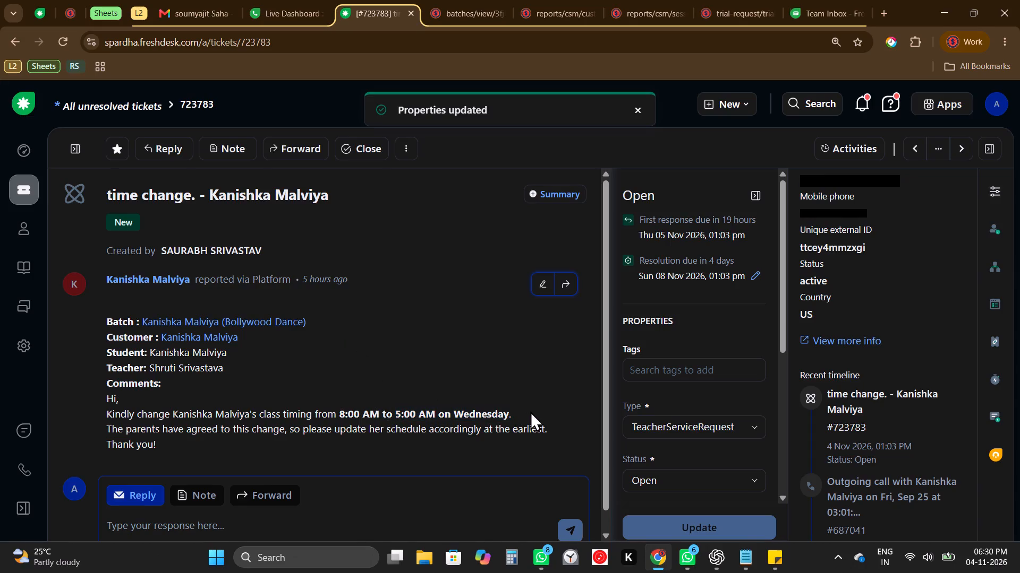
click(114, 437)
drag(114, 437, 206, 446)
click(206, 446)
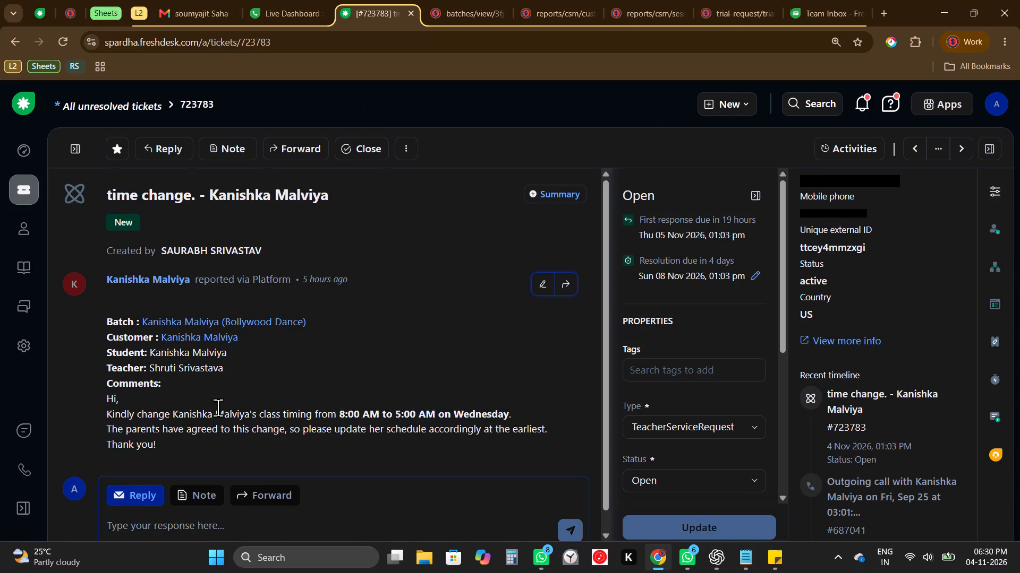
Open the Bollywood Dance batch linked in ticket 723783 and close the previous student's batch page.
click(271, 320)
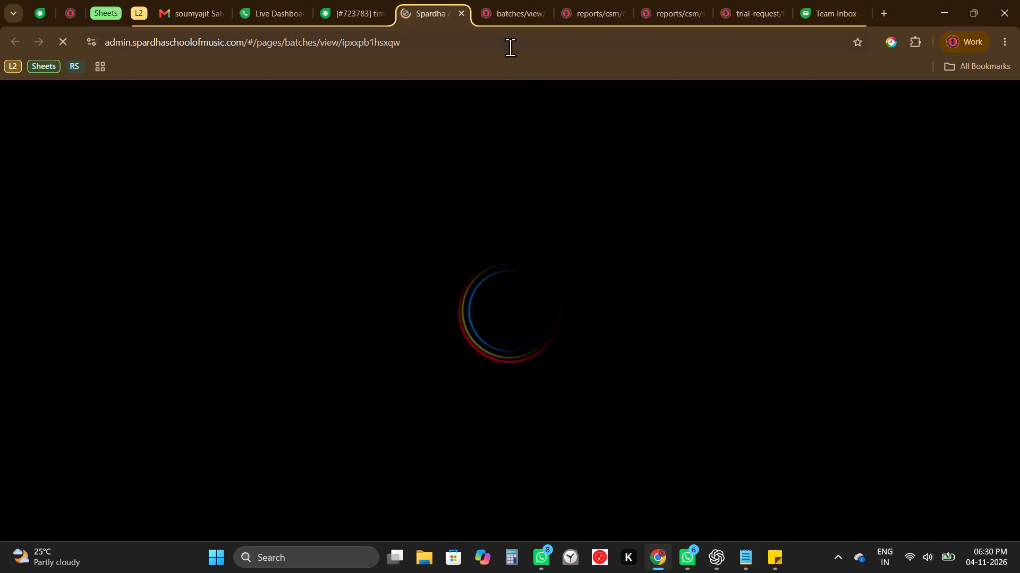
click(543, 15)
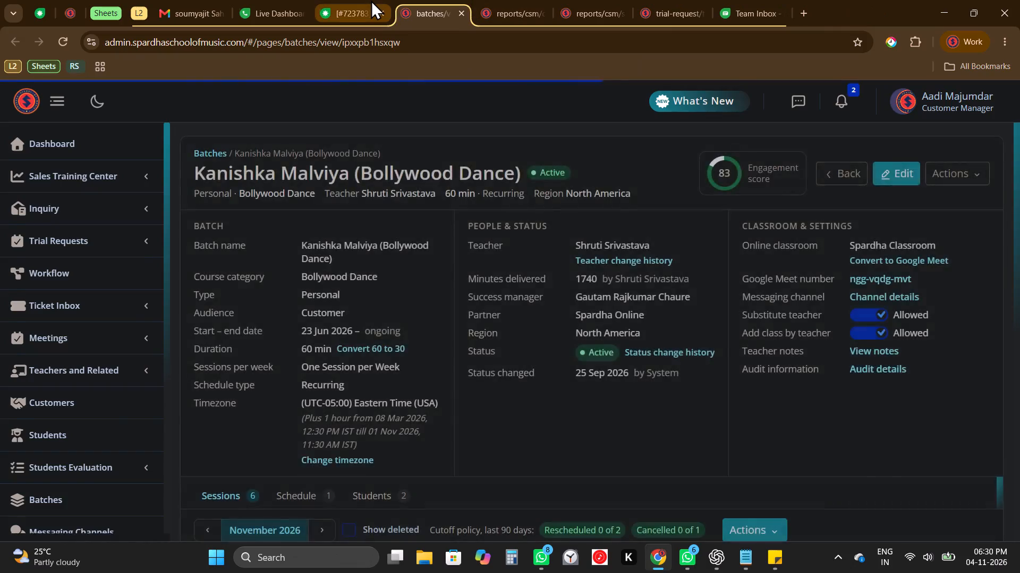
Compare the class time requested in ticket 723783 with the Bollywood Dance batch's November 2026 sessions.
click(371, 0)
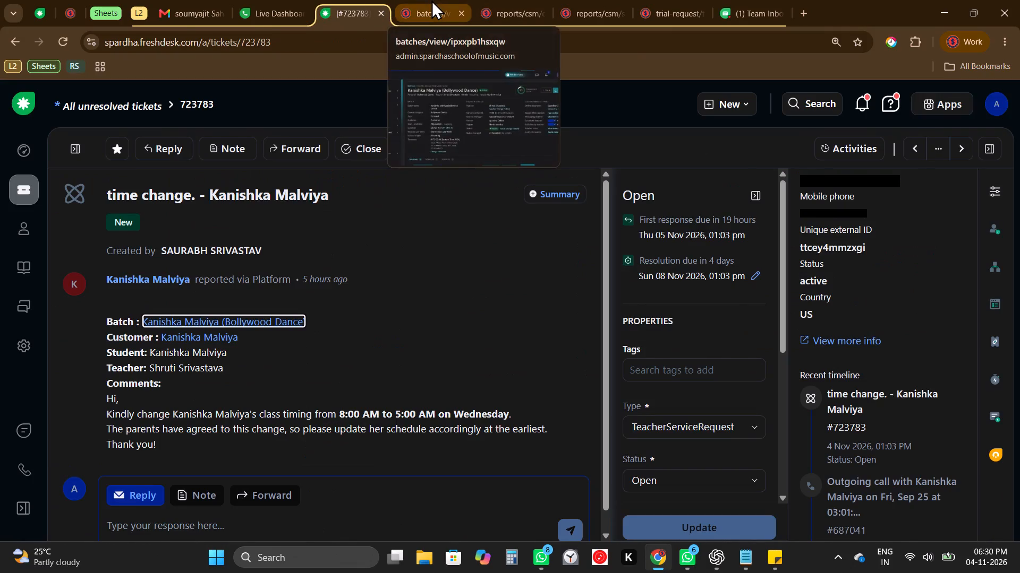
click(431, 0)
scroll(575, 394, down, 3)
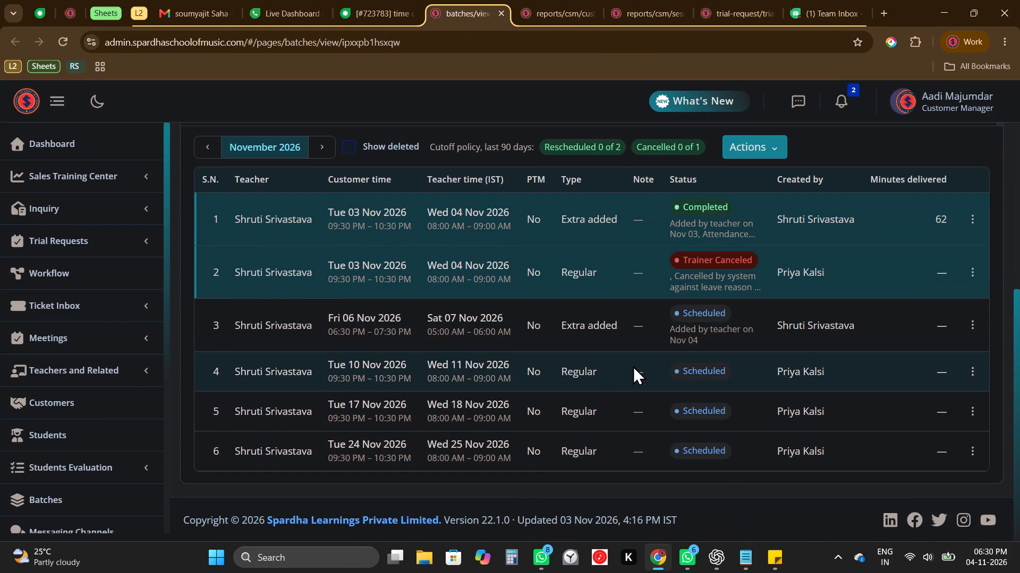
scroll(633, 366, up, 1)
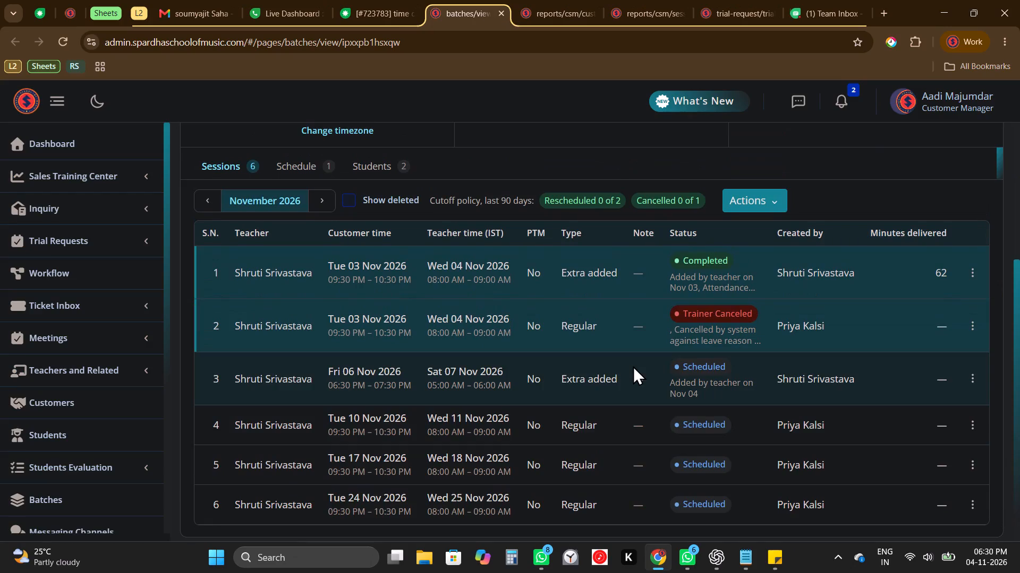
click(366, 0)
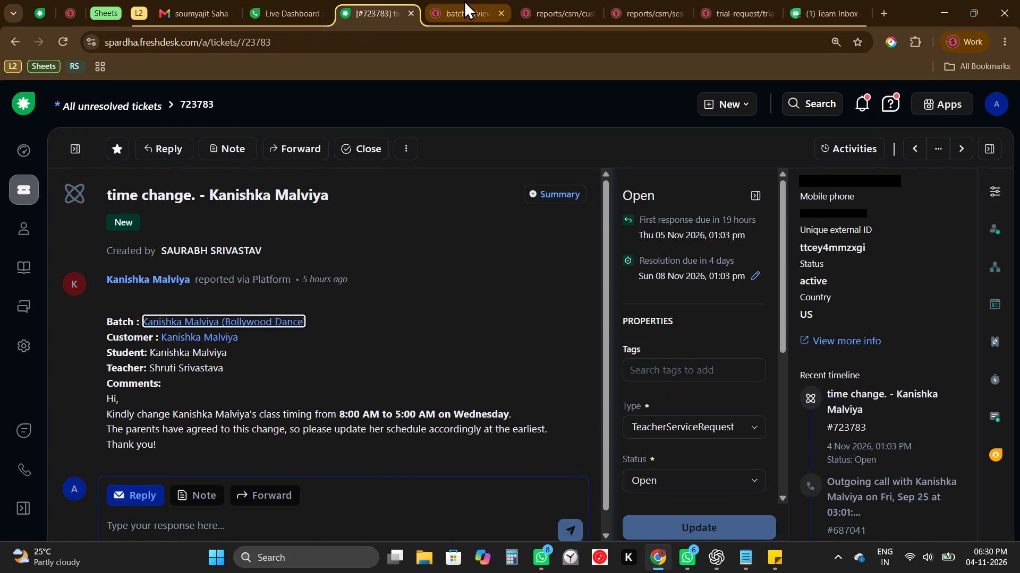
click(464, 0)
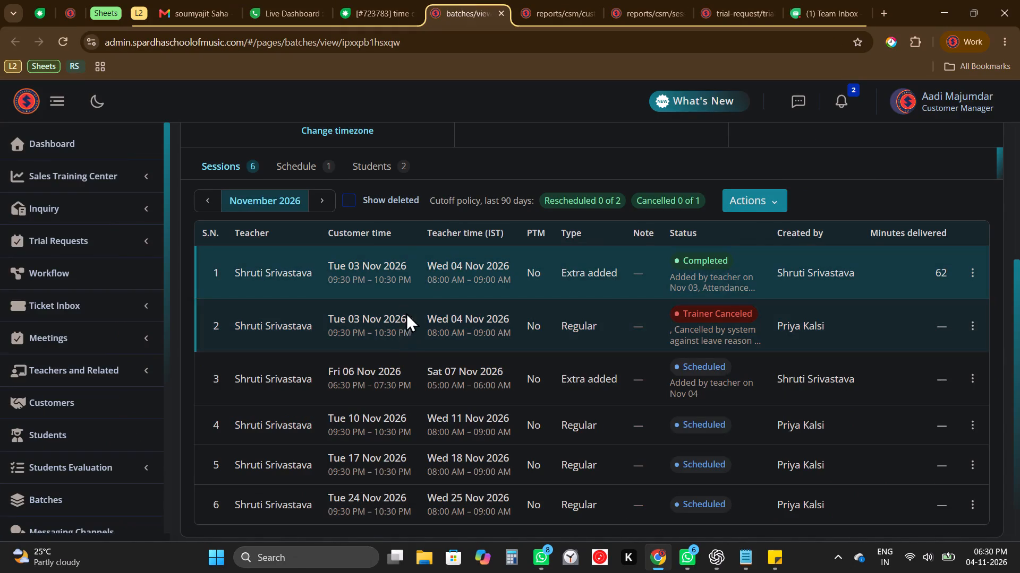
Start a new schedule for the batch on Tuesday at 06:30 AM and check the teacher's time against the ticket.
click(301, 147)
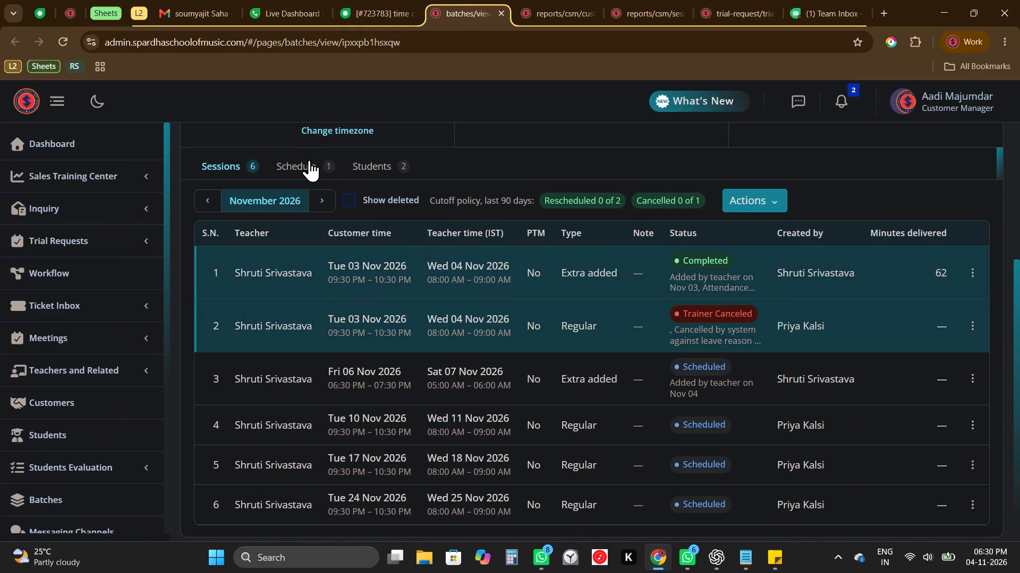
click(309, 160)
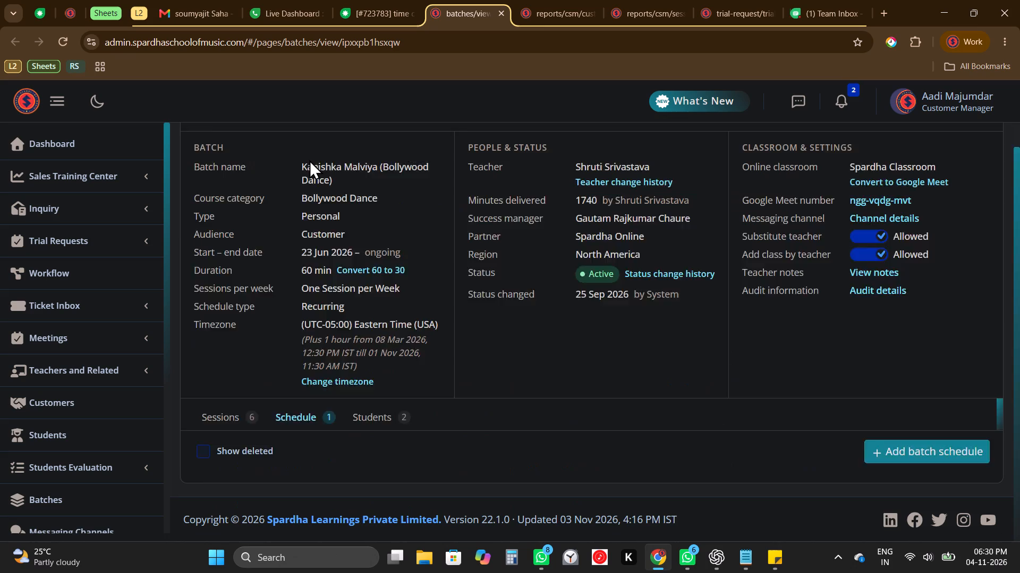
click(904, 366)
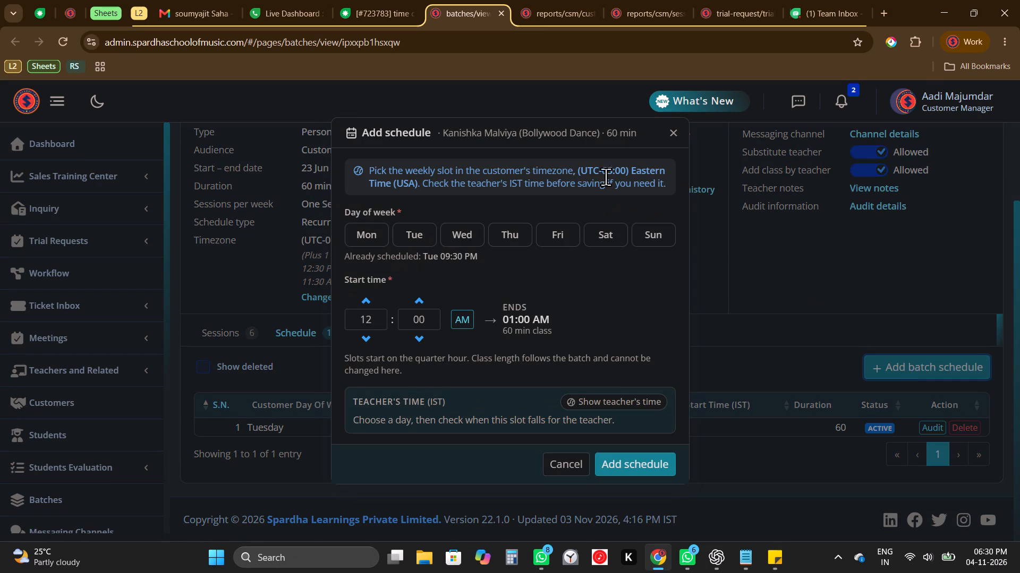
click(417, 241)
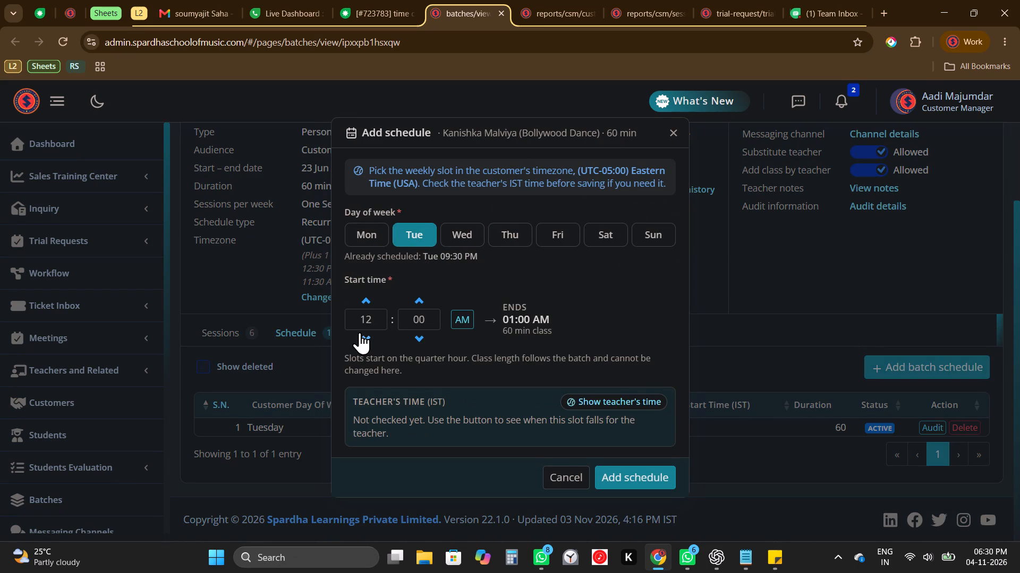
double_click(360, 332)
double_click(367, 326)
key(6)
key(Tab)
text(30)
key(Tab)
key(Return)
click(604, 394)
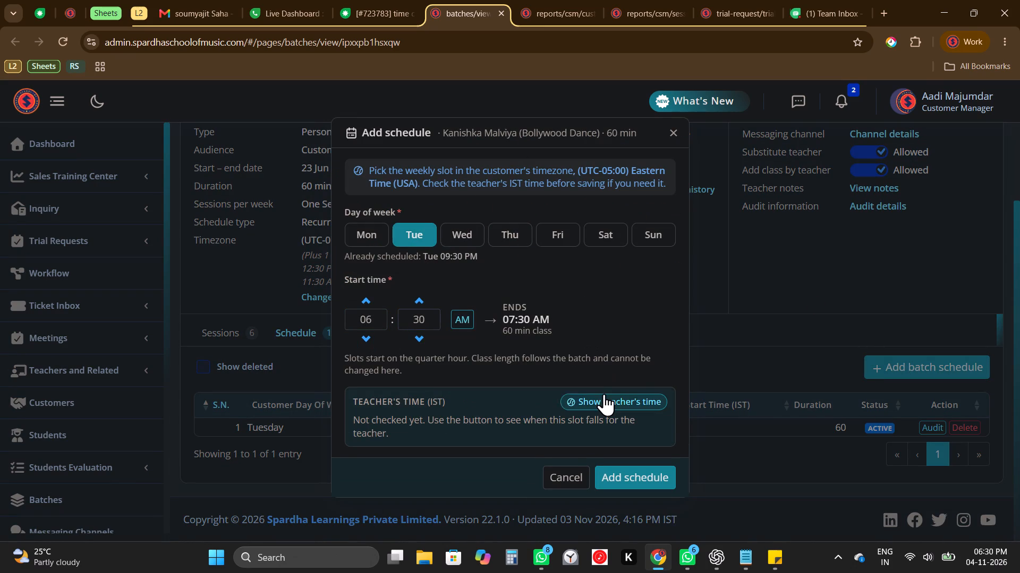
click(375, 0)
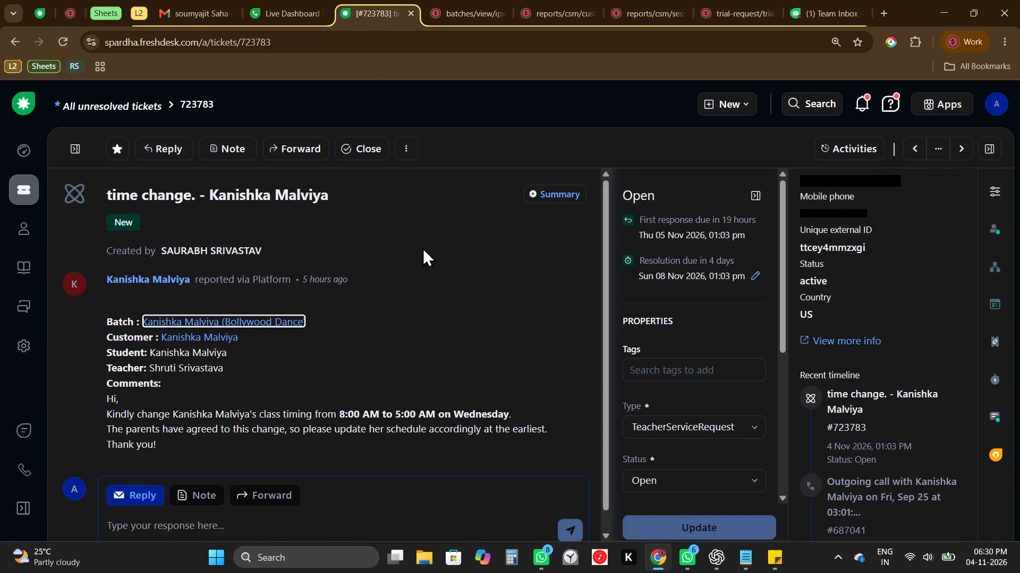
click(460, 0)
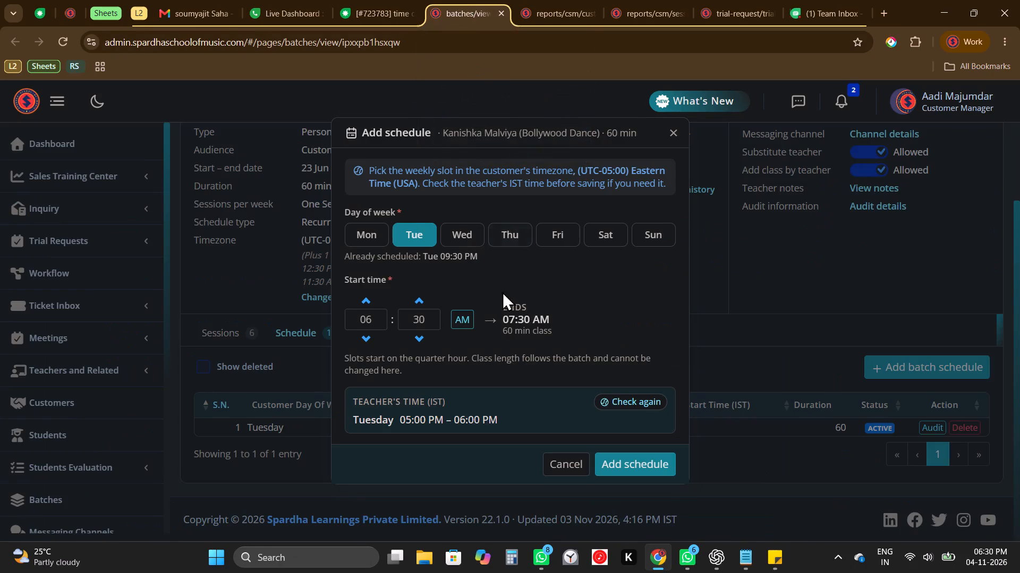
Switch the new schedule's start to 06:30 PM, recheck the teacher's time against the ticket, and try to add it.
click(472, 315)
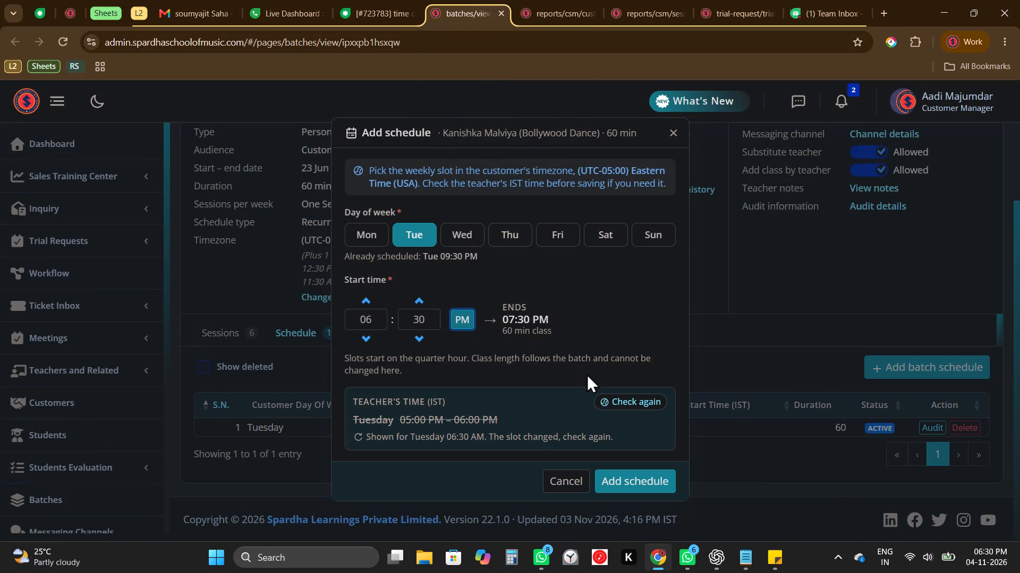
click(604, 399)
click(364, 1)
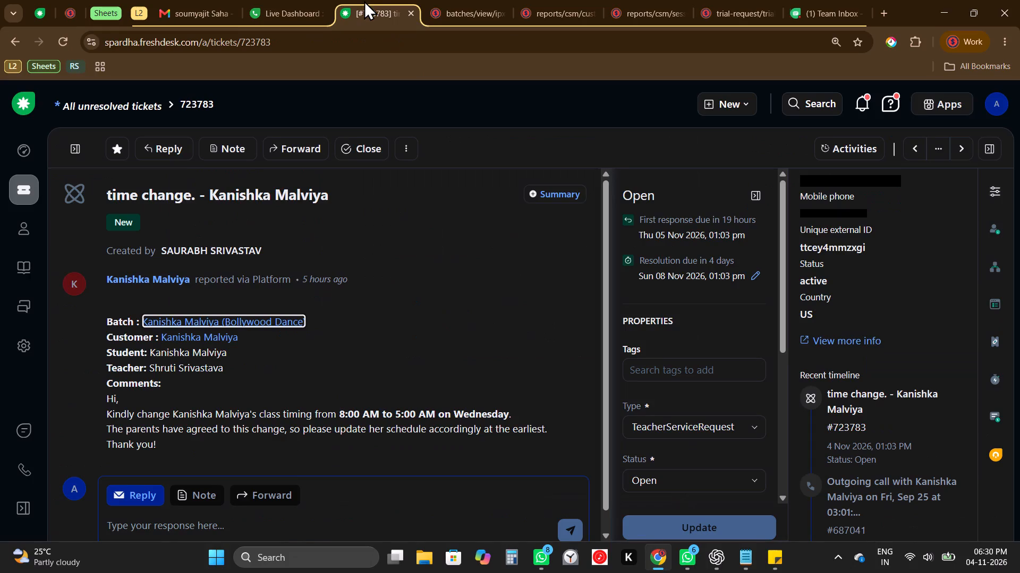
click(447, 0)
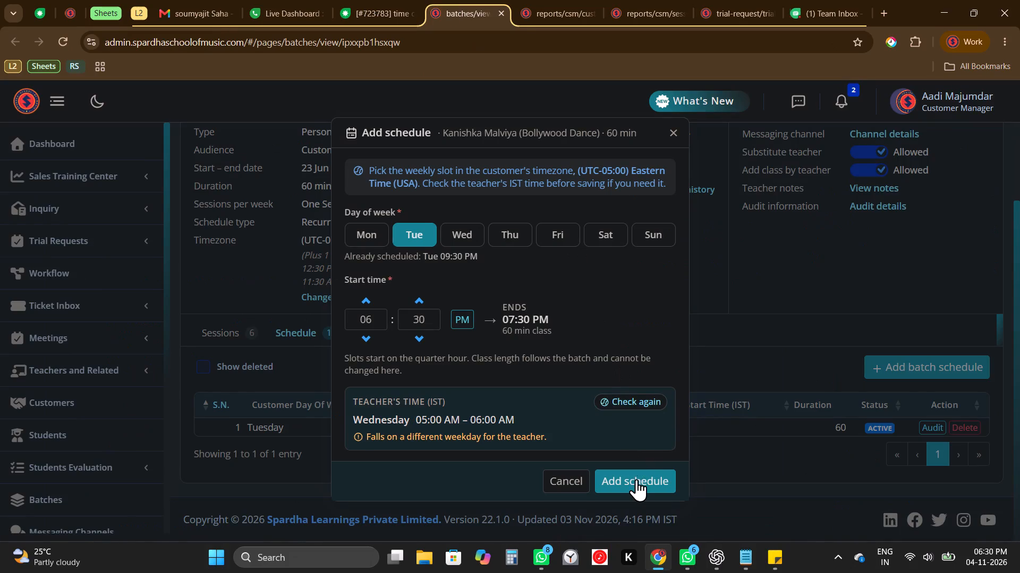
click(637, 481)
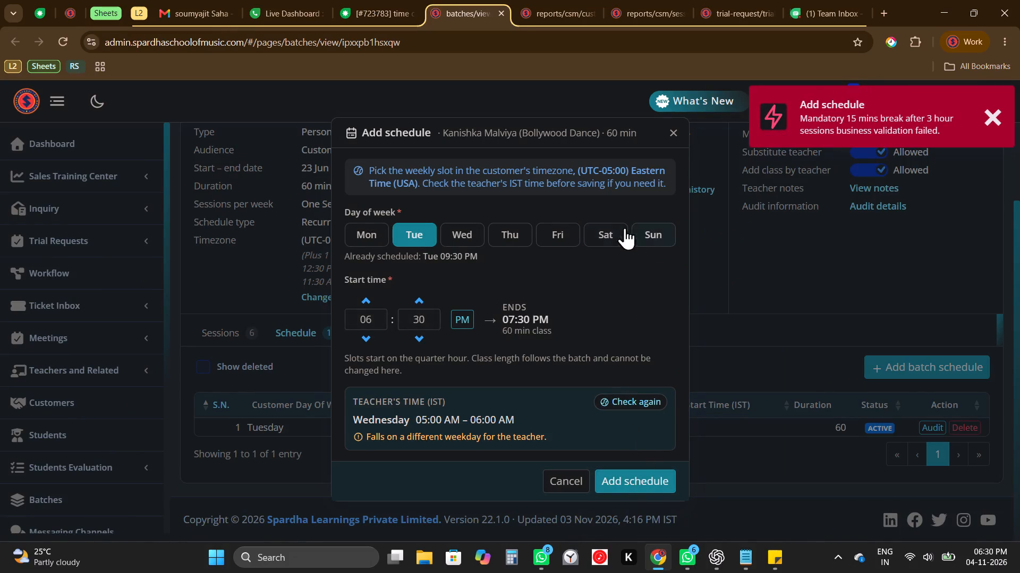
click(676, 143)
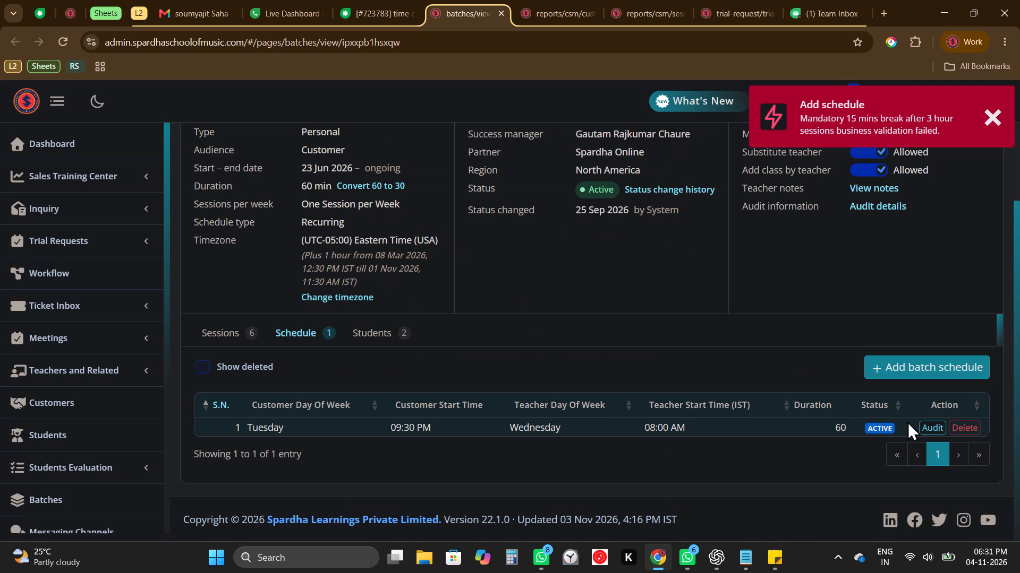
Delete the batch's existing Tuesday 09:30 PM schedule.
click(957, 429)
click(635, 340)
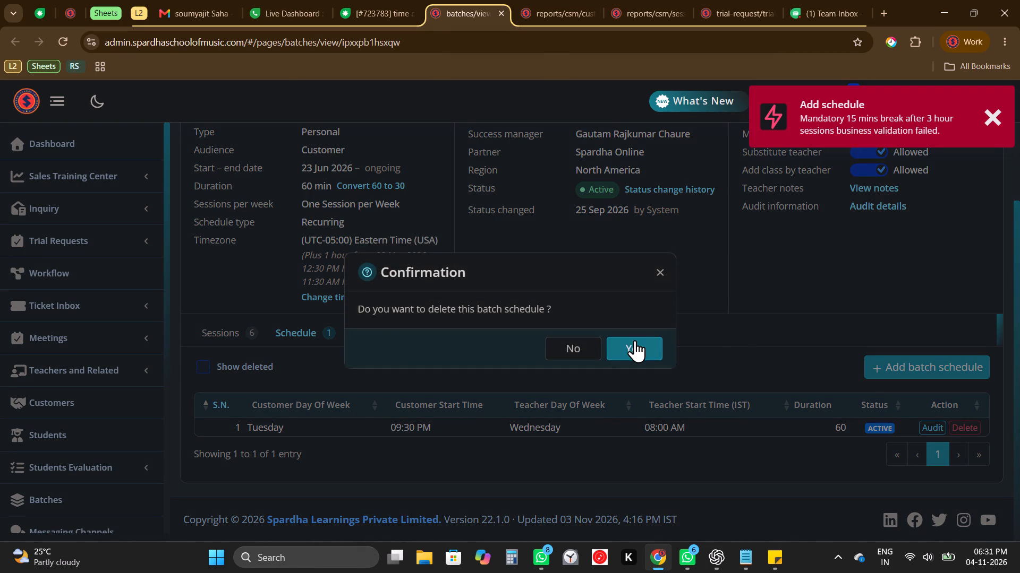
Add a batch schedule for Tuesday at 06:30 PM, checking the teacher's IST time before saving.
click(917, 376)
click(905, 370)
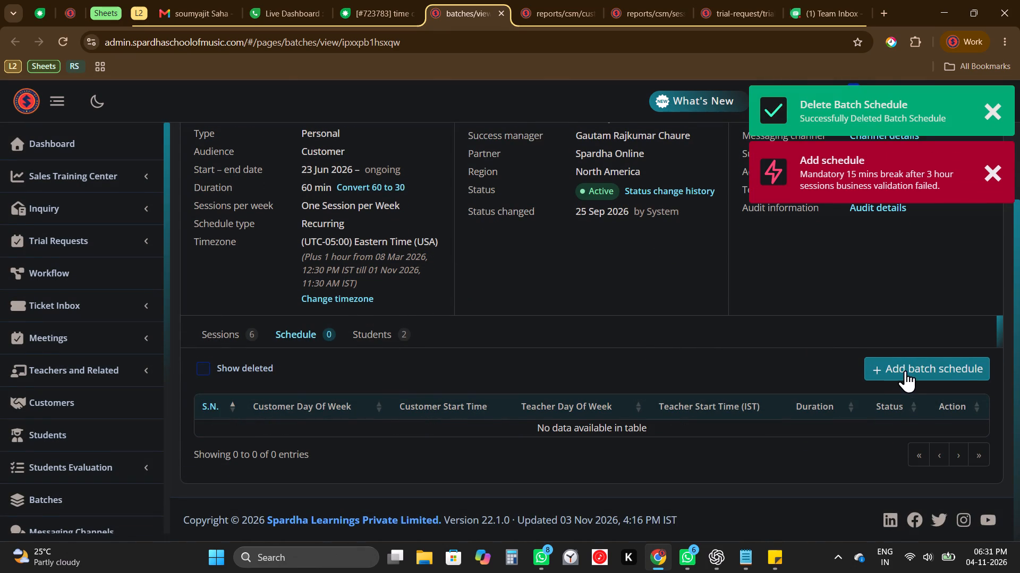
click(414, 240)
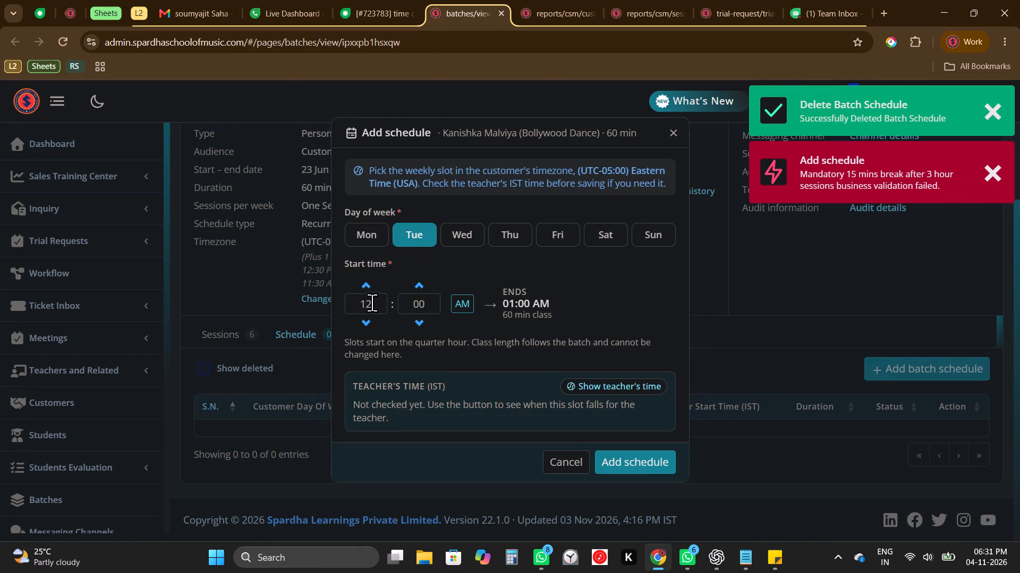
double_click(372, 302)
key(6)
key(Tab)
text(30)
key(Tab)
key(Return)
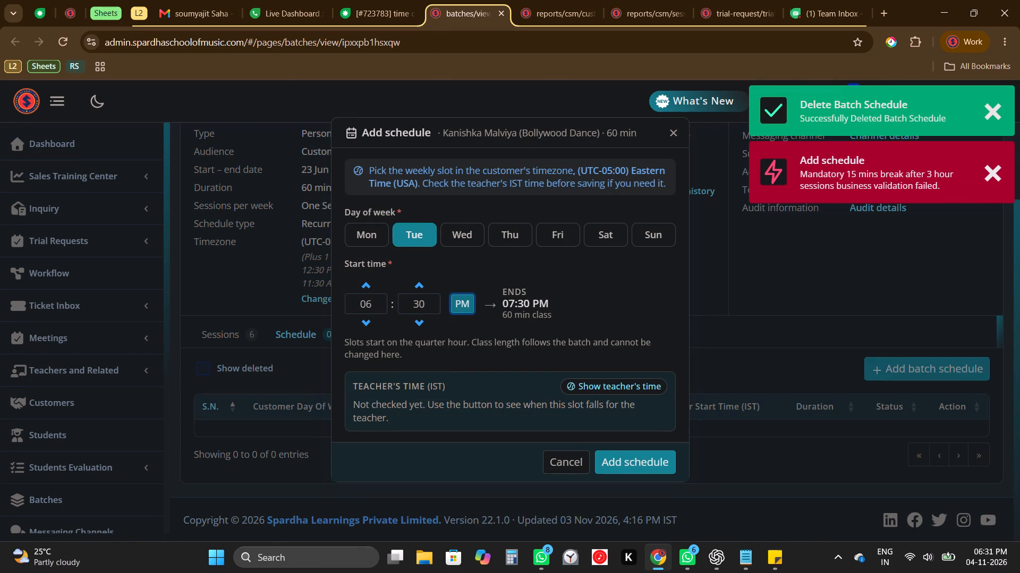
click(632, 397)
click(644, 391)
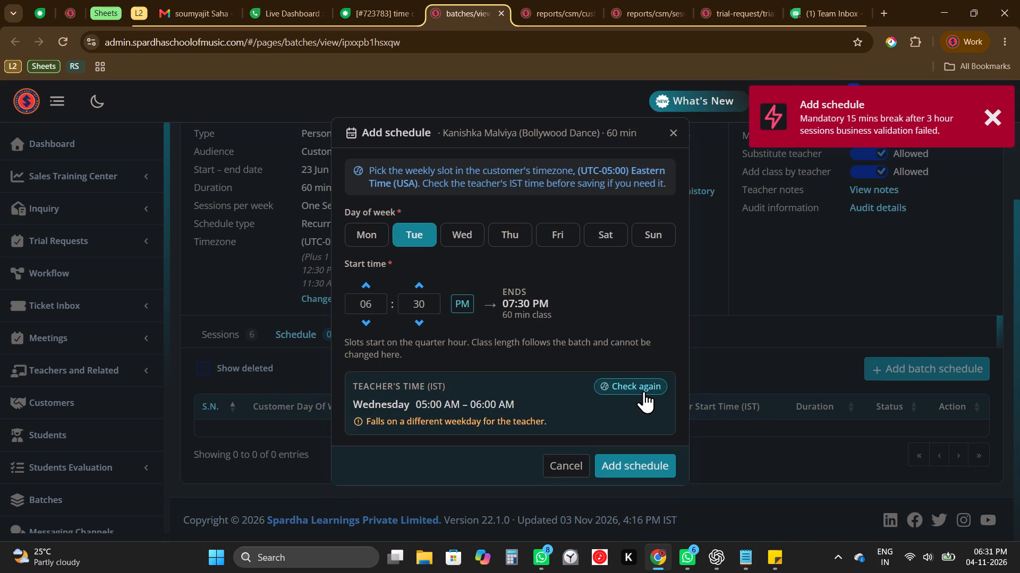
click(662, 475)
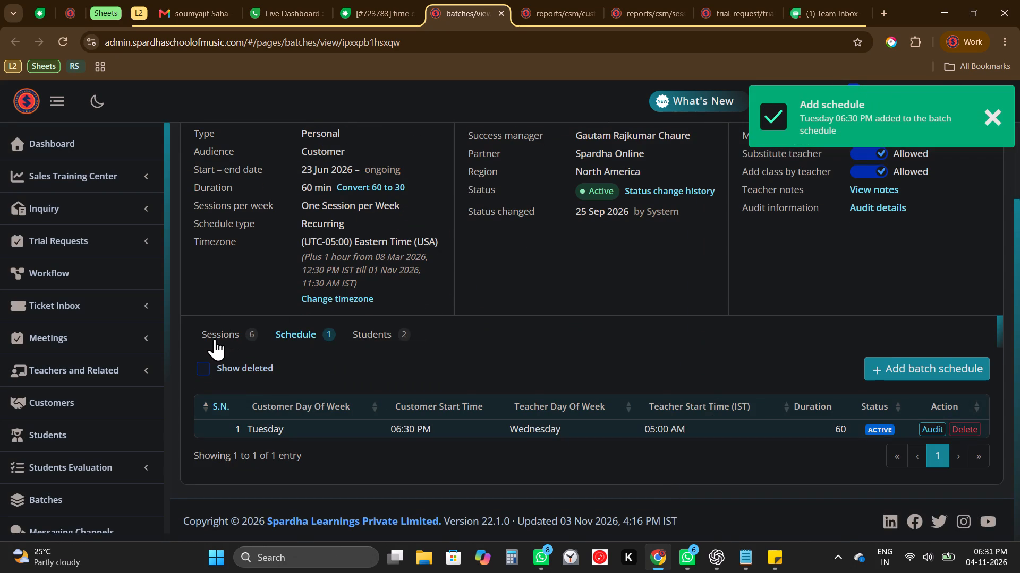
Generate the batch's sessions from the updated schedule, effective from 8 November 2026.
click(215, 338)
scroll(643, 338, down, 4)
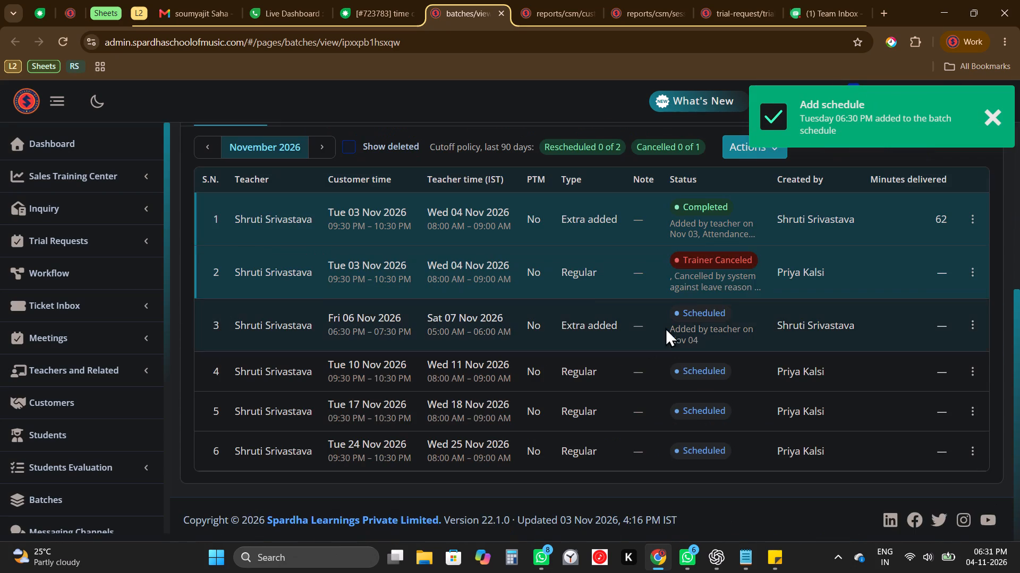
click(754, 141)
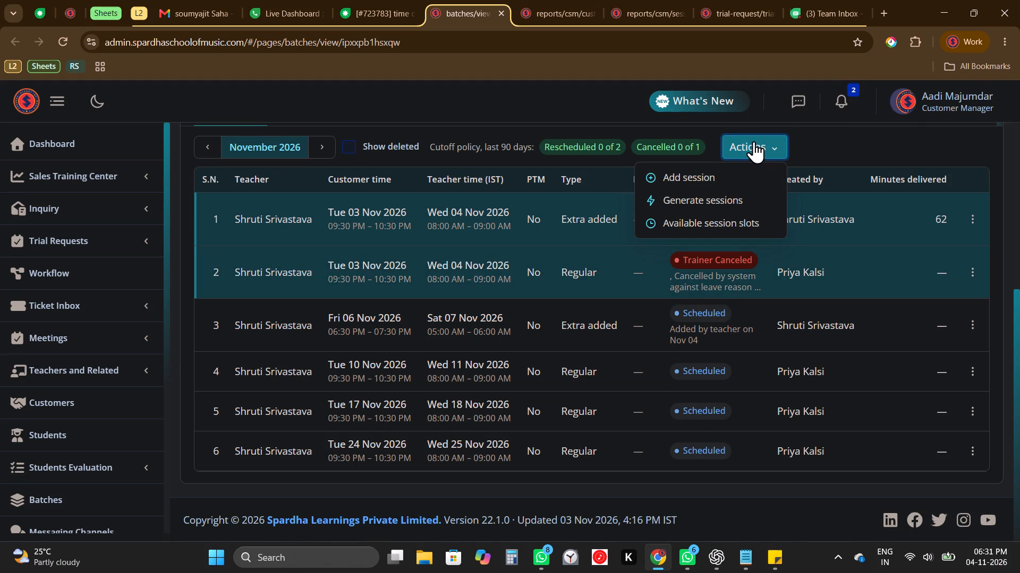
click(722, 193)
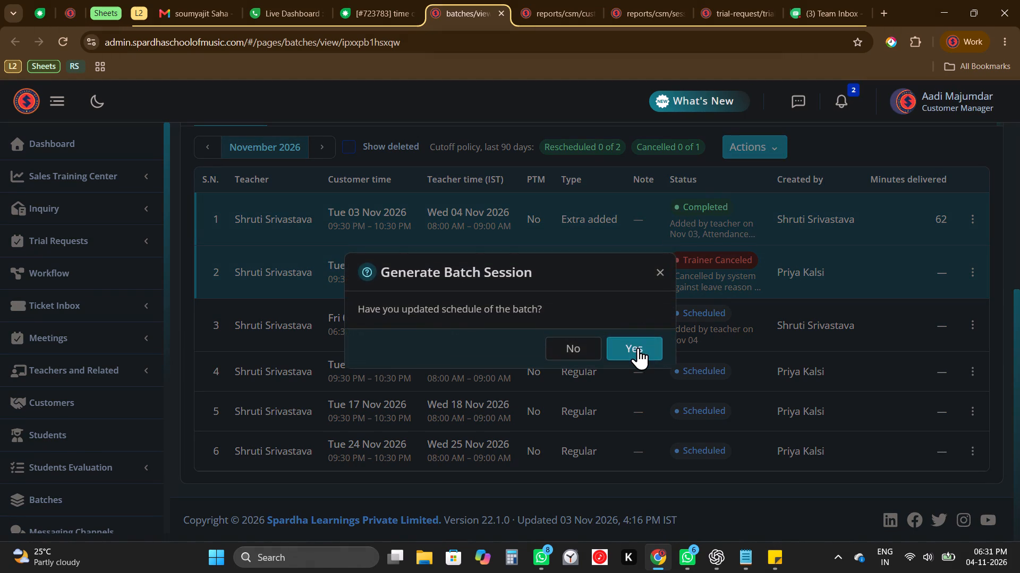
click(638, 348)
click(452, 314)
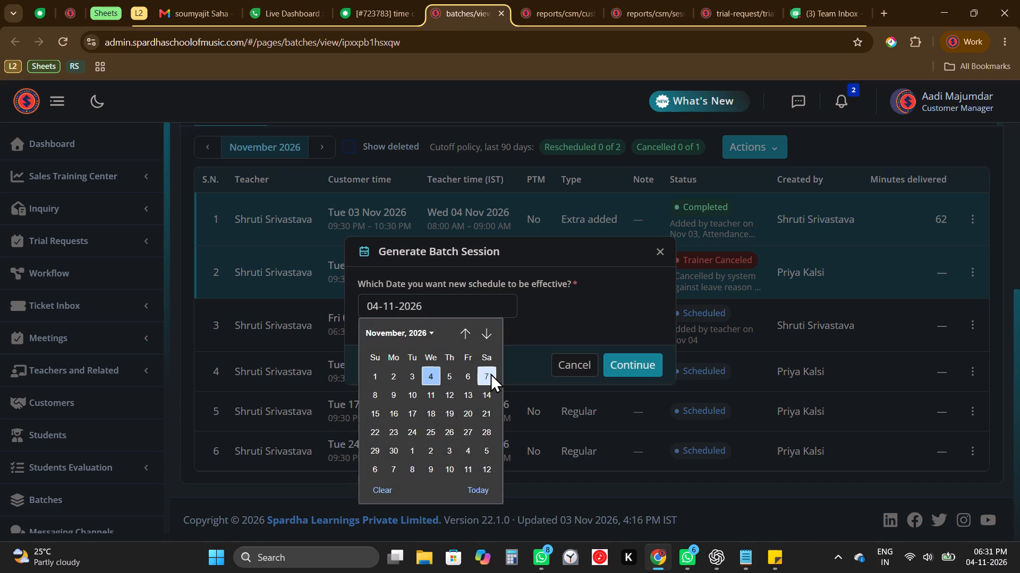
click(379, 398)
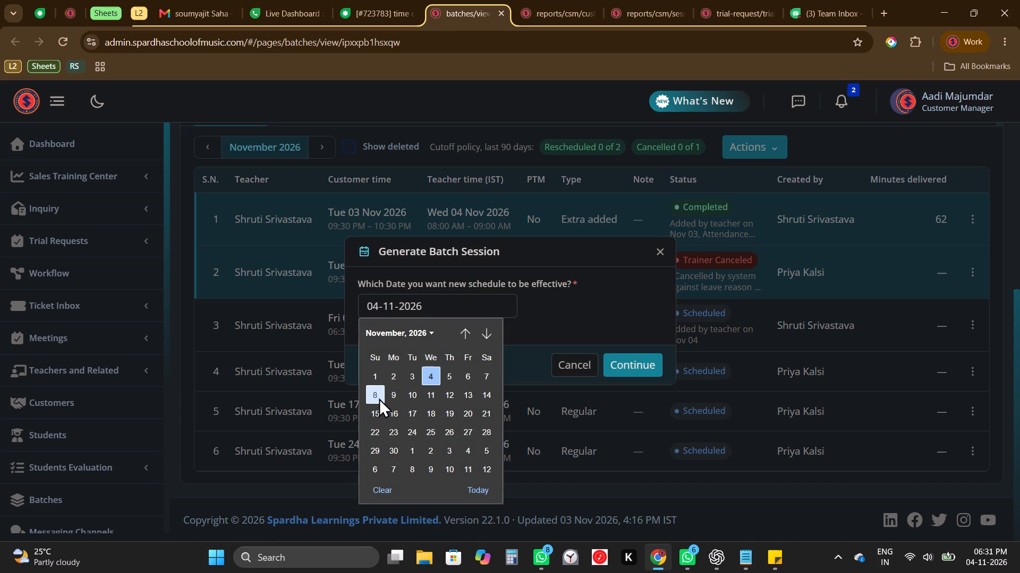
click(656, 364)
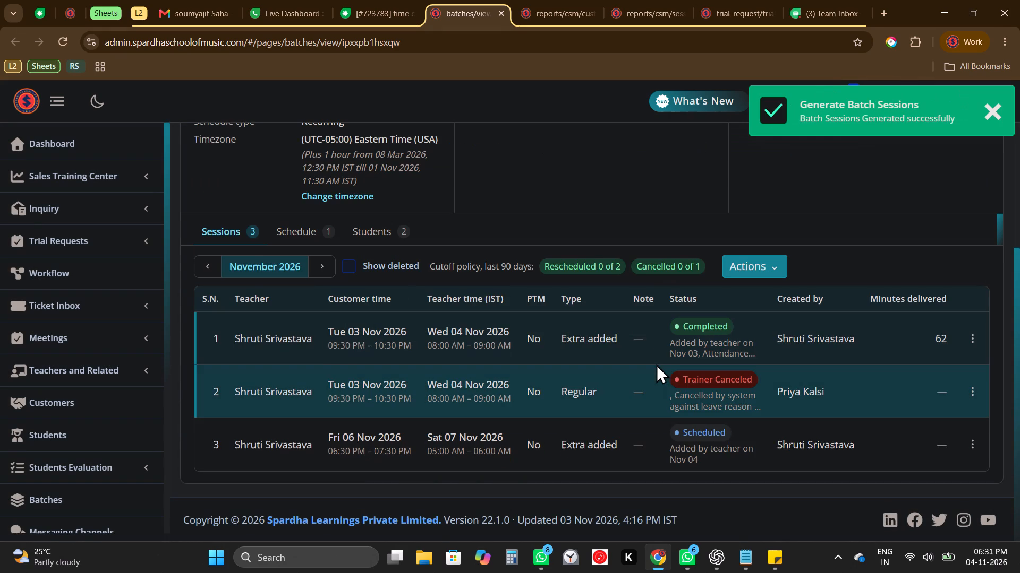
Reload the batch's November 2026 sessions and copy a screenshot of the session table.
click(322, 277)
click(330, 271)
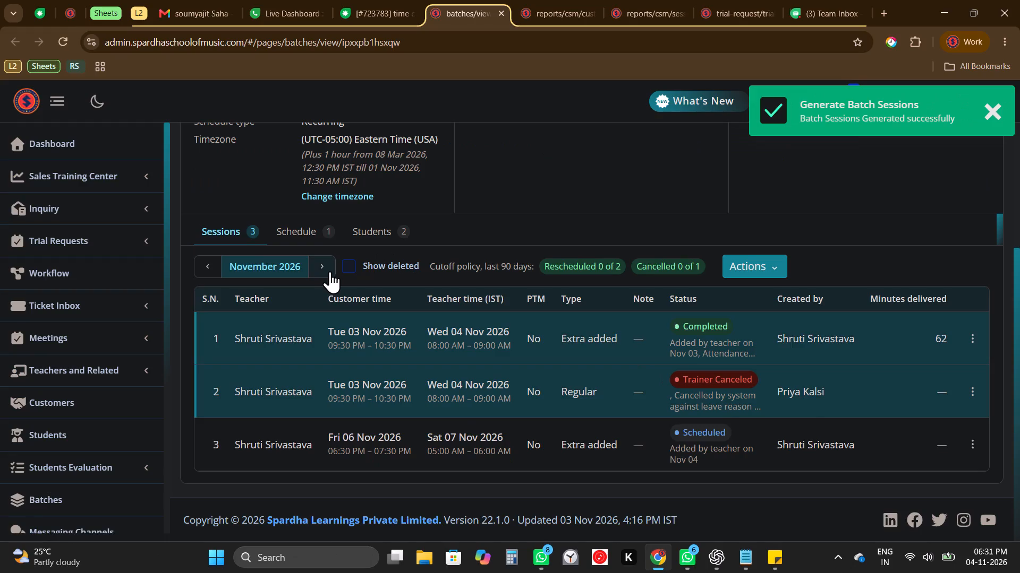
click(205, 270)
scroll(373, 257, down, 2)
click(416, 233)
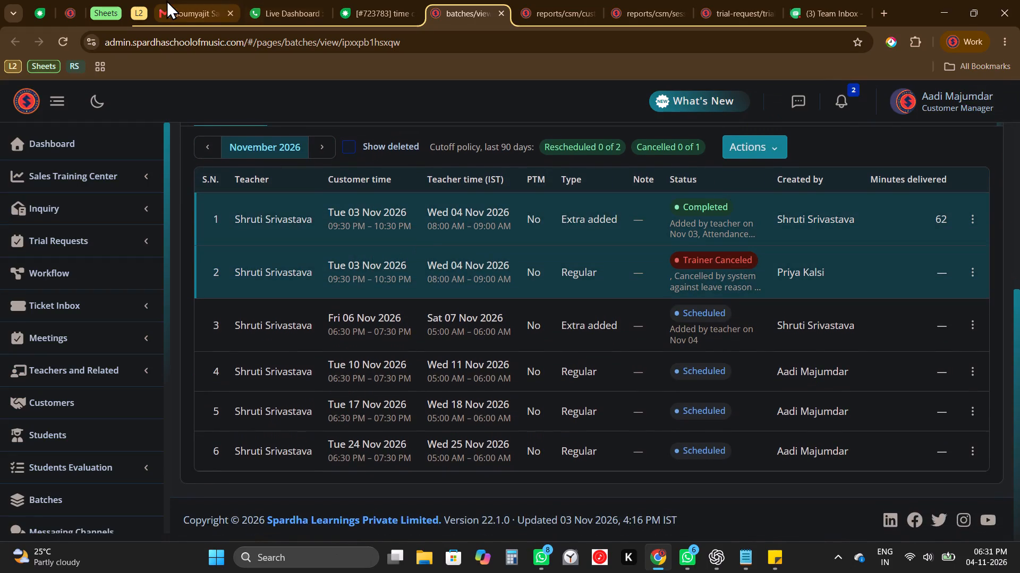
click(166, 166)
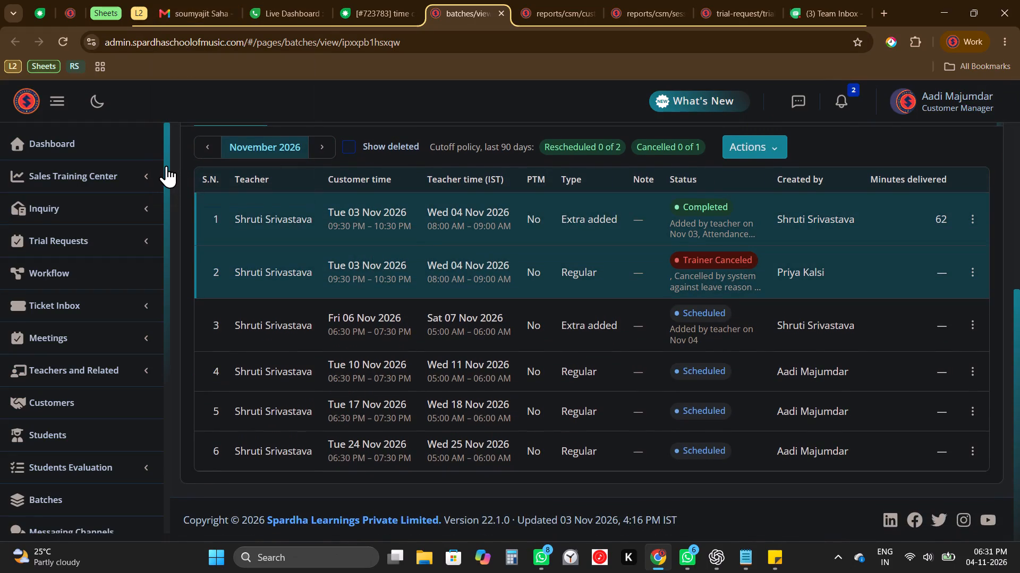
key(Print)
drag(198, 169, 919, 492)
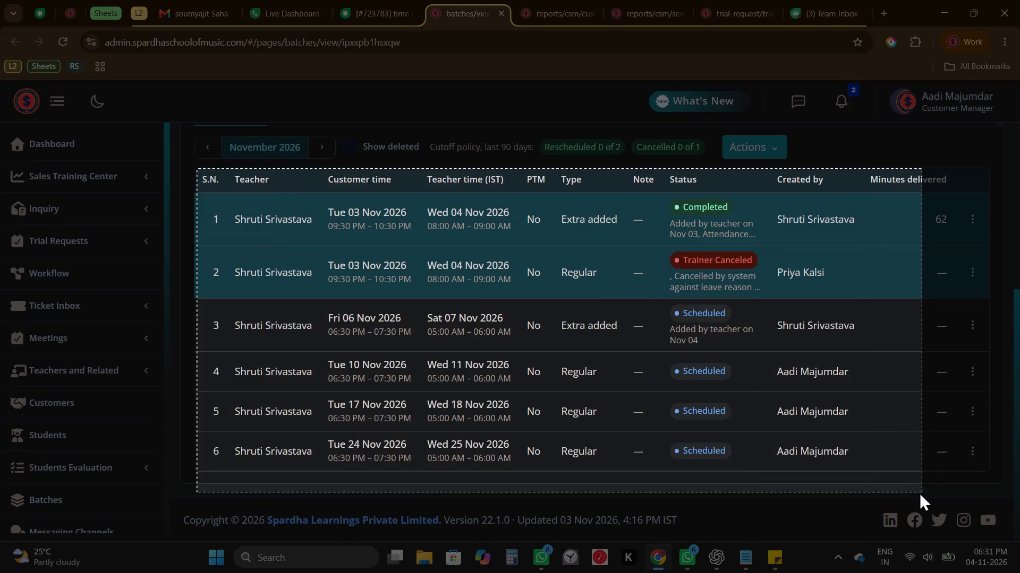
drag(919, 492, 866, 476)
key(ctrl+c)
Draft a note on ticket 723783 reading "Requested changes have been made." and paste the copied session table screenshot below it.
click(365, 4)
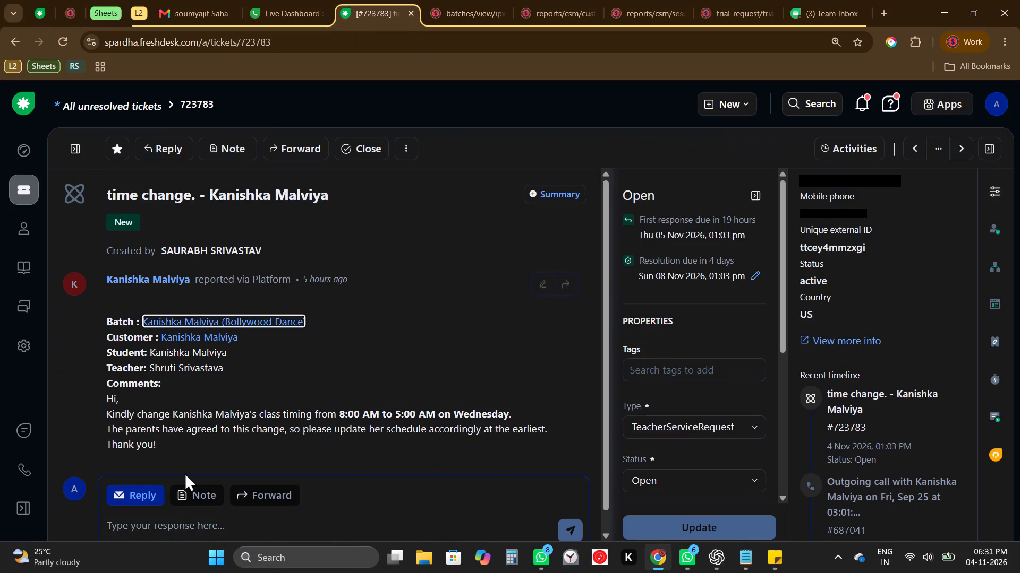
click(212, 494)
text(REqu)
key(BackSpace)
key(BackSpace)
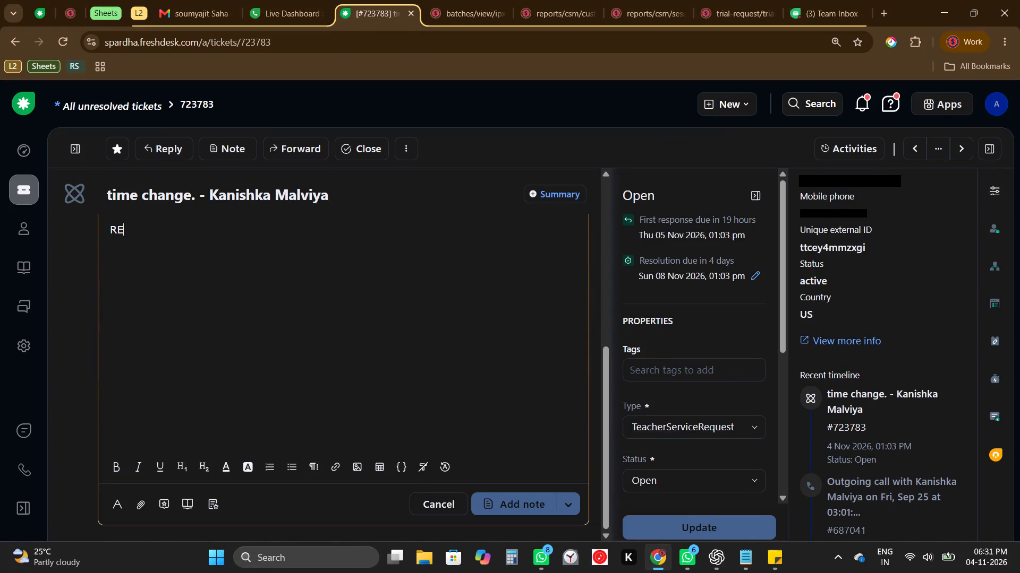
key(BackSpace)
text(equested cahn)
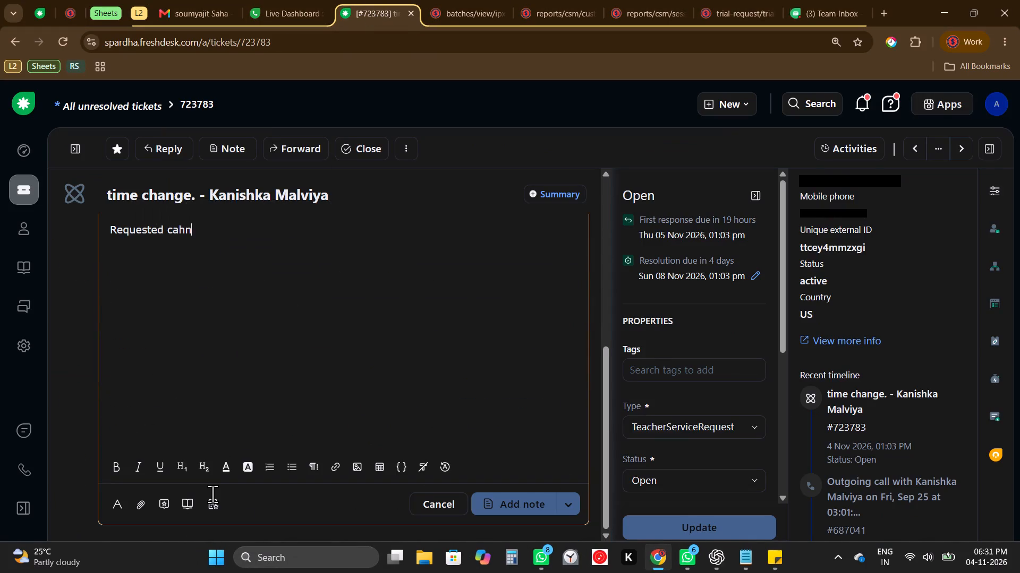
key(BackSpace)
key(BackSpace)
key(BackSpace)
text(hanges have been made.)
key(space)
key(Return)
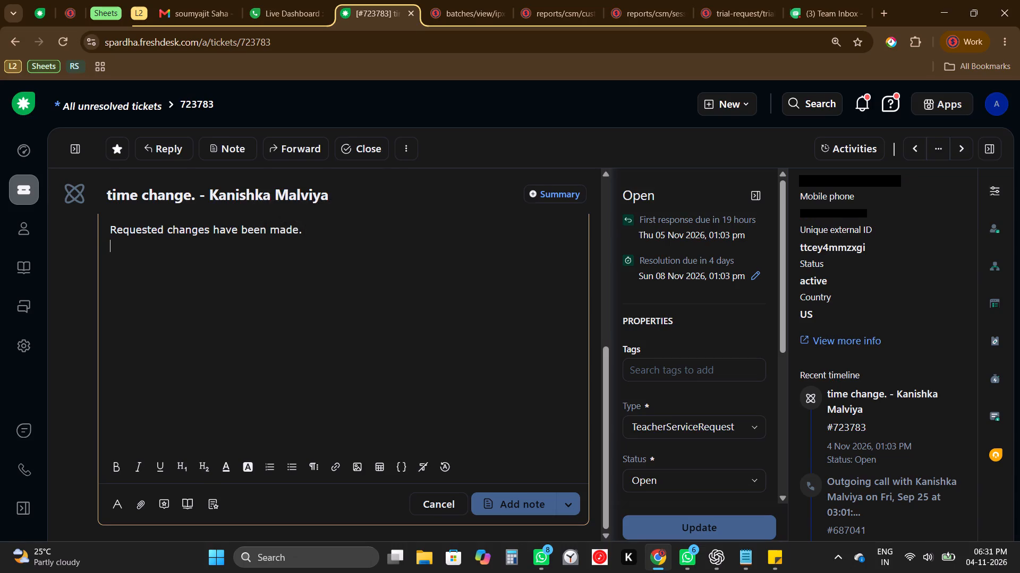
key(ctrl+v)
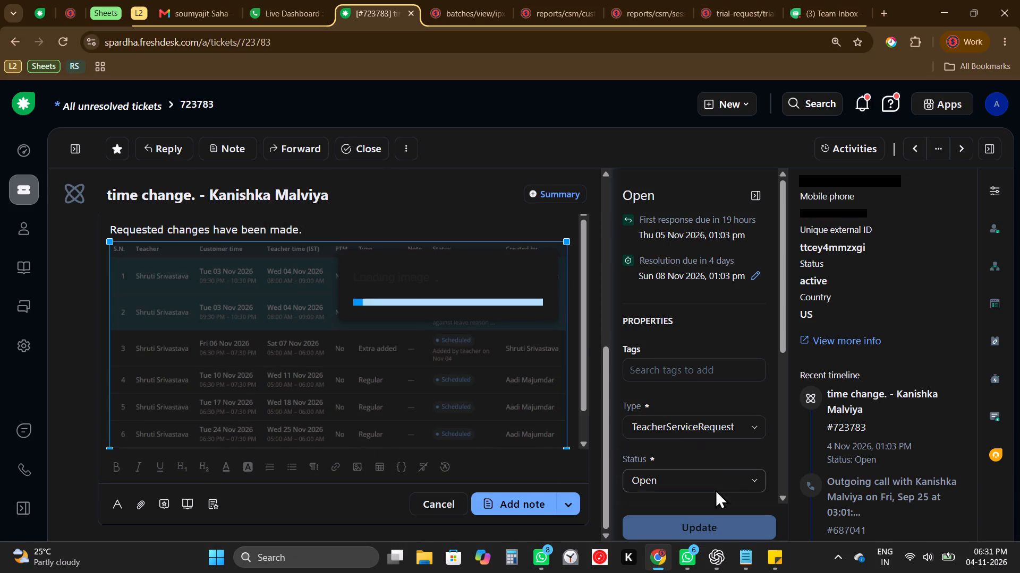
Set ticket 723783's status to Closed and add the drafted note to the ticket.
drag(715, 489, 732, 422)
click(732, 422)
double_click(732, 422)
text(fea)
click(523, 496)
Change ticket 723783's type to Feature Request and update the ticket's properties.
click(737, 440)
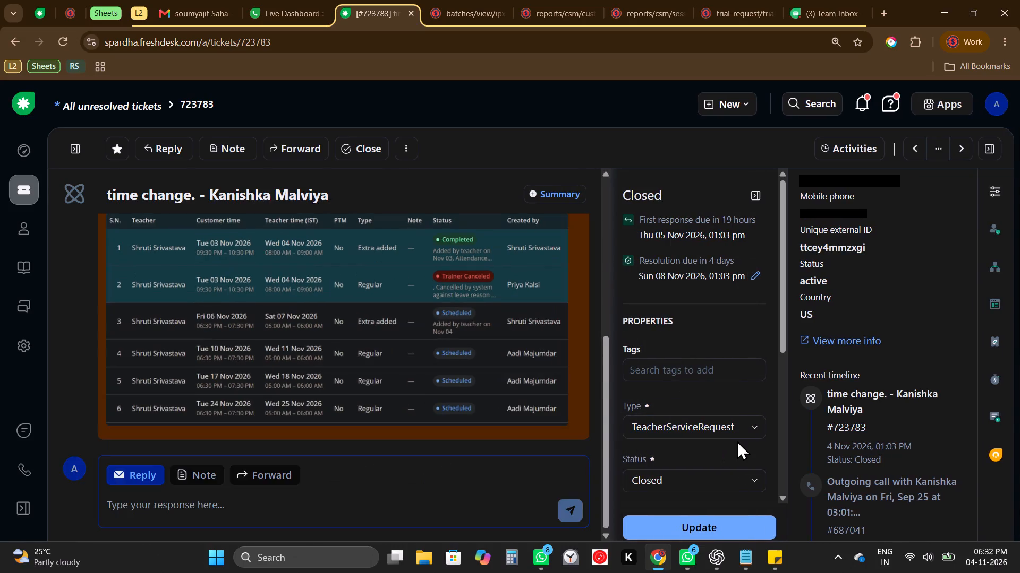
click(746, 432)
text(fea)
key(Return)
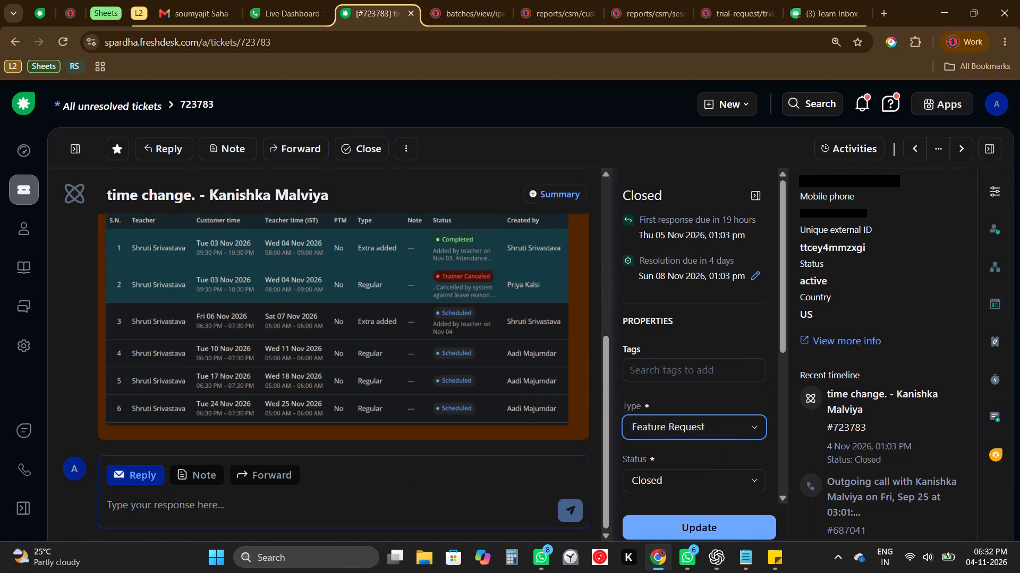
click(712, 530)
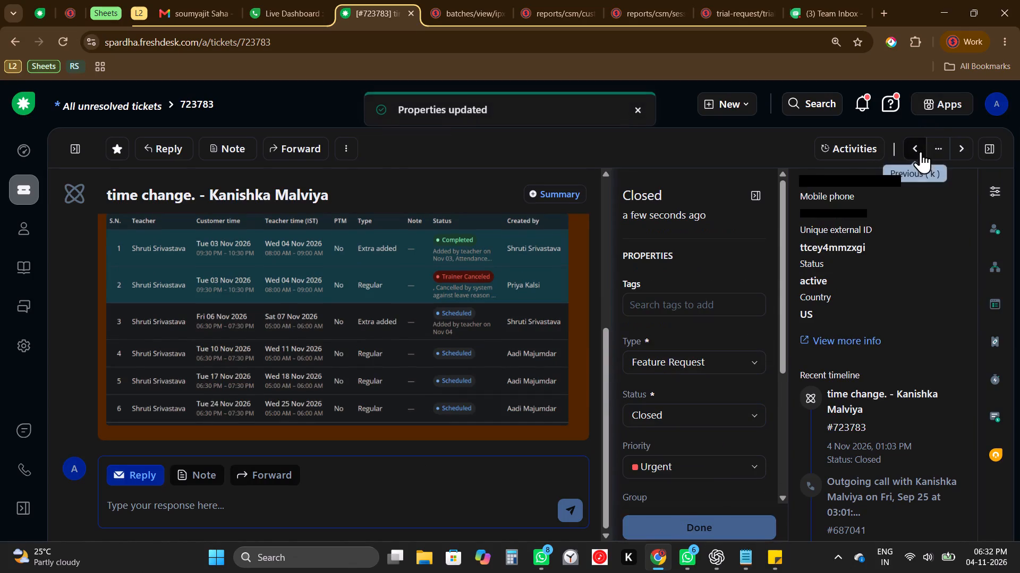
Go to the previous ticket, 723820 about a DST conflict, review its private note, and reassign it to agent Ayush.
click(921, 151)
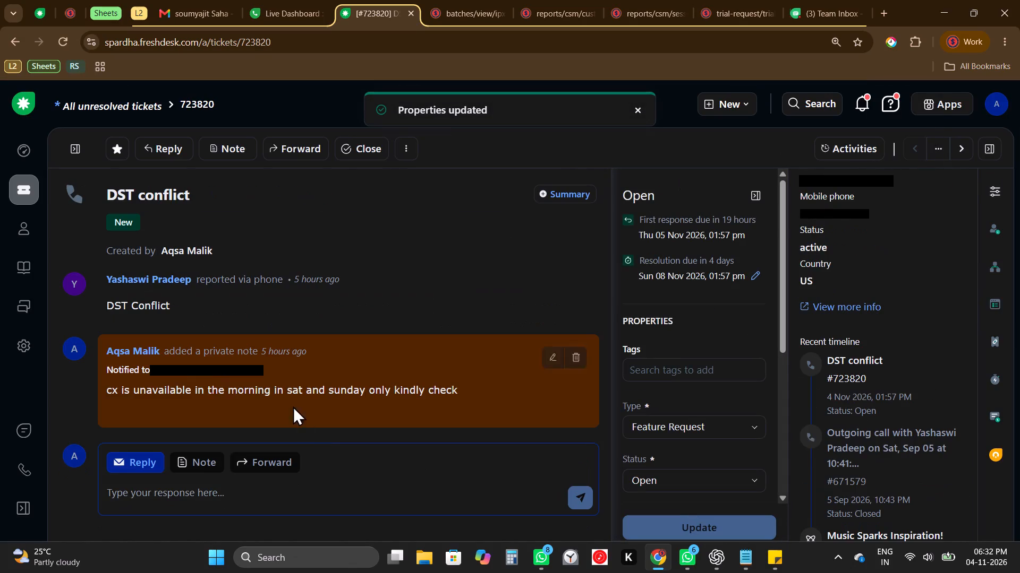
double_click(142, 391)
drag(142, 391, 412, 353)
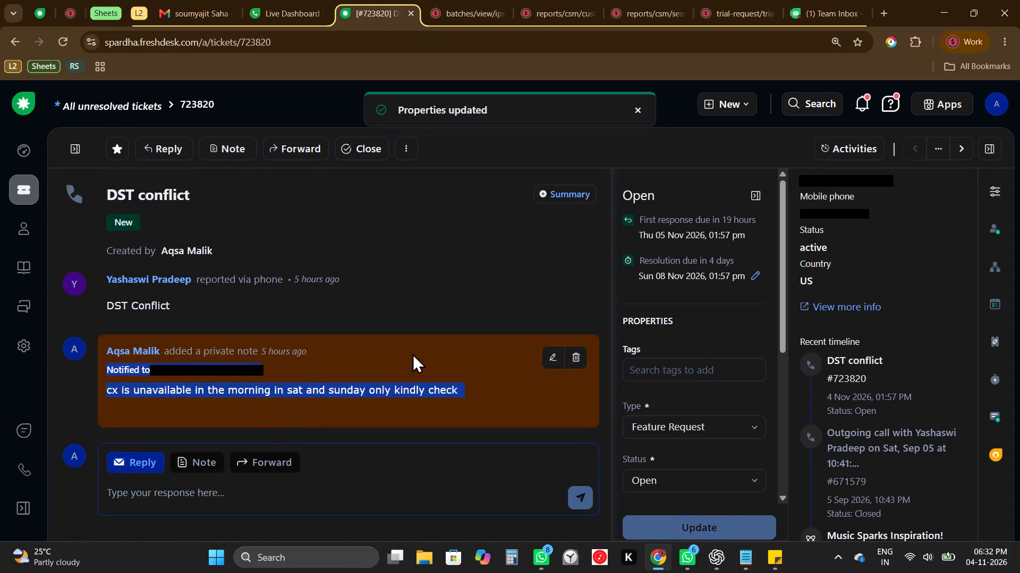
click(412, 353)
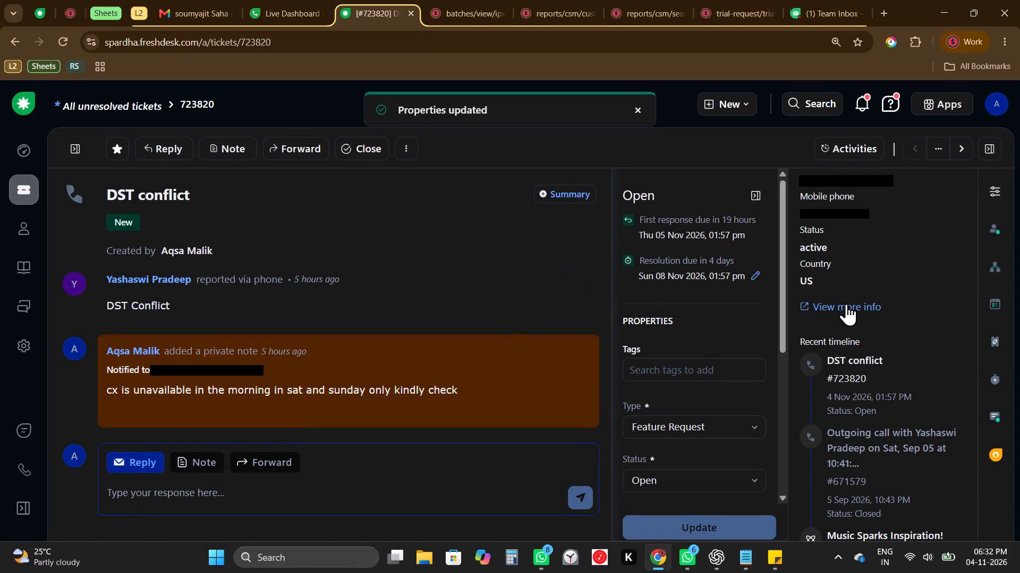
scroll(846, 303, up, 5)
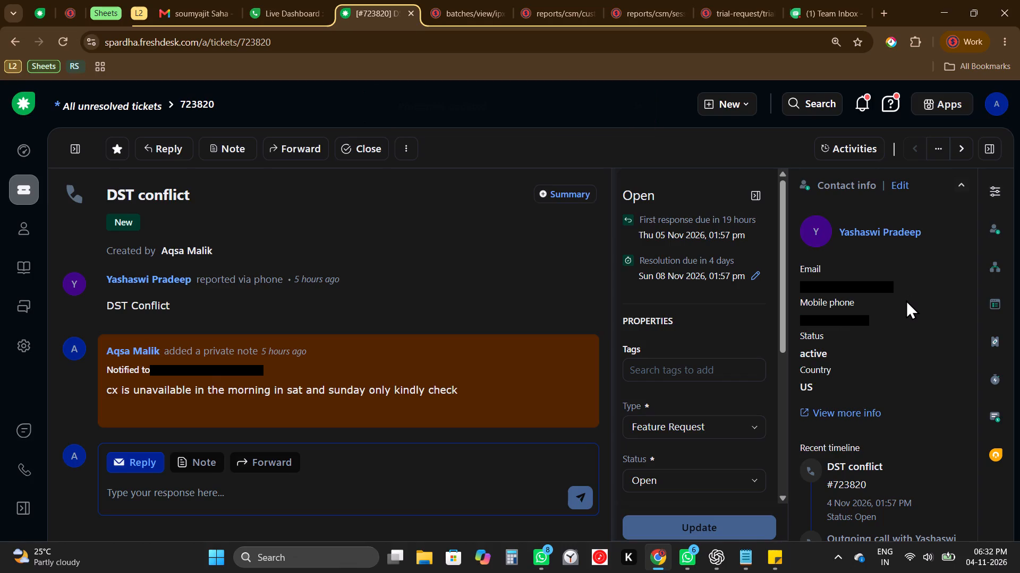
scroll(734, 410, down, 2)
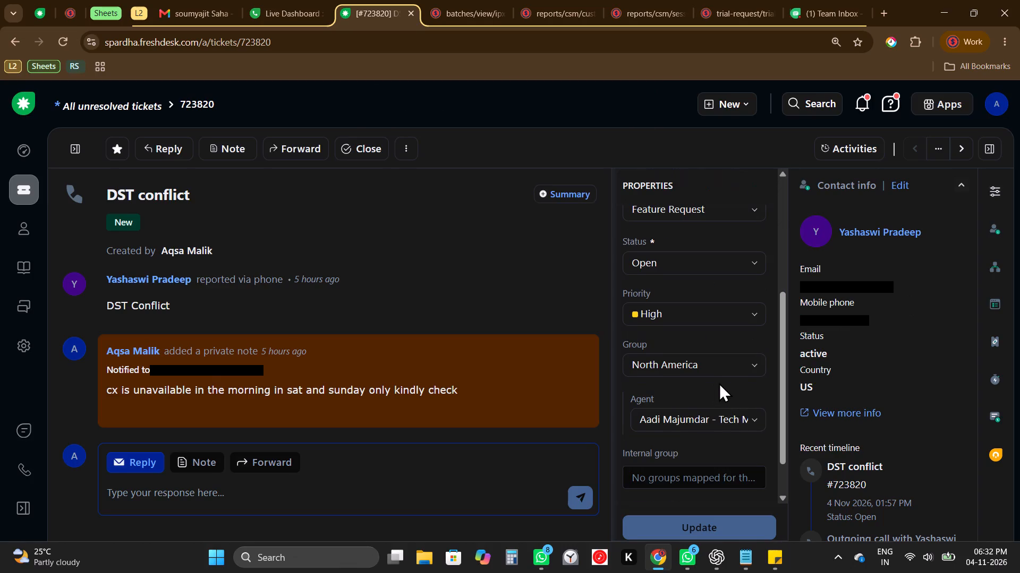
drag(719, 383, 732, 372)
click(732, 372)
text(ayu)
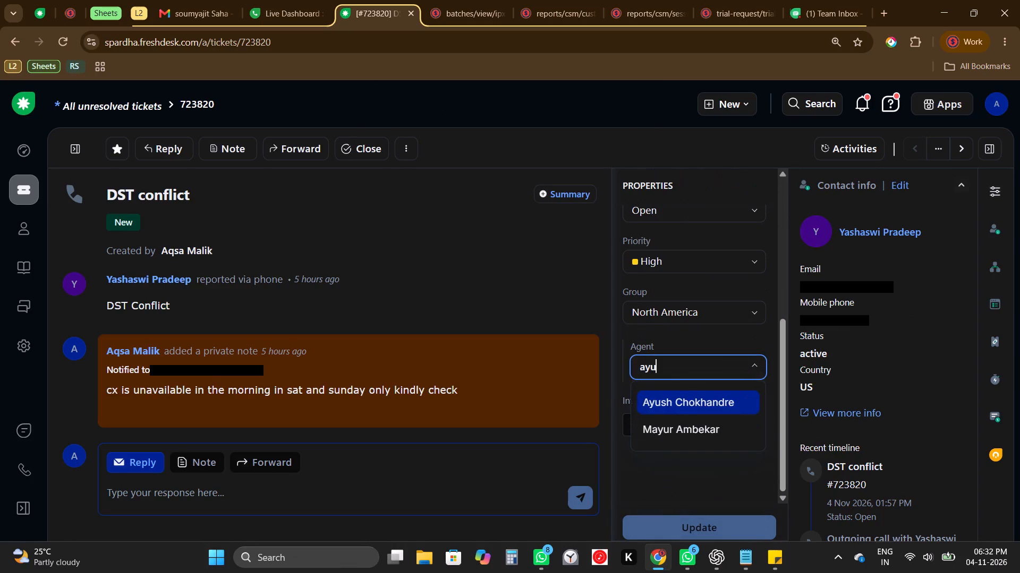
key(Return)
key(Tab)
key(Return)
click(35, 185)
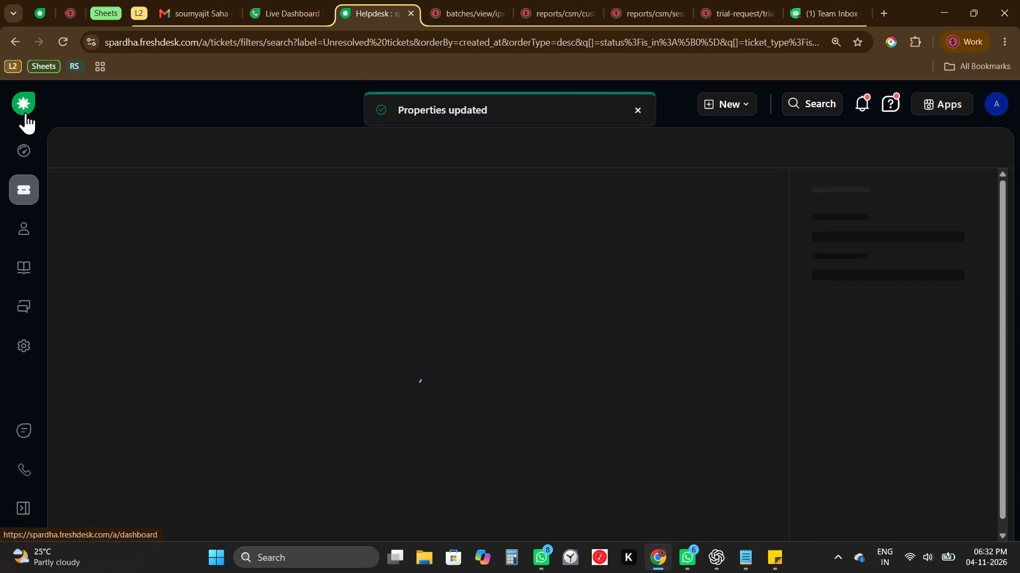
click(642, 105)
double_click(642, 105)
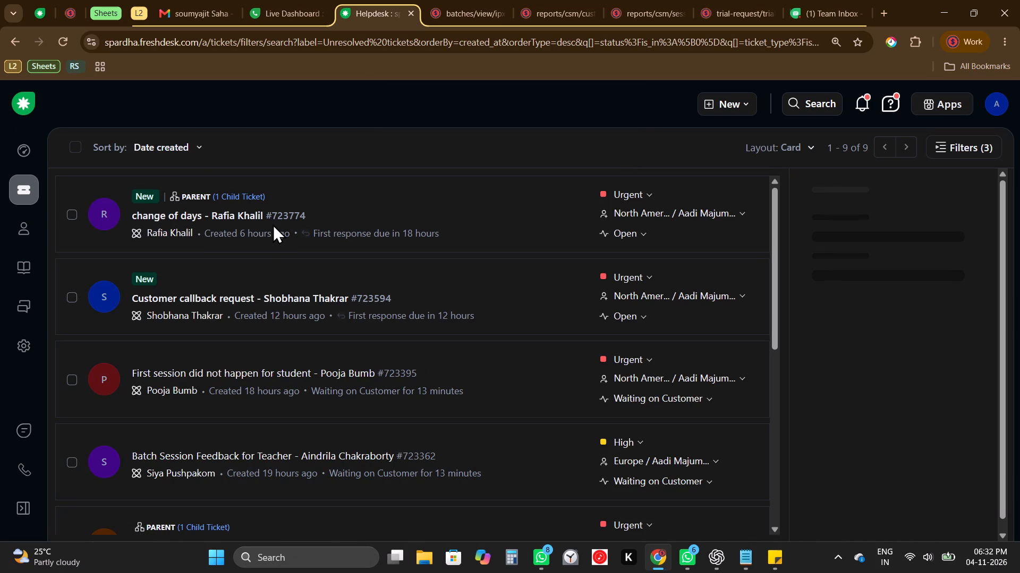
click(298, 303)
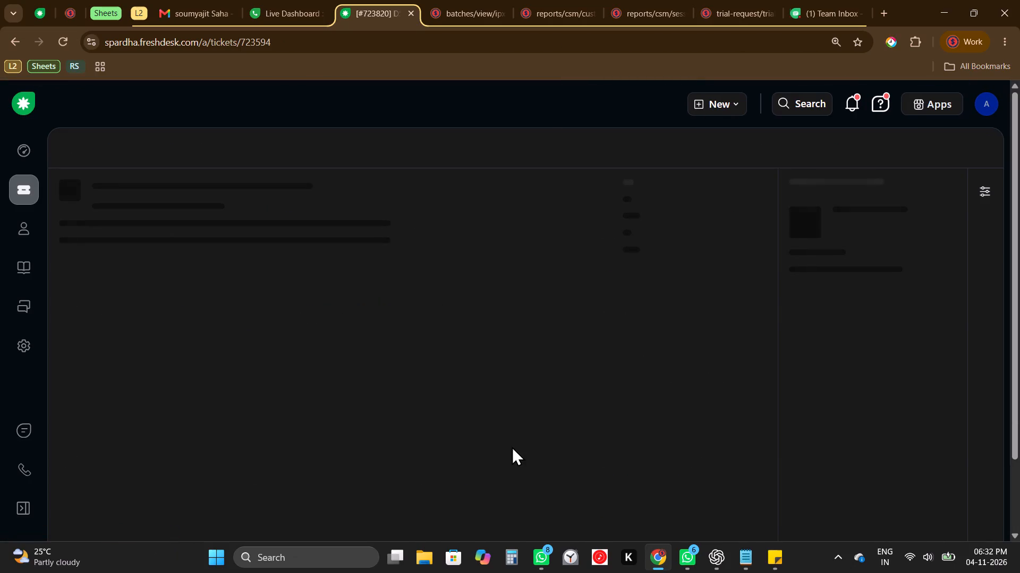
click(559, 103)
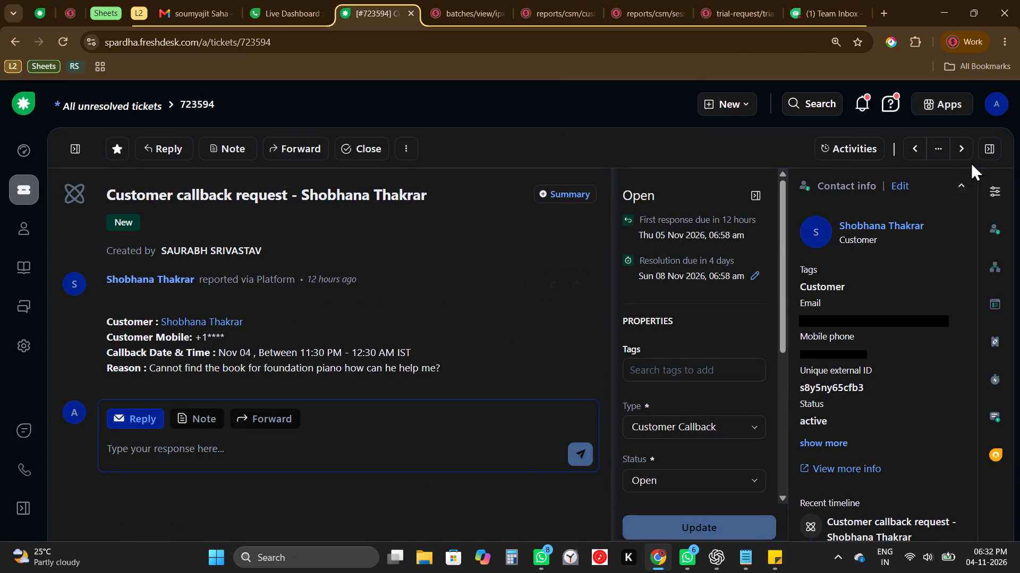
click(915, 145)
scroll(559, 296, down, 3)
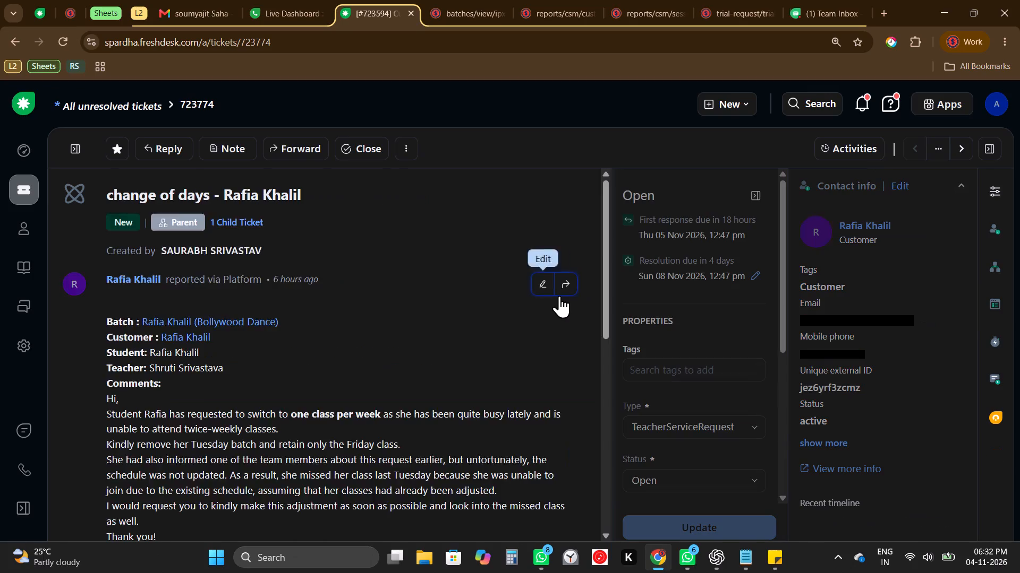
scroll(559, 296, down, 3)
drag(659, 481, 718, 454)
click(718, 454)
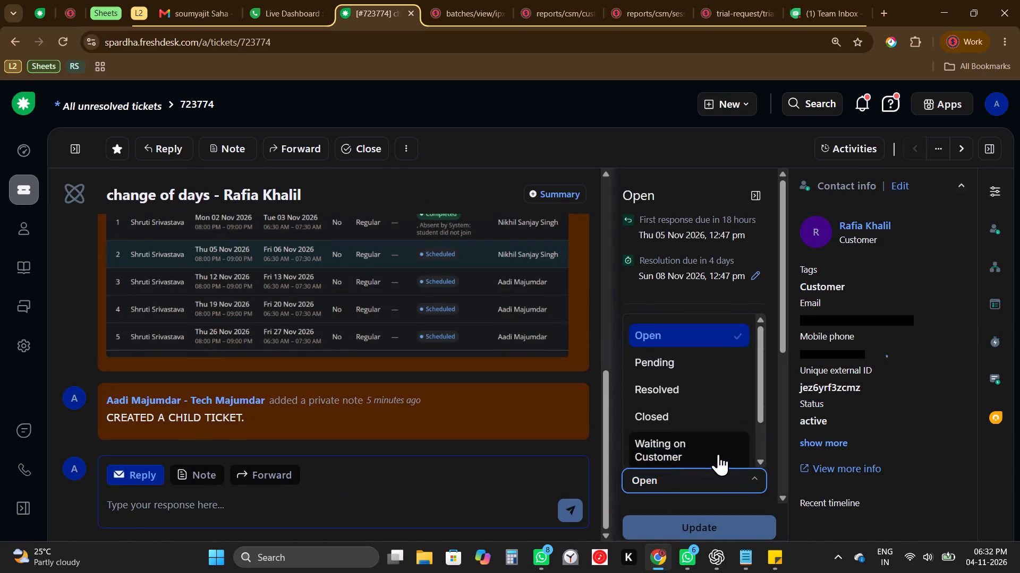
click(730, 531)
Leave ticket 723774 and open the helpdesk dashboard.
drag(40, 198, 31, 129)
click(35, 109)
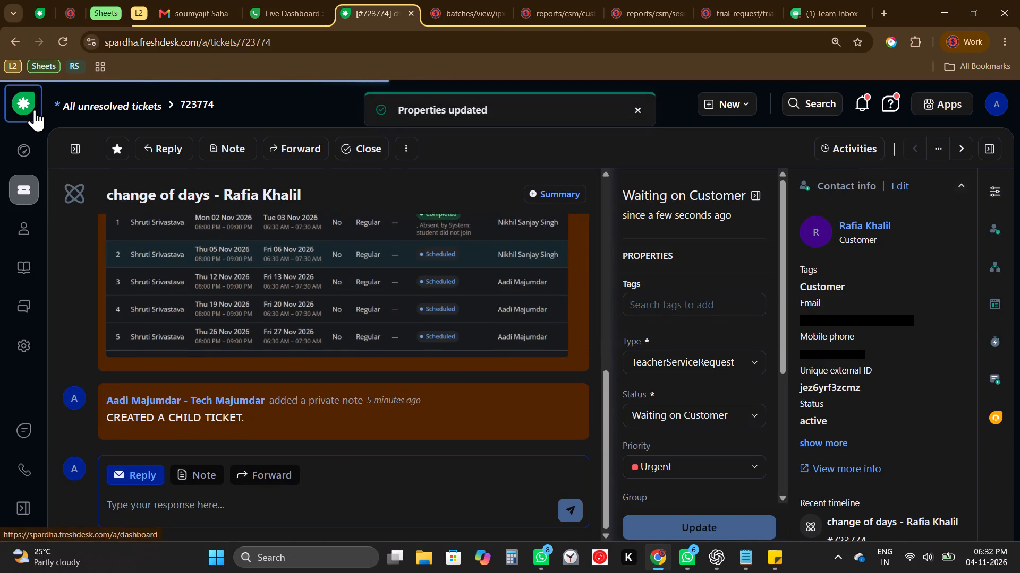
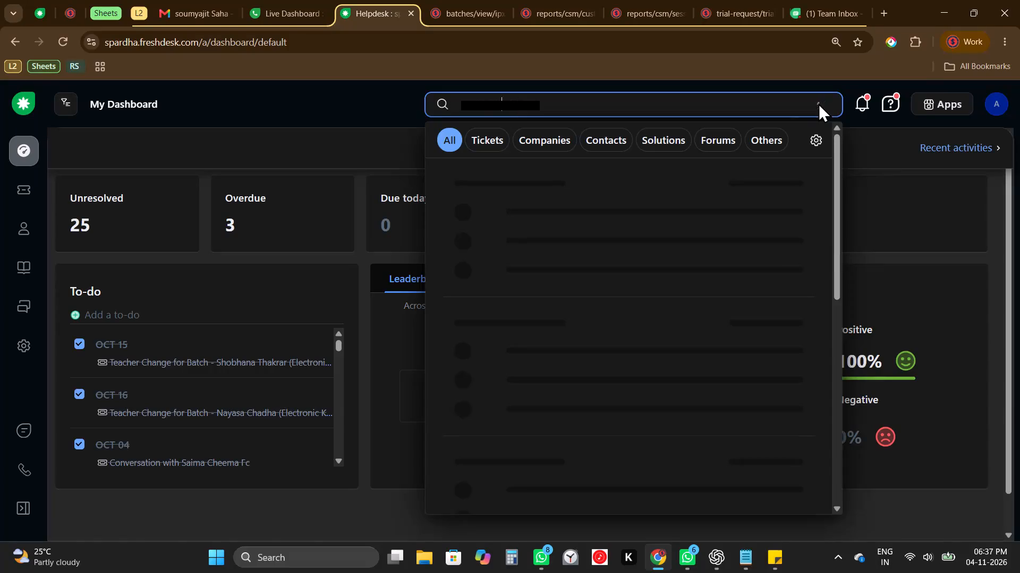
key(ctrl+BackSpace)
key(ctrl+Left)
key(BackSpace)
key(BackSpace)
key(ctrl+a)
key(ctrl+c)
key(ctrl+c)
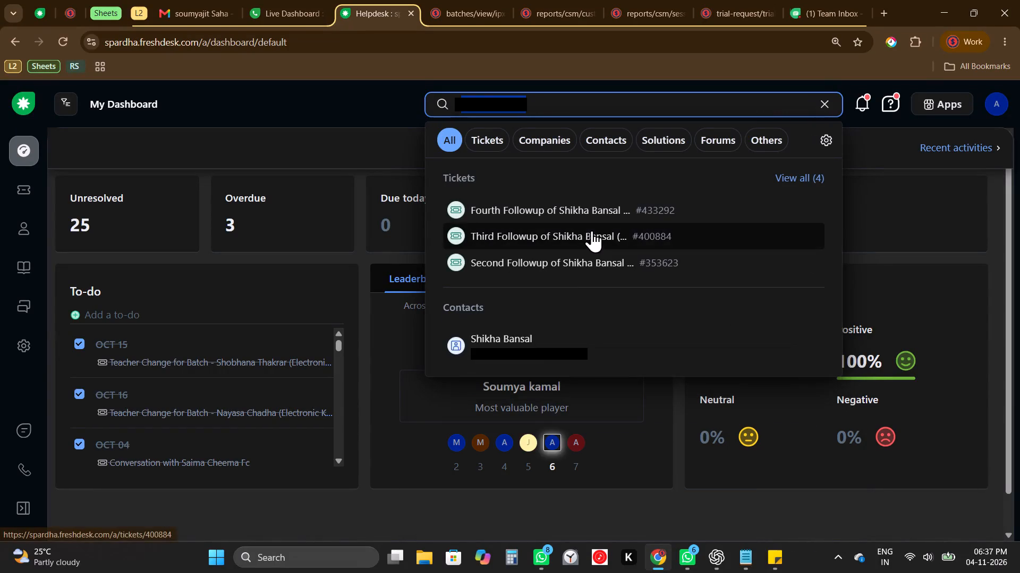
click(557, 346)
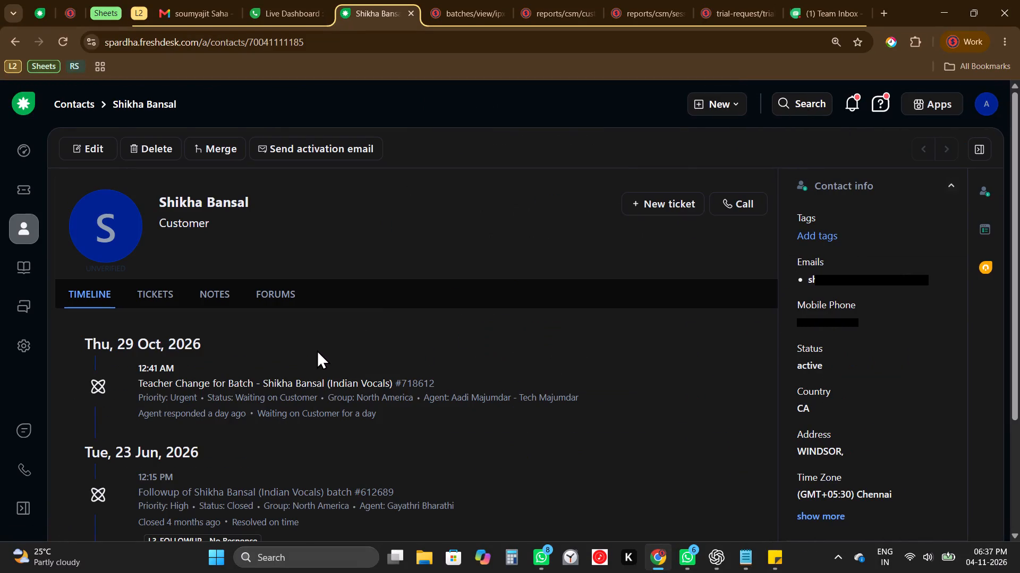
click(319, 379)
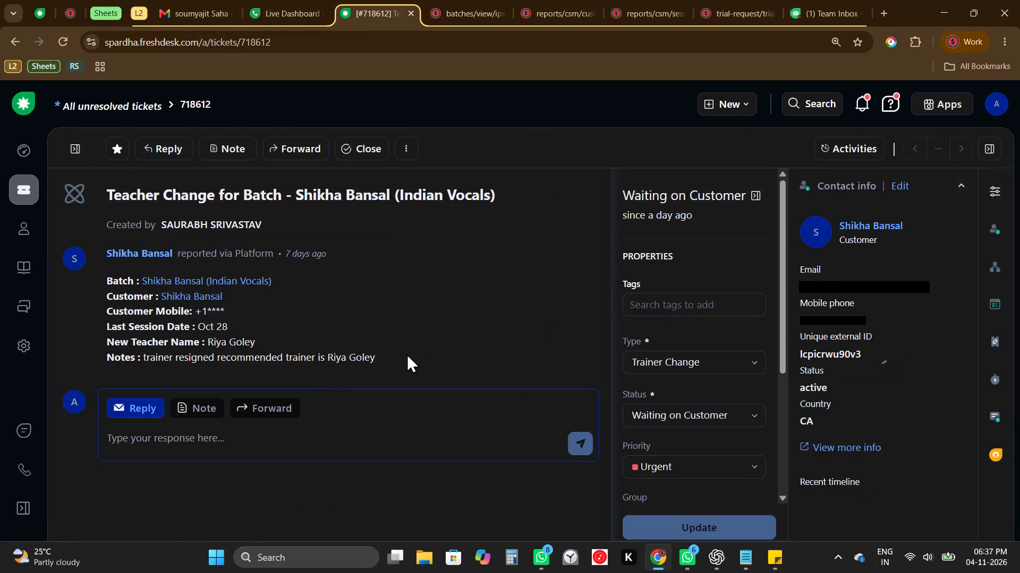
scroll(457, 390, down, 6)
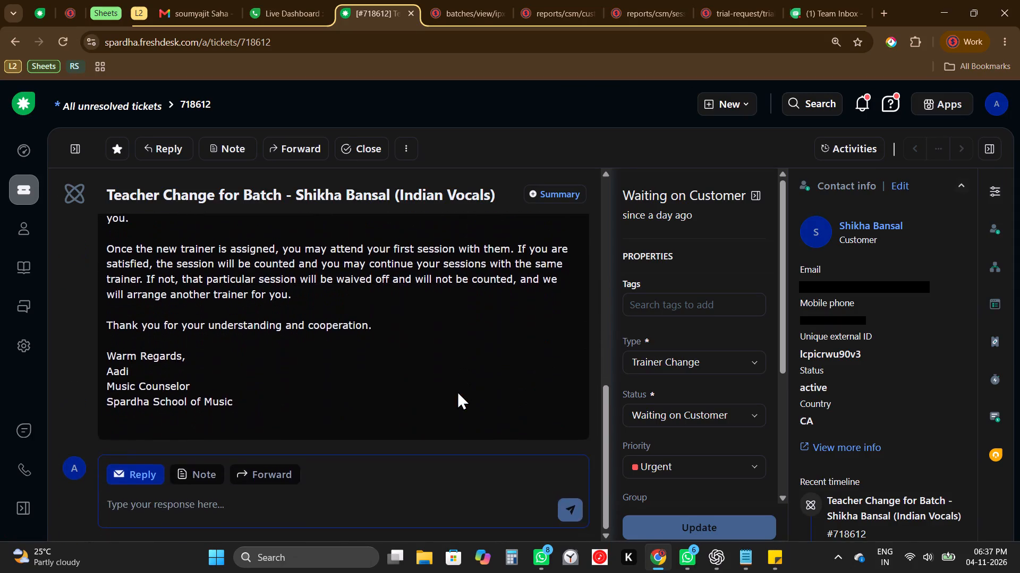
scroll(457, 390, up, 8)
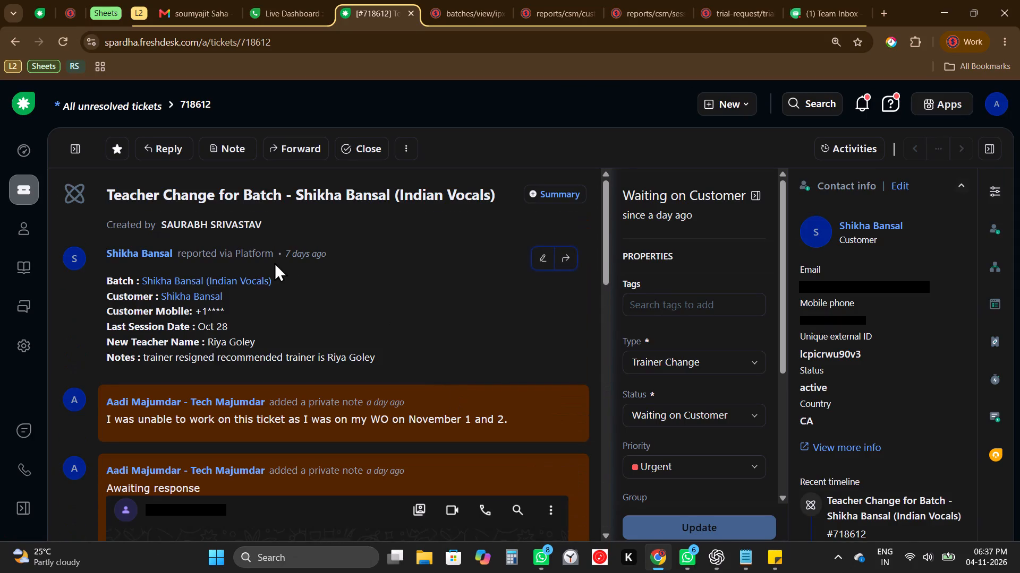
Open the Indian Vocals batch linked in the ticket, close the old batch page, and copy the new batch's timezone.
double_click(255, 271)
click(255, 281)
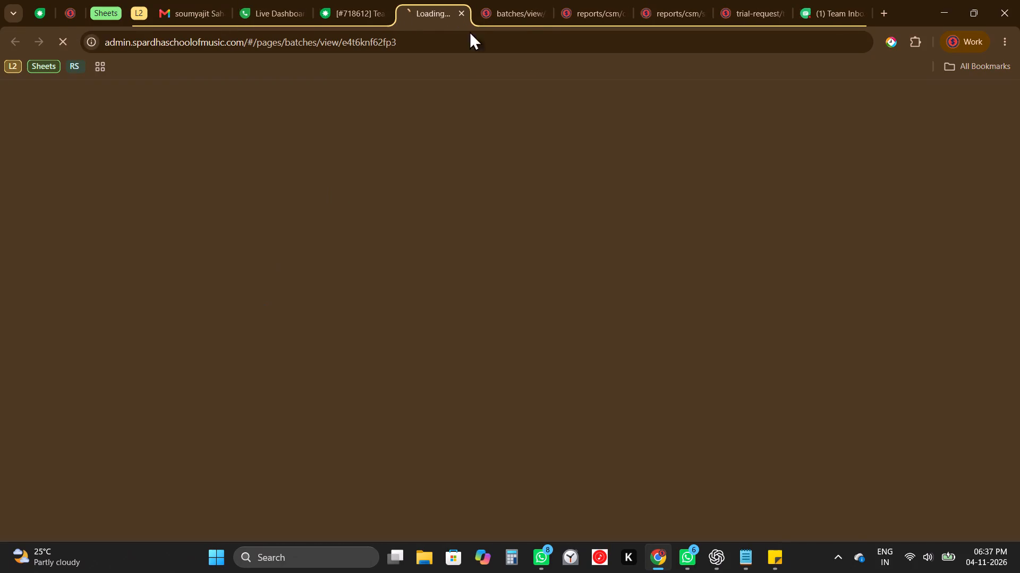
click(543, 14)
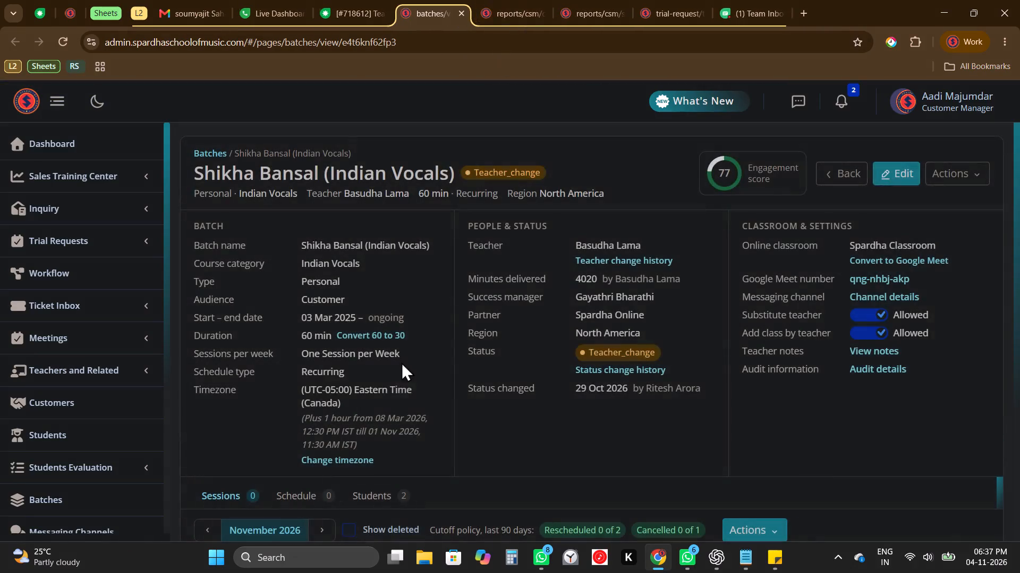
triple_click(392, 389)
key(c)
key(ctrl+c)
Open the Teachers Allocation (Batch Sessions Availability) report and set its timezone to the copied (UTC-05:00) Eastern Time (Canada).
click(565, 0)
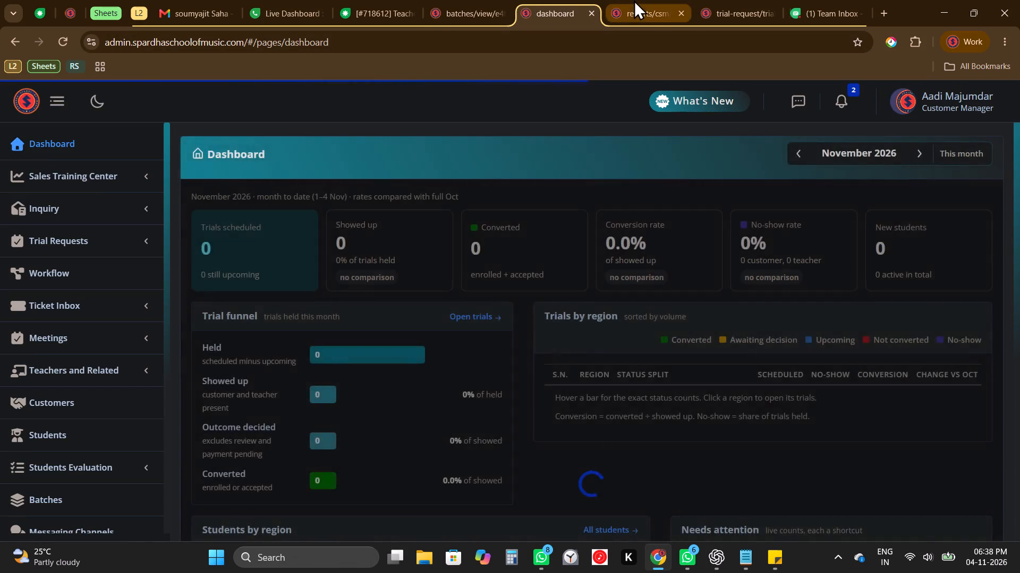
double_click(634, 0)
click(565, 0)
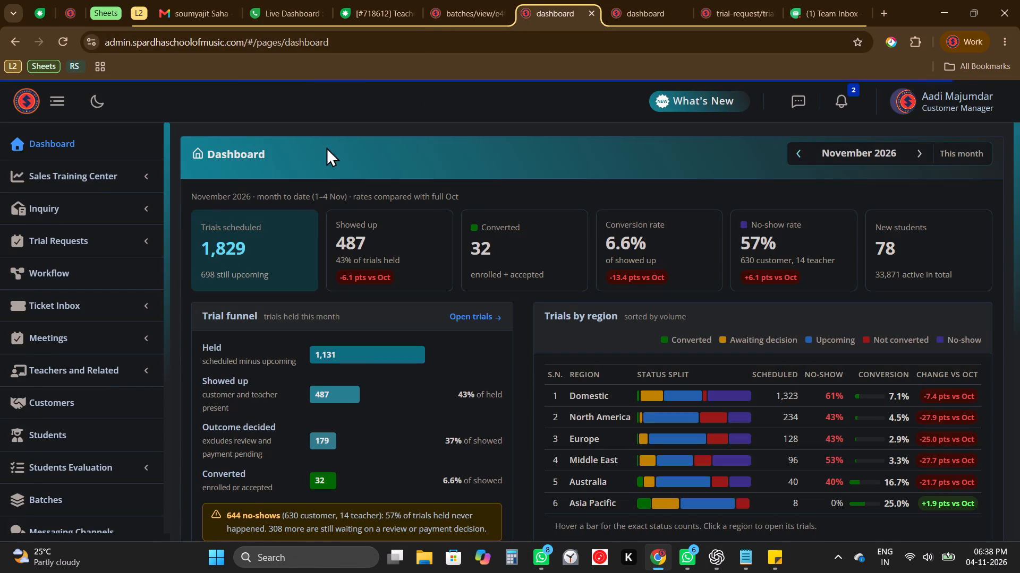
click(87, 492)
scroll(87, 492, down, 1)
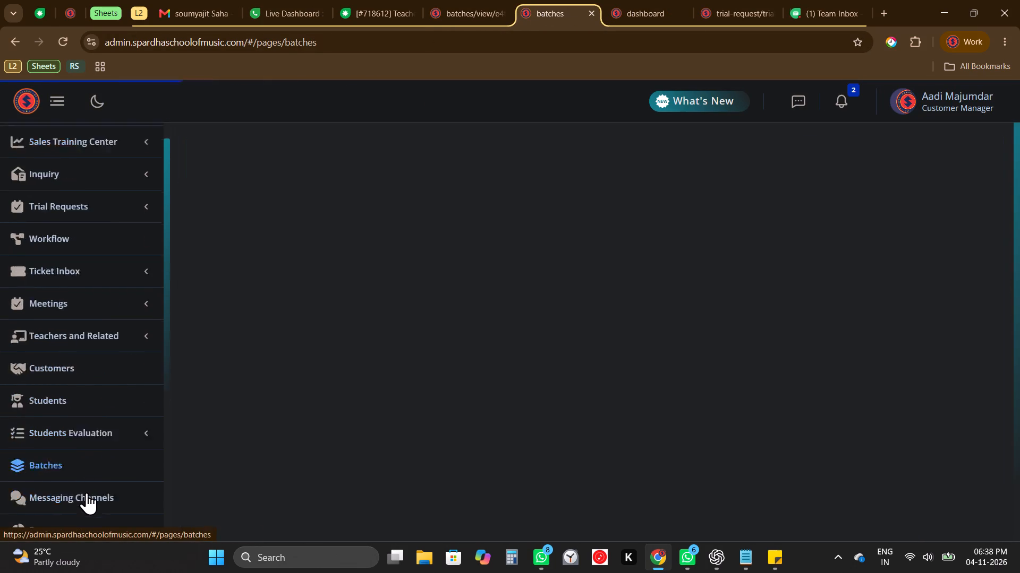
scroll(87, 492, down, 1)
click(108, 480)
click(412, 256)
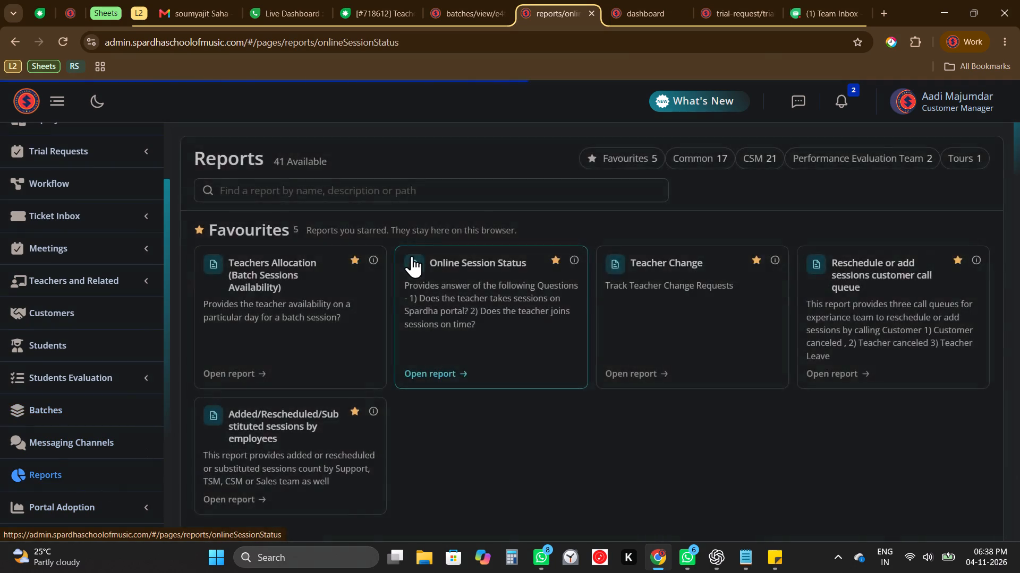
scroll(301, 306, right, 3)
click(332, 286)
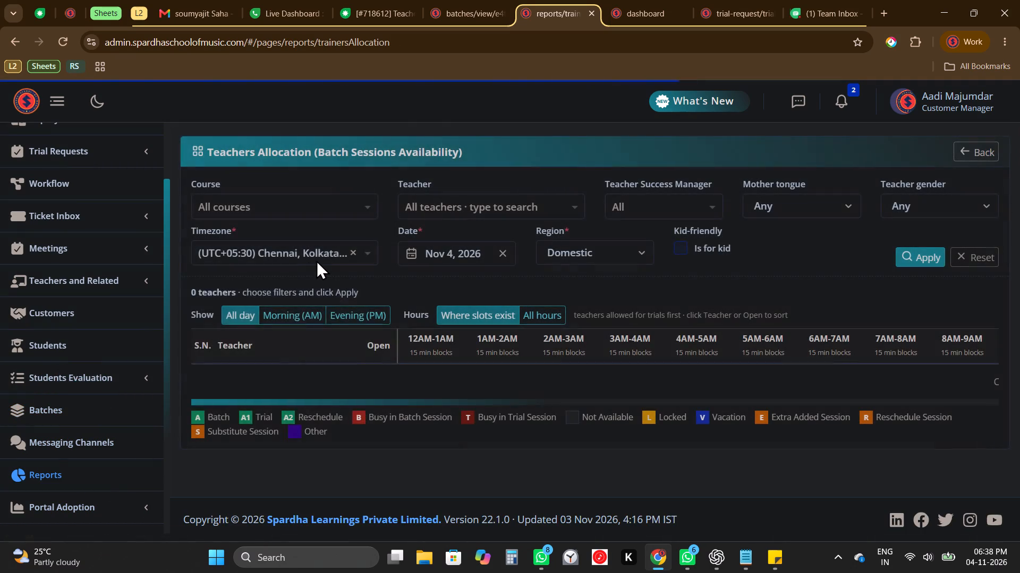
click(316, 260)
key(ctrl+v)
key(Return)
Copy the active student's course, Hindustani Vocals Method Book 1 (2.0), from the batch's student list.
click(464, 0)
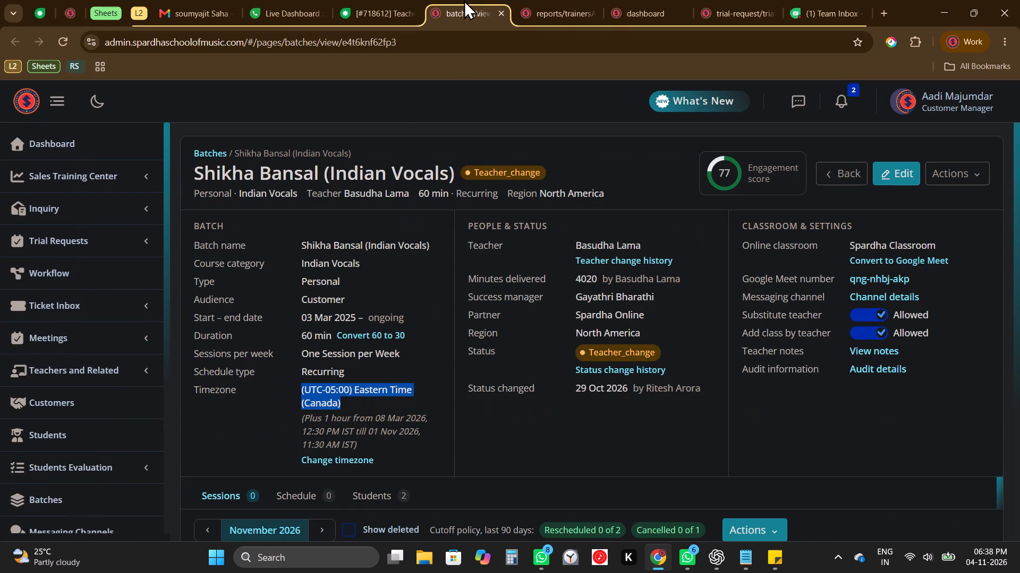
click(389, 496)
scroll(389, 496, down, 1)
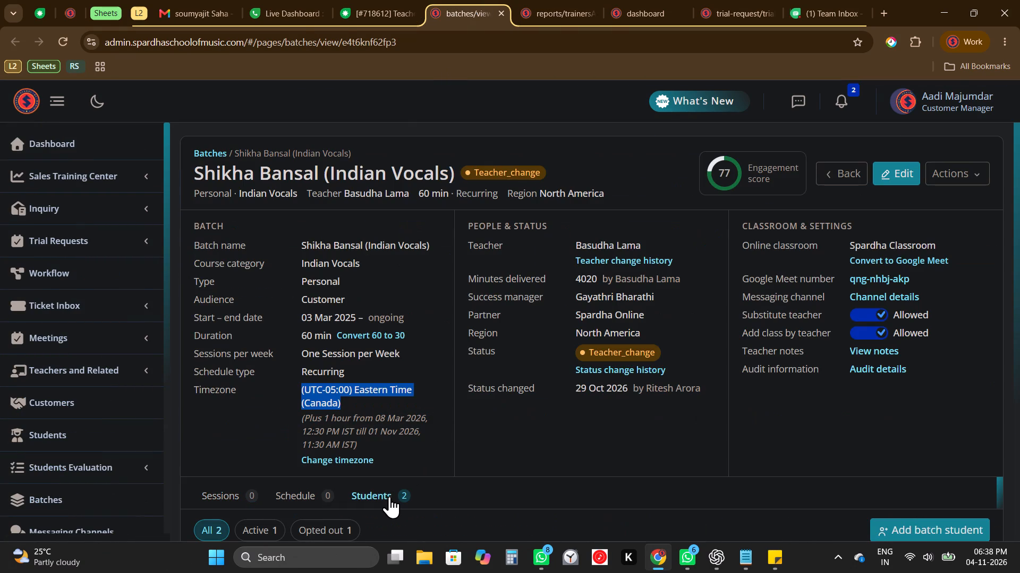
scroll(389, 496, down, 2)
scroll(498, 405, down, 2)
triple_click(592, 445)
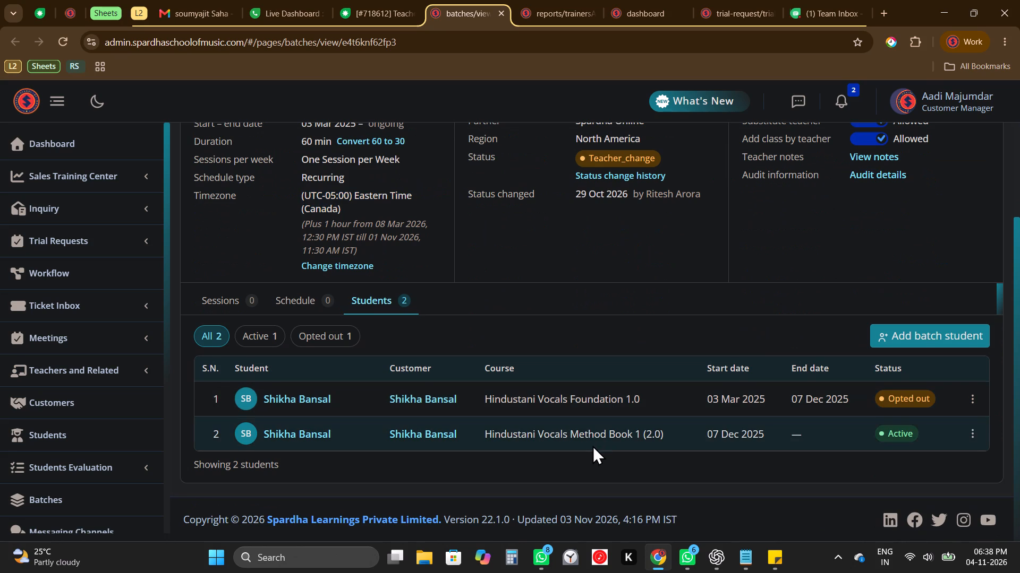
key(ctrl+c)
scroll(691, 313, up, 4)
key(ctrl+c)
scroll(689, 281, up, 2)
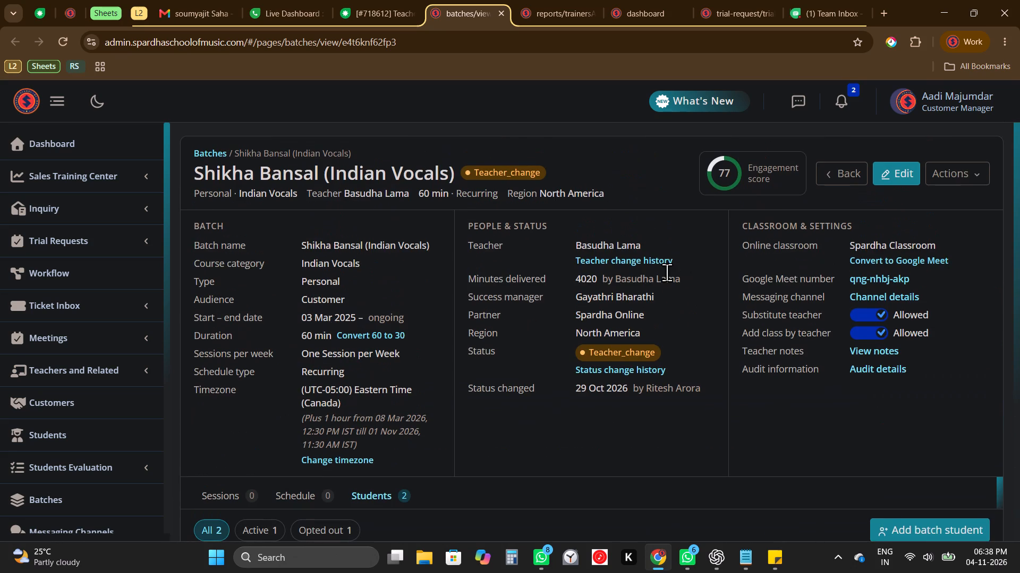
Open the batch's teacher change history and dismiss it.
click(668, 267)
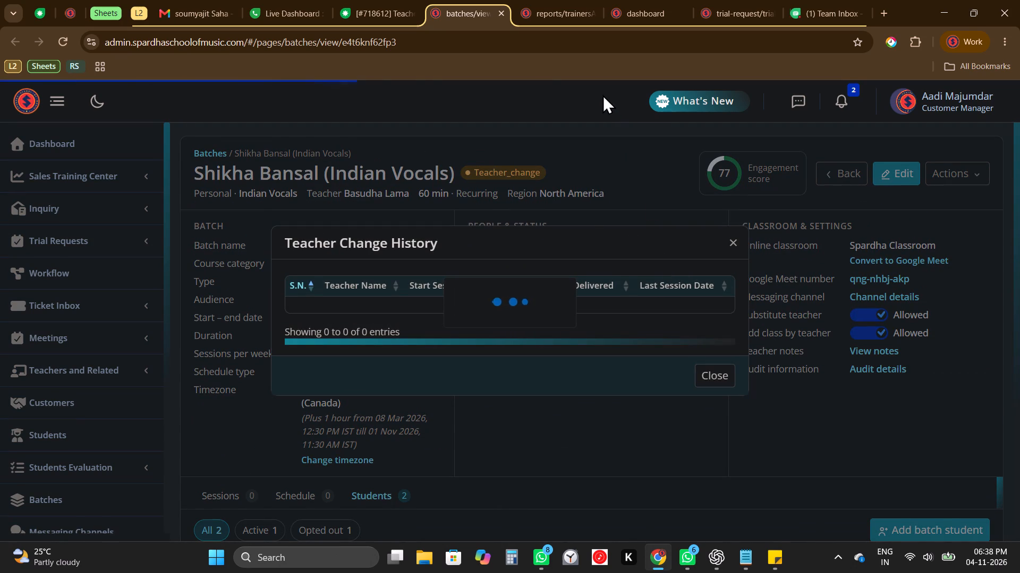
key(Escape)
Filter the Teachers Allocation report by the copied Hindustani Vocals Method Book 1 (2.0) course, date Nov 8, 2026 and region North America.
click(545, 0)
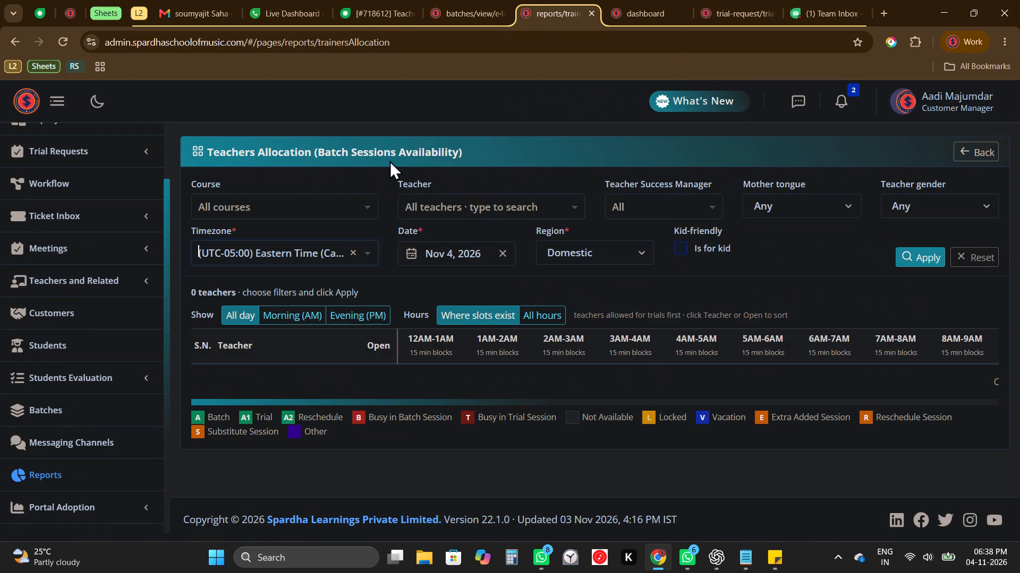
click(373, 210)
key(ctrl+v)
key(Return)
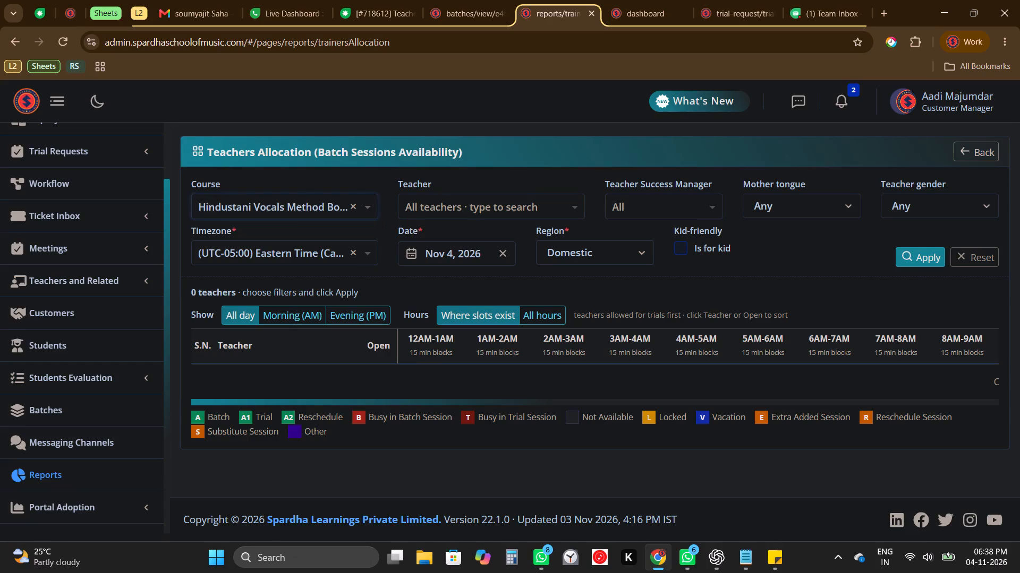
click(446, 247)
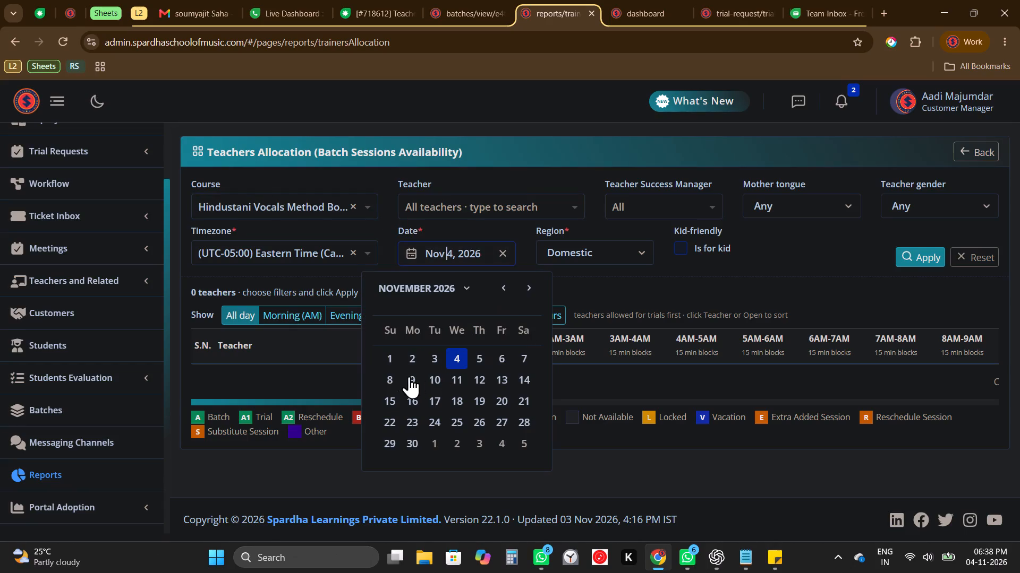
click(397, 376)
click(624, 249)
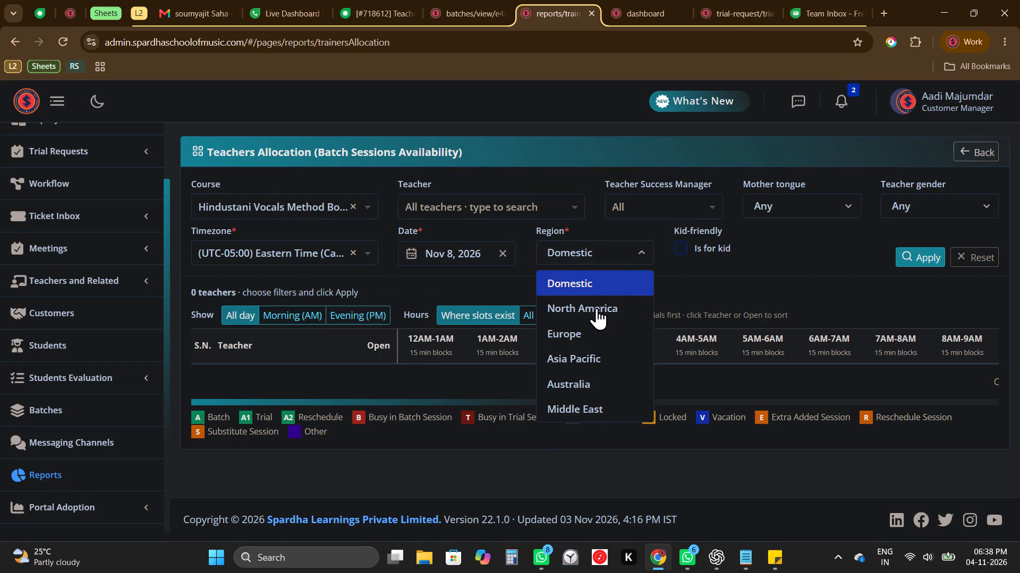
click(597, 308)
click(922, 258)
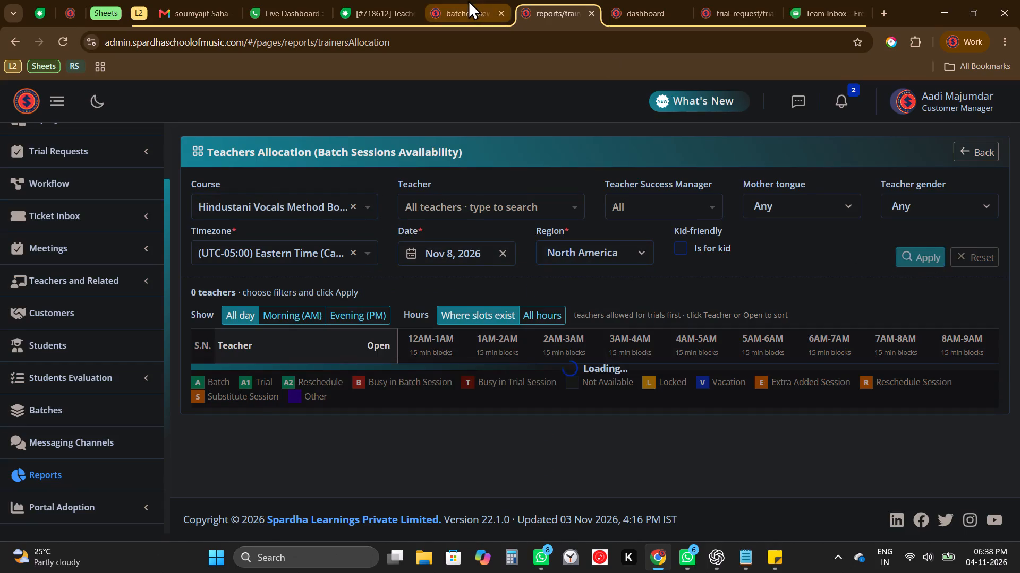
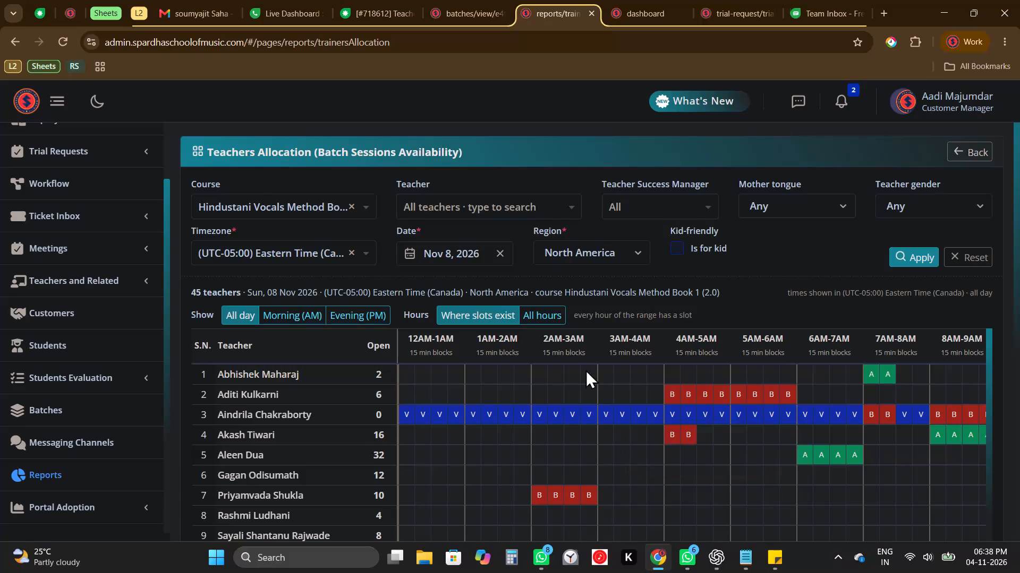
Show all hours in the Teachers Allocation grid and bring its daytime slots into view.
click(563, 312)
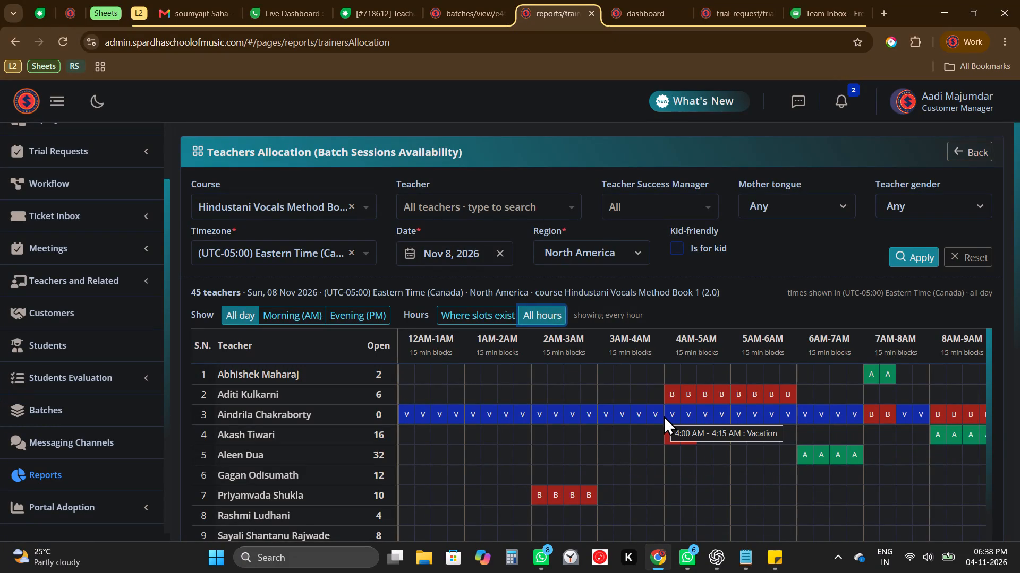
scroll(664, 415, left, 5)
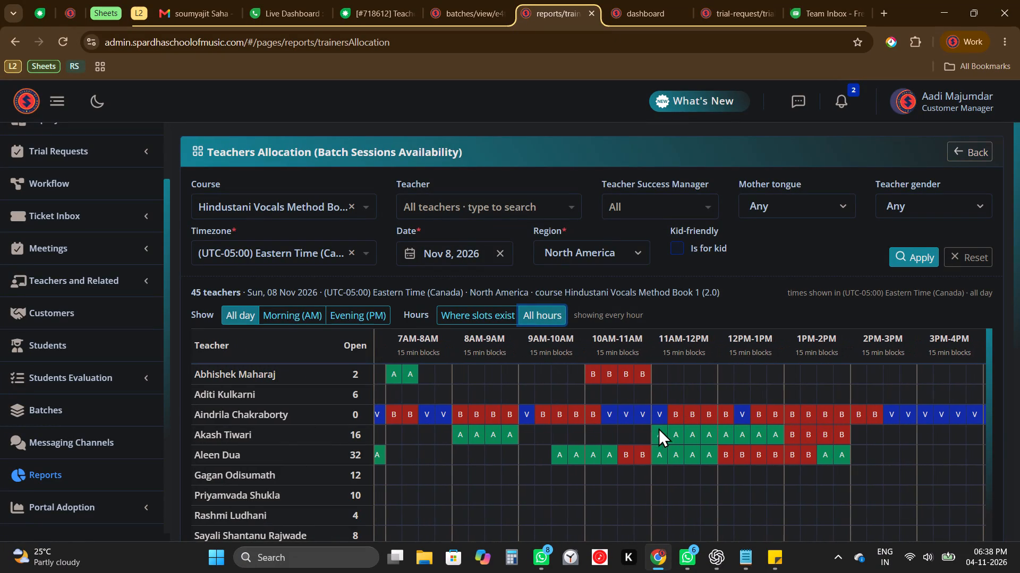
Open the student's profile from the Indian Vocals batch's student list to check her details, and return to the batch.
click(462, 1)
scroll(412, 415, down, 2)
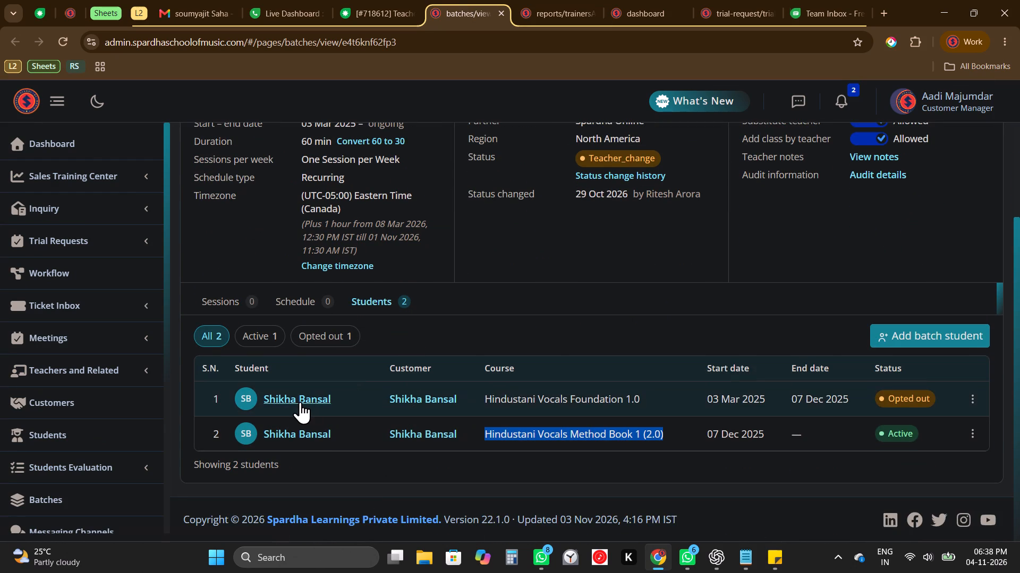
click(300, 402)
scroll(300, 402, right, 7)
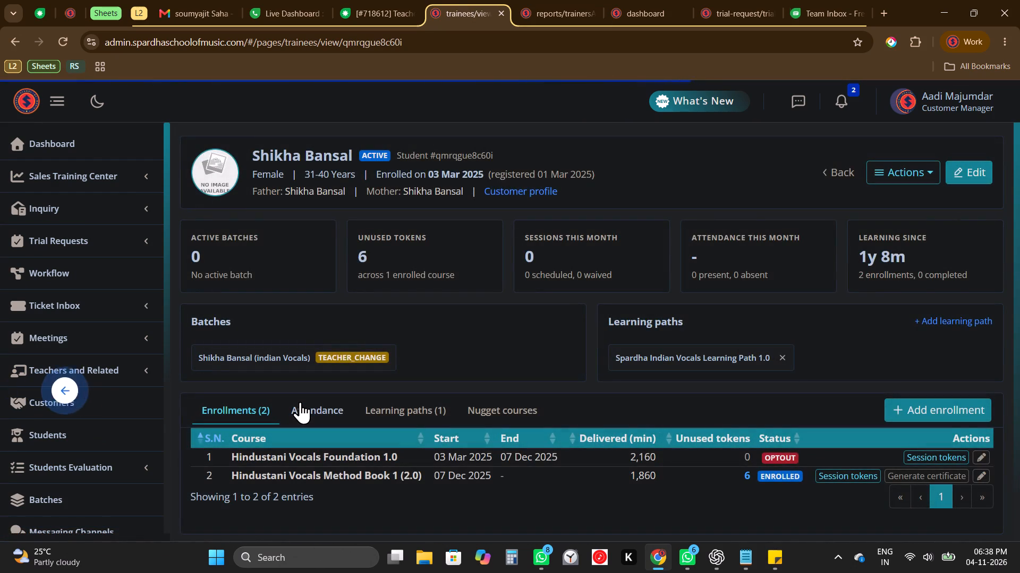
Restrict the Teachers Allocation report to teachers of gender Female.
click(579, 0)
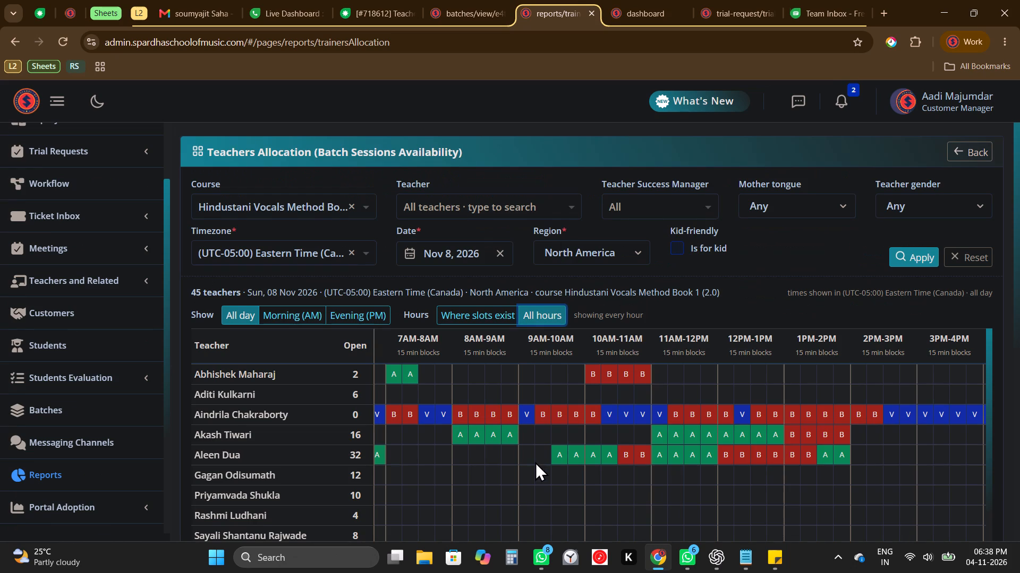
click(951, 196)
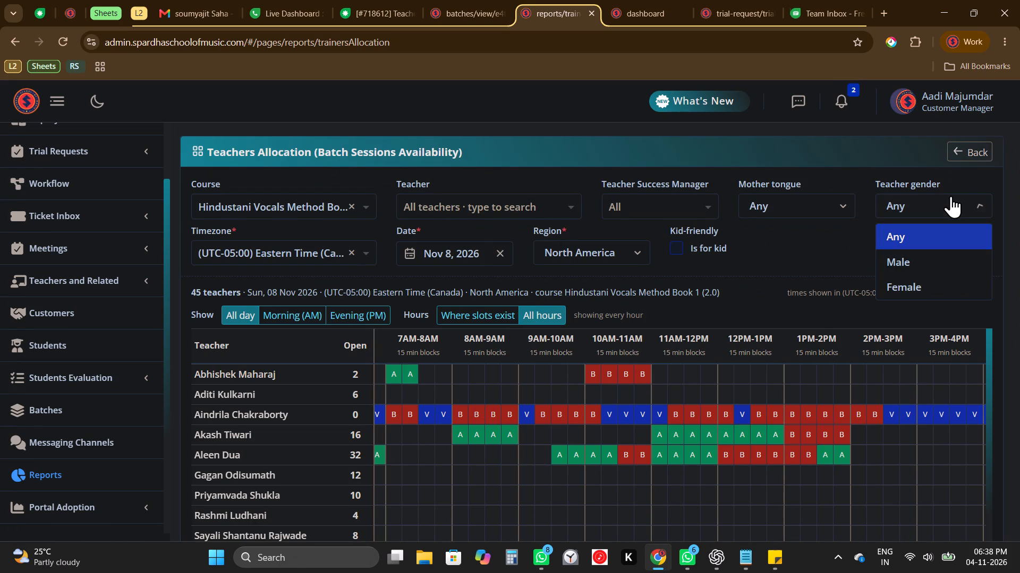
text(fe)
key(Return)
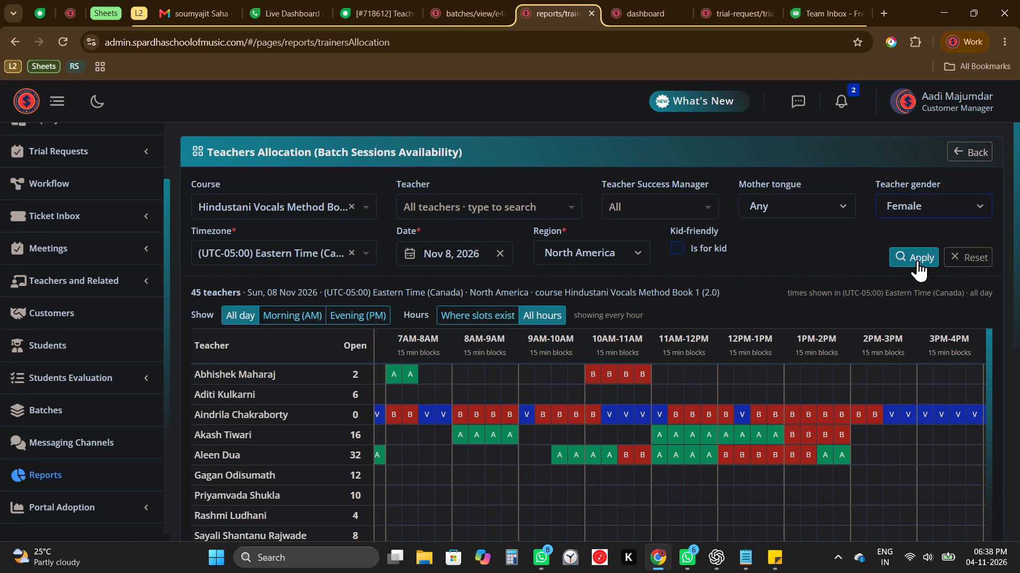
click(917, 260)
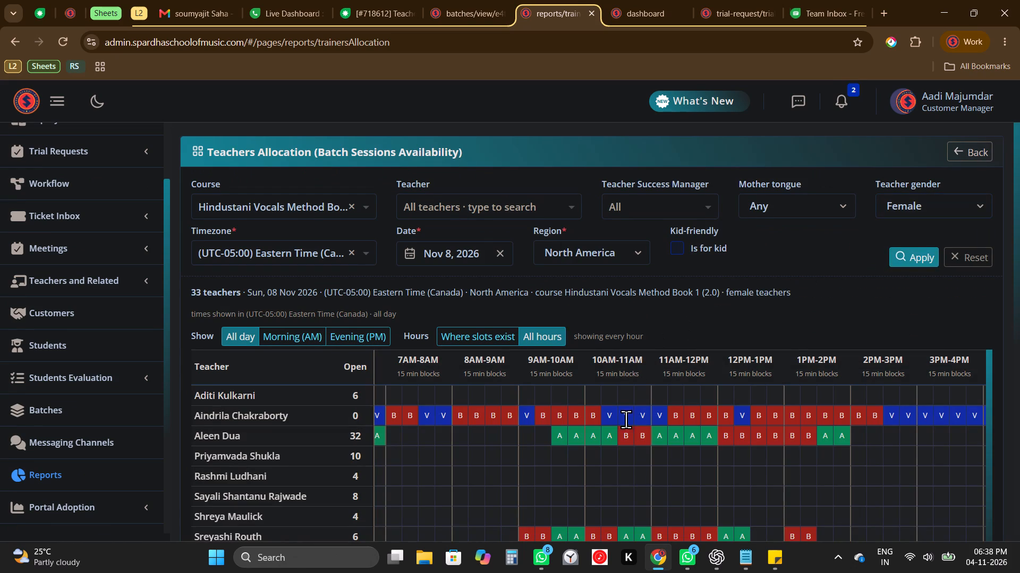
Check teacher Aleen's 11AM-12PM slots in the allocation grid and copy her full name.
click(658, 440)
drag(658, 440, 674, 440)
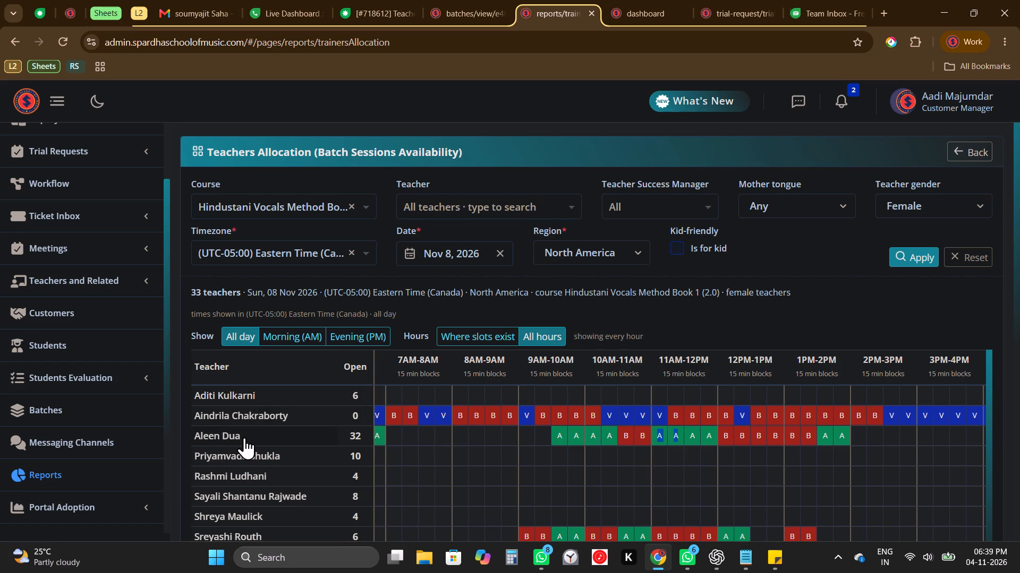
drag(260, 444, 259, 444)
drag(259, 444, 260, 431)
key(Escape)
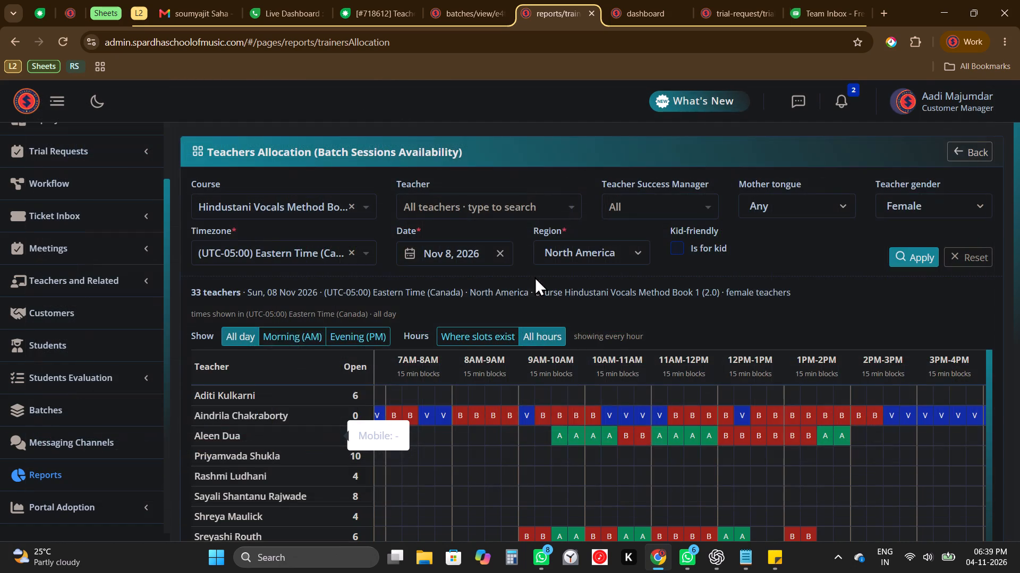
drag(252, 436, 200, 439)
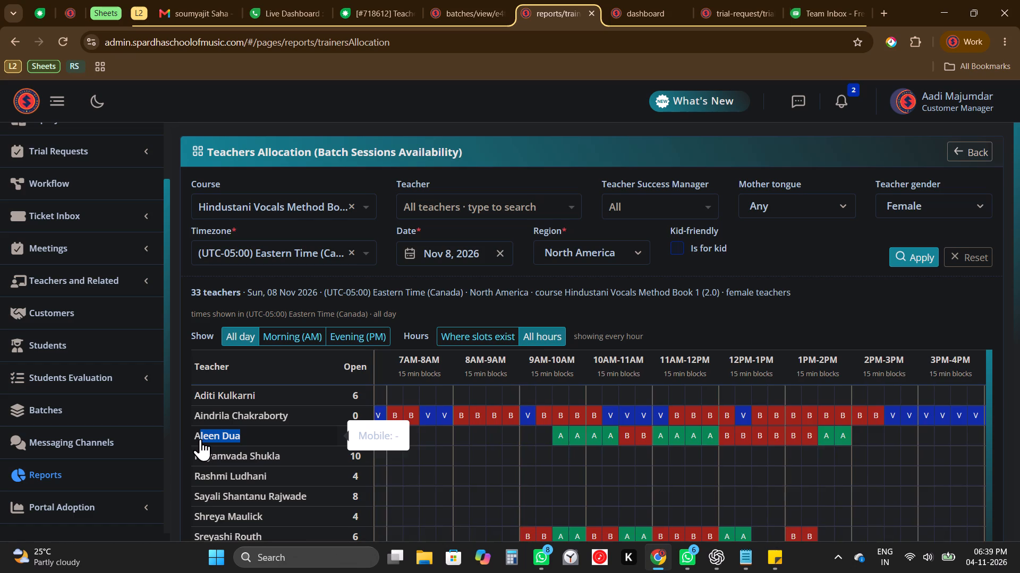
drag(200, 439, 195, 439)
key(ctrl+c)
key(Escape)
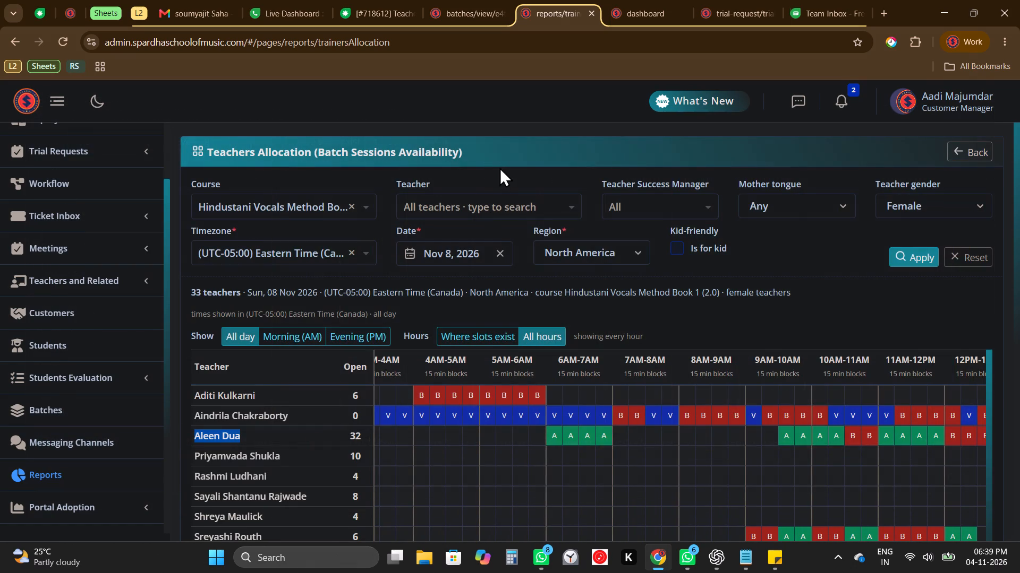
Filter the report by the copied teacher name and date Nov 29, 2026 to examine her availability that week.
click(523, 198)
key(ctrl+v)
key(ctrl+v)
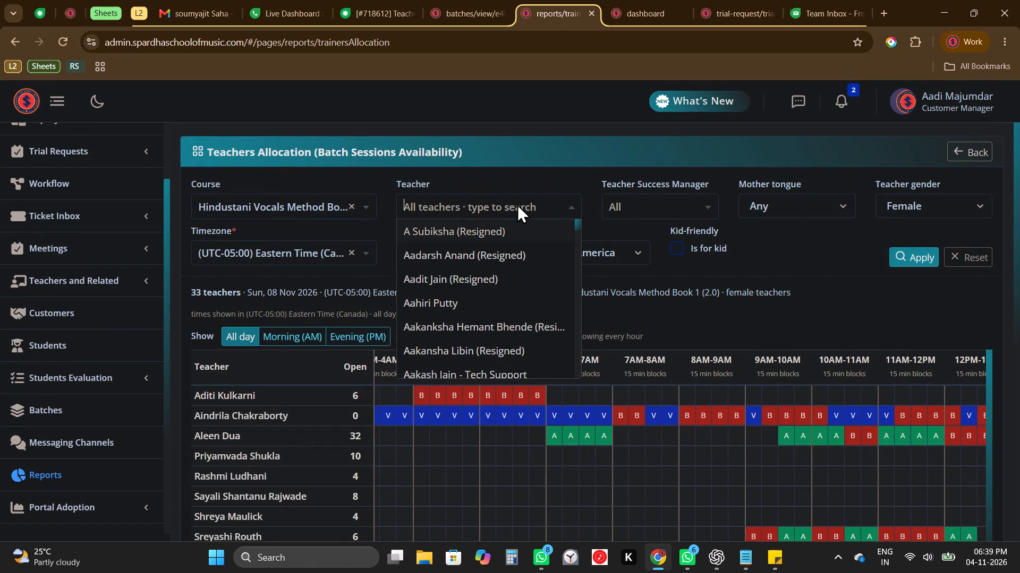
key(ctrl+z)
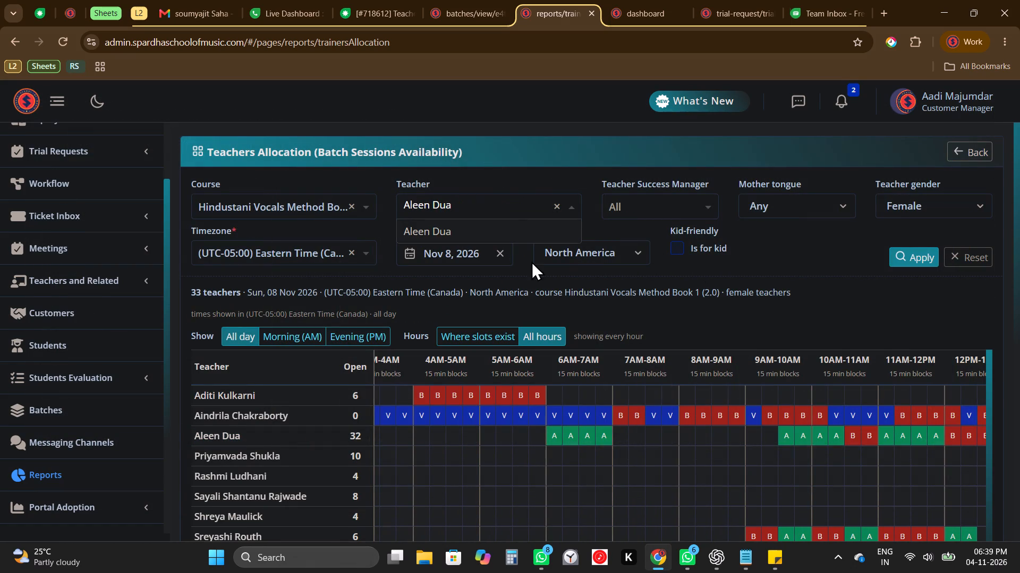
click(509, 234)
click(454, 248)
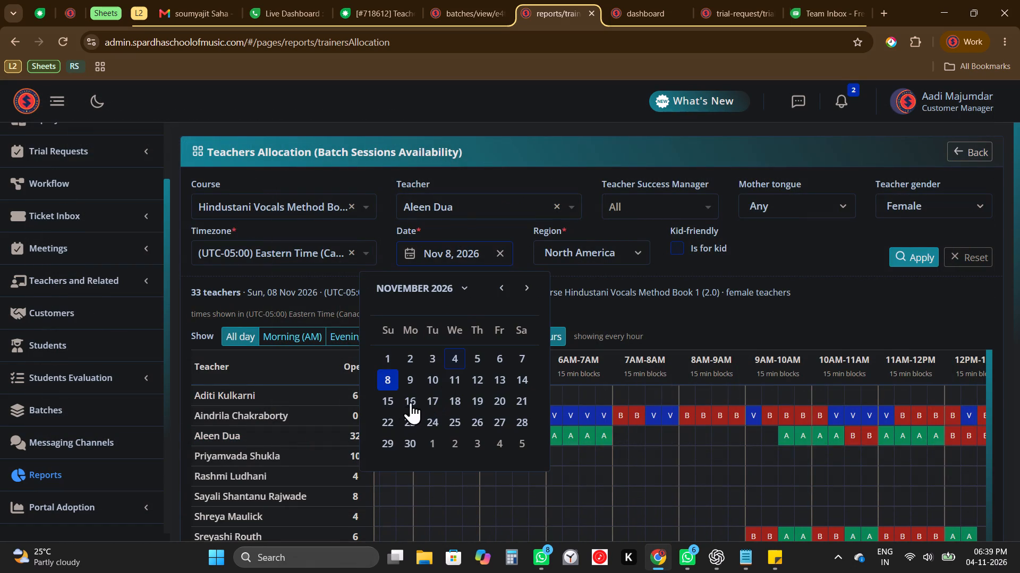
click(385, 439)
click(909, 247)
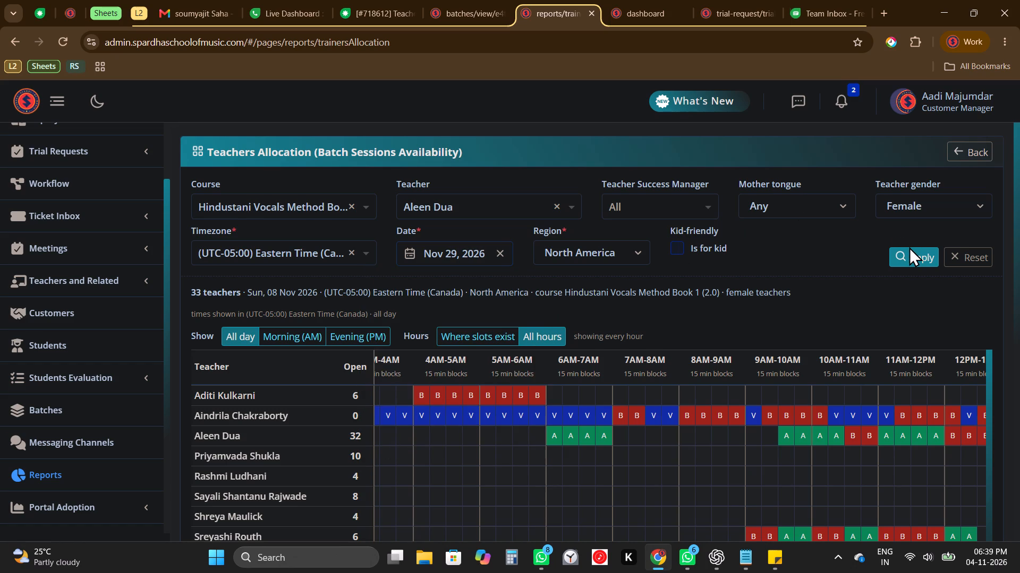
click(906, 251)
scroll(798, 405, left, 1)
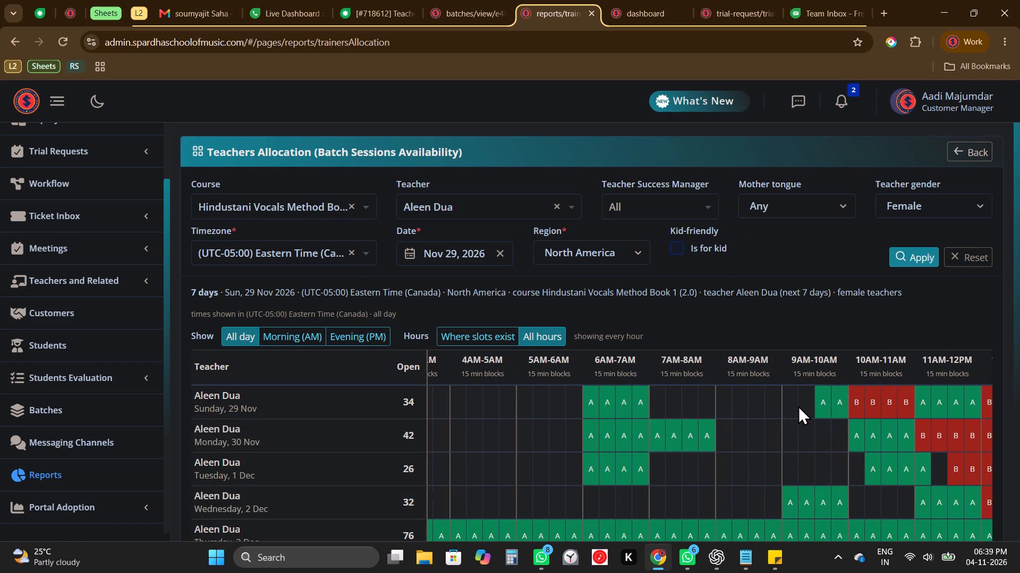
scroll(798, 405, left, 1)
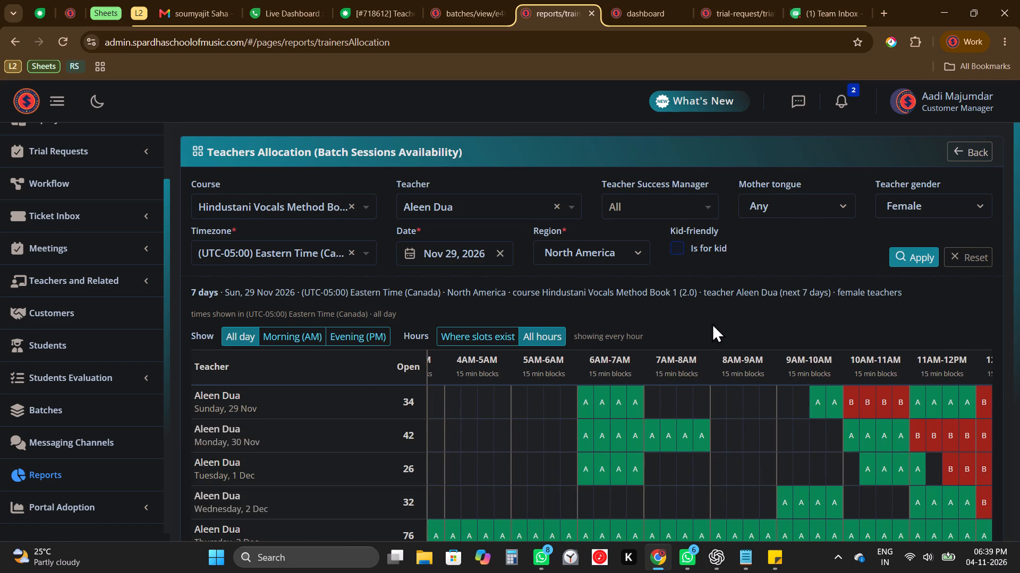
Clear the teacher filter and reapply the report for Nov 8, 2026.
click(562, 206)
click(461, 253)
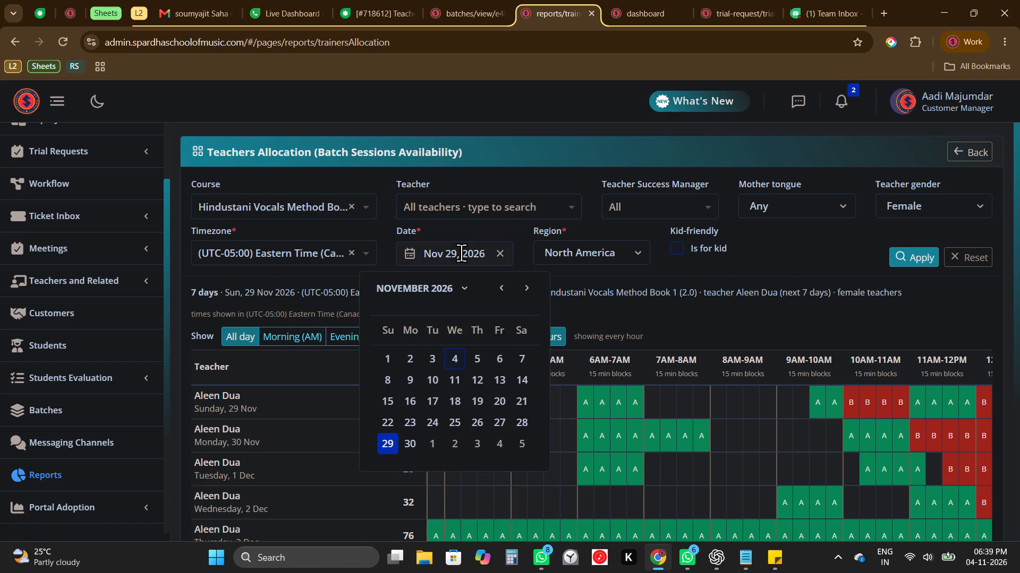
click(387, 389)
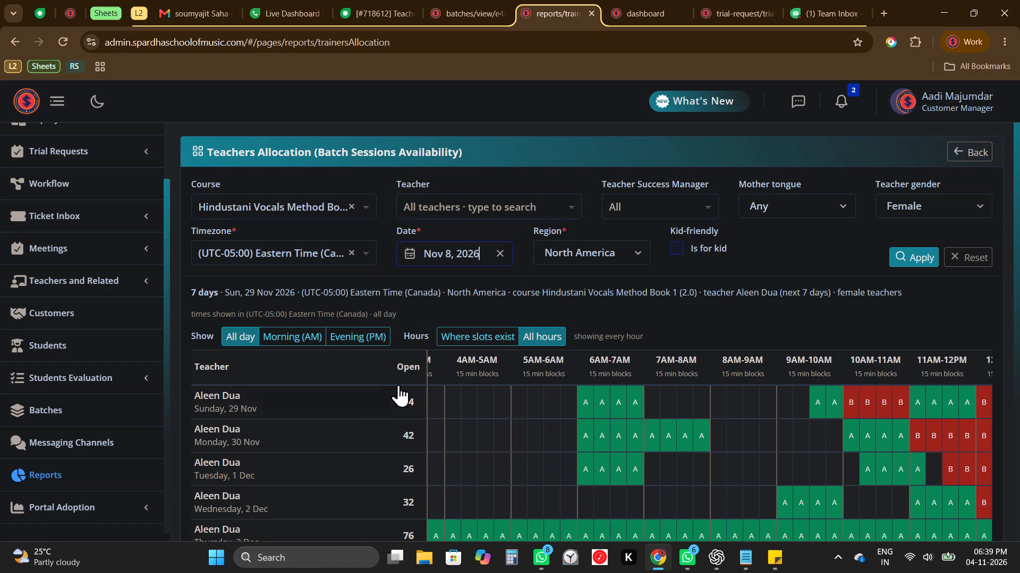
click(914, 265)
Examine the 11AM-12PM slots of Aleen and the other female teachers in the Nov 8 grid.
scroll(802, 446, left, 2)
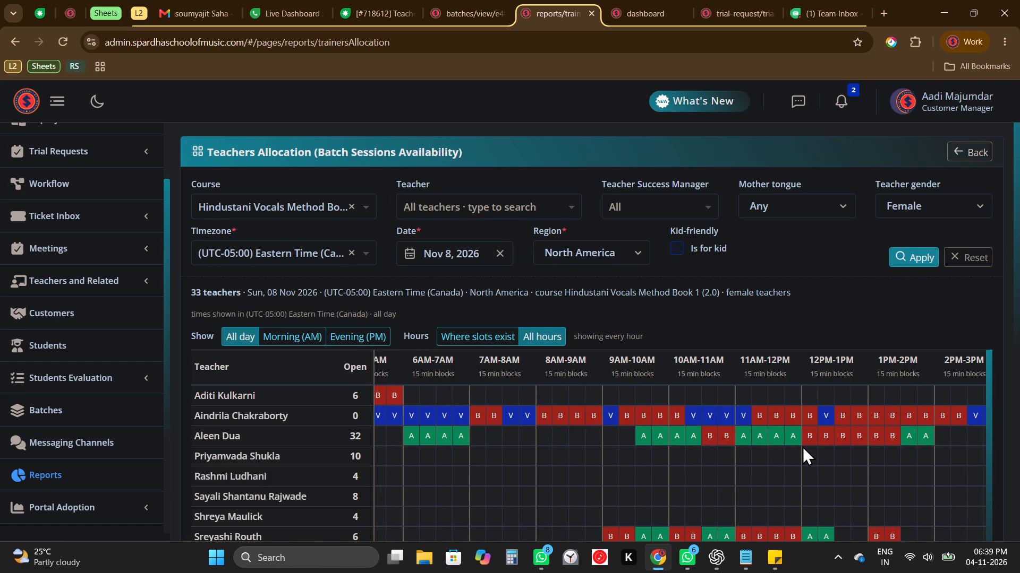
scroll(802, 446, left, 3)
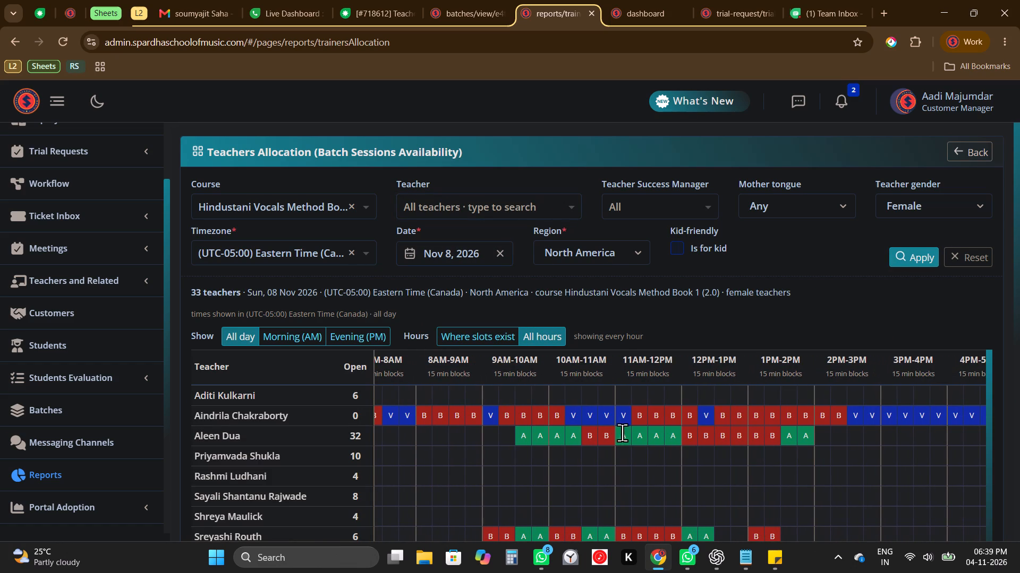
drag(604, 440, 671, 436)
click(673, 436)
drag(673, 436, 614, 434)
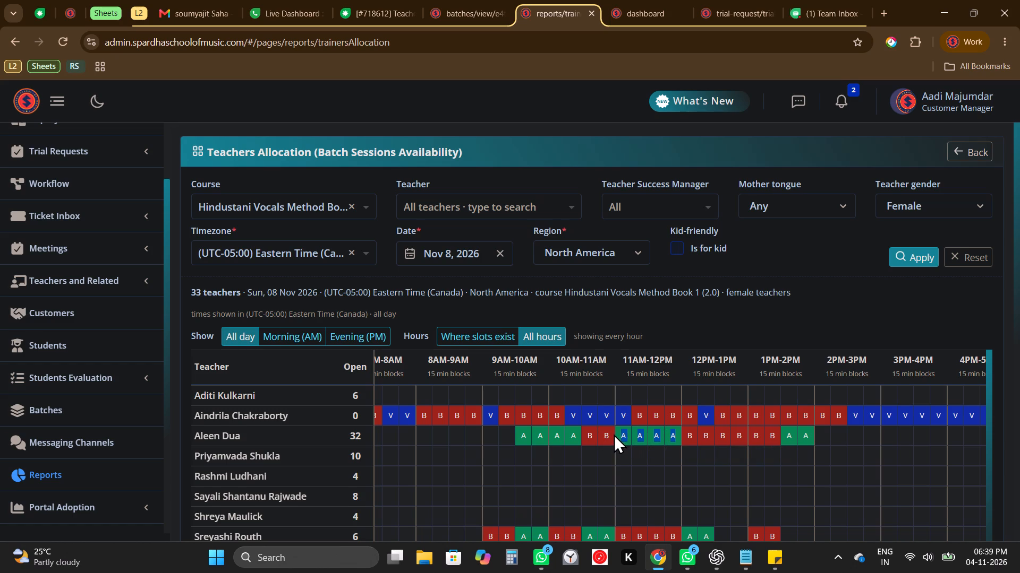
scroll(614, 434, down, 3)
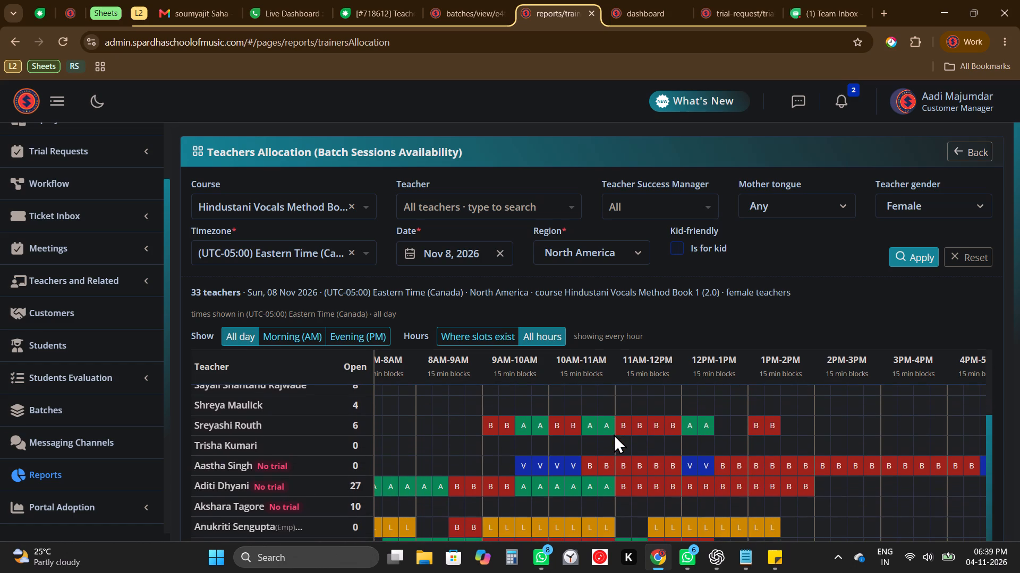
scroll(614, 434, up, 3)
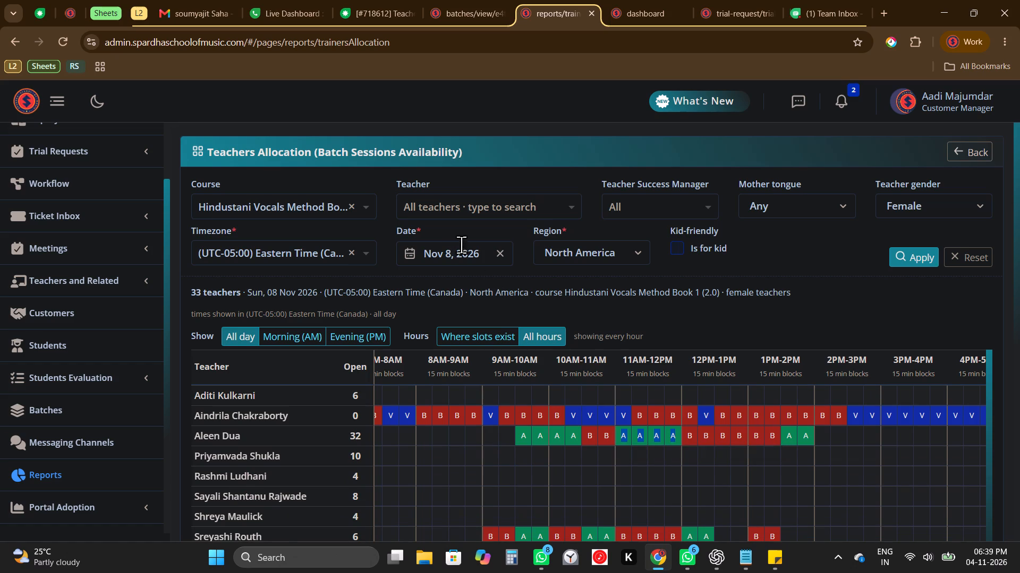
Apply the date Nov 22, 2026 to the report to check the teachers' slots for that Sunday.
click(463, 262)
click(387, 426)
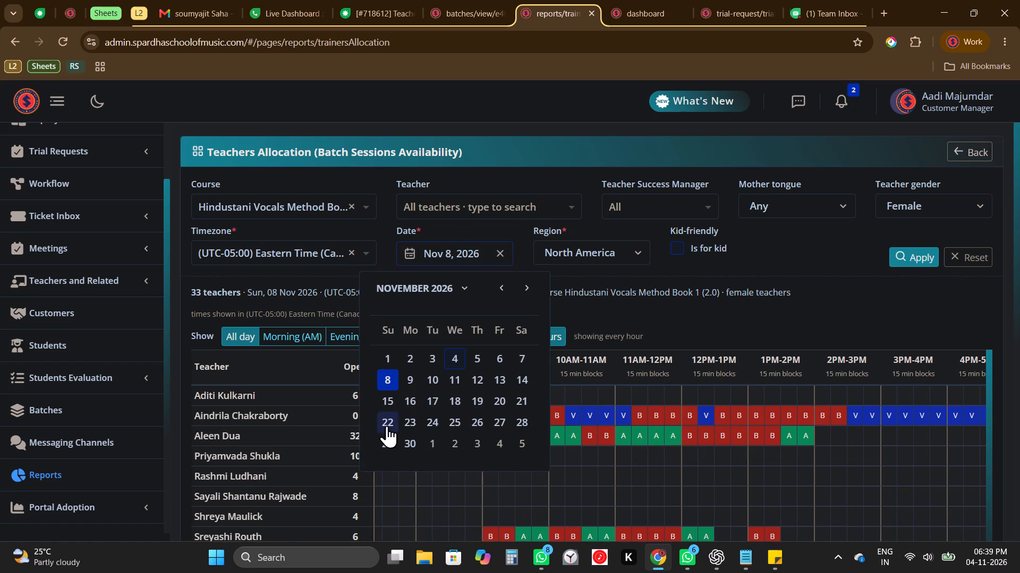
click(911, 259)
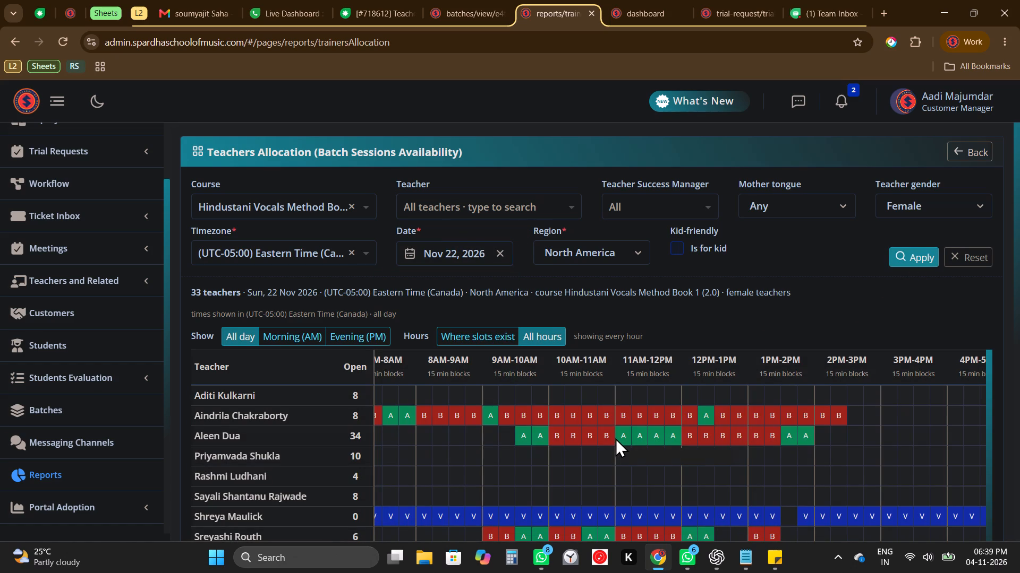
Open the student's Indian Vocals batch for editing and set its teacher to Aleen.
click(500, 0)
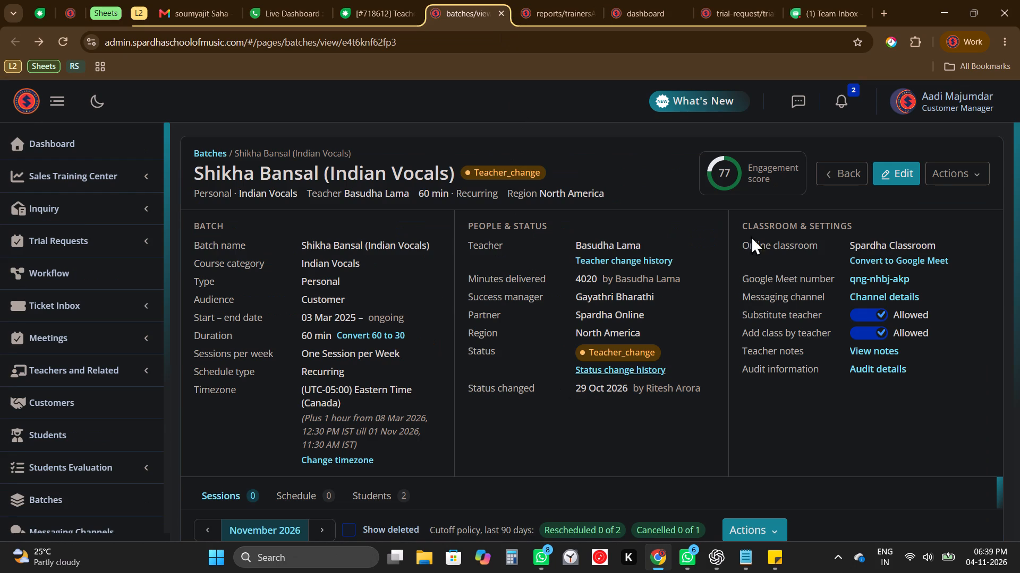
click(904, 179)
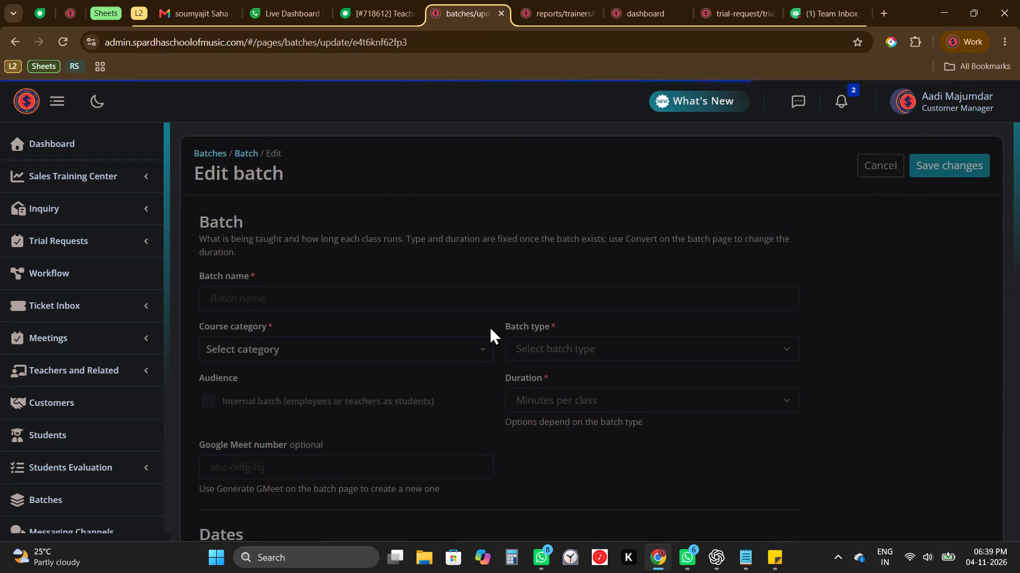
scroll(489, 326, down, 3)
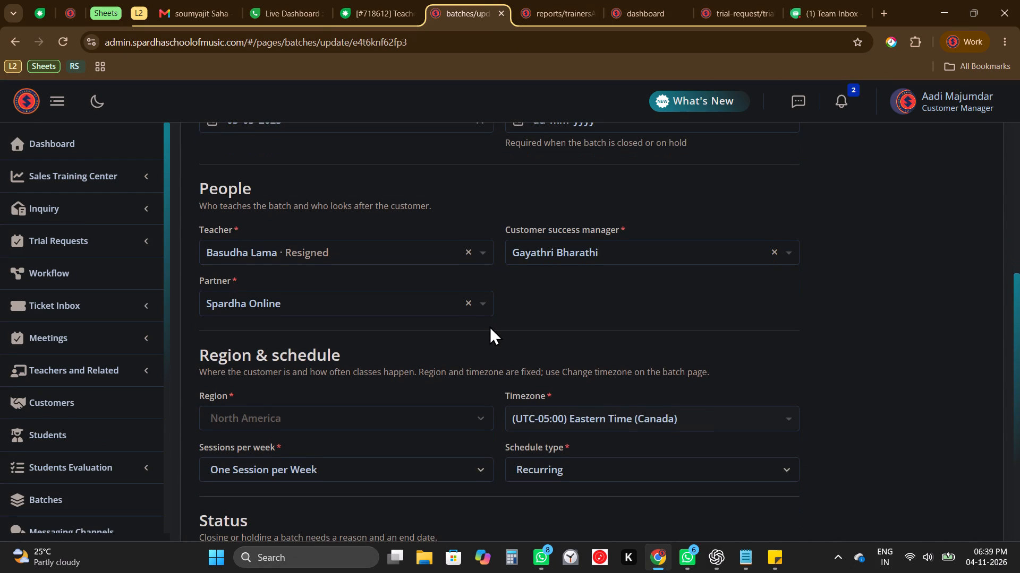
click(463, 254)
text(alee)
key(Return)
key(Down)
key(Return)
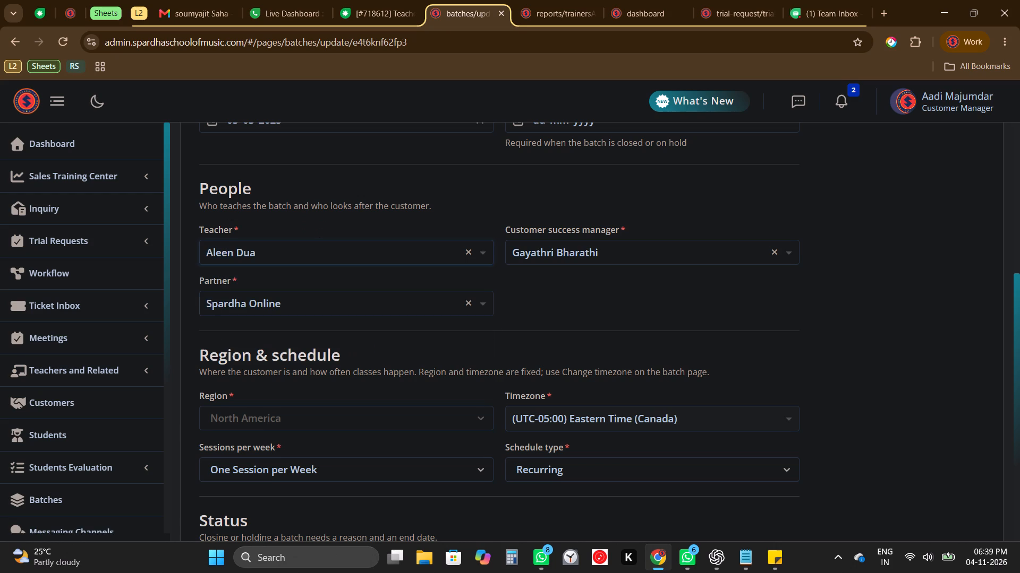
Set the Indian Vocals batch's status to Active and save the batch changes.
scroll(463, 254, down, 2)
drag(311, 416, 348, 401)
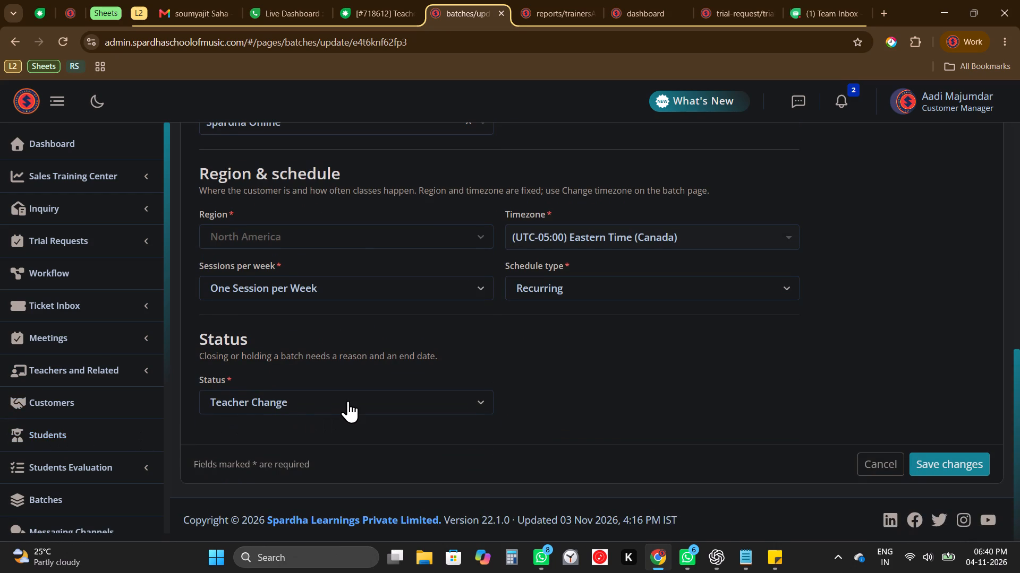
click(348, 401)
key(Up)
key(Return)
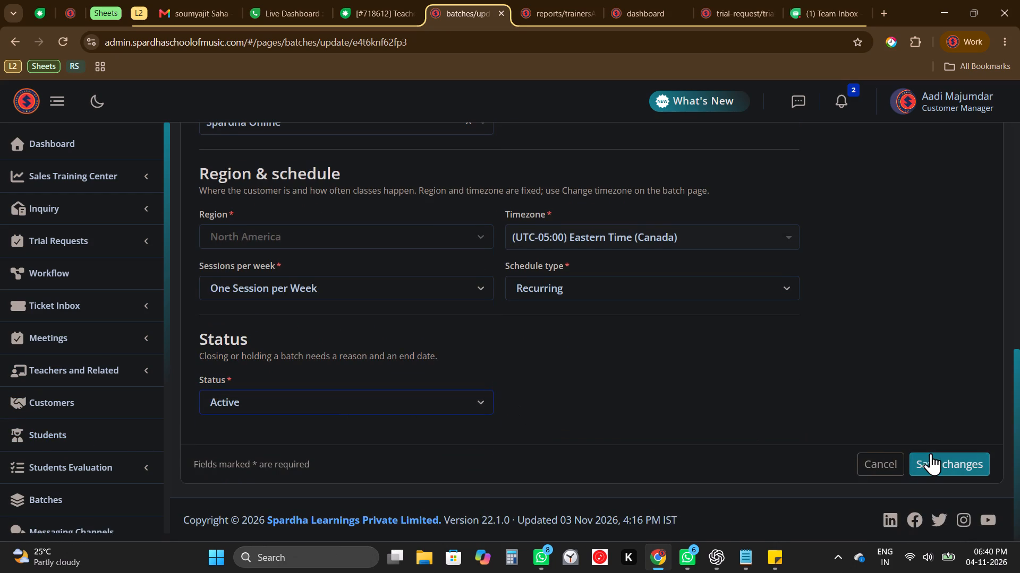
click(931, 453)
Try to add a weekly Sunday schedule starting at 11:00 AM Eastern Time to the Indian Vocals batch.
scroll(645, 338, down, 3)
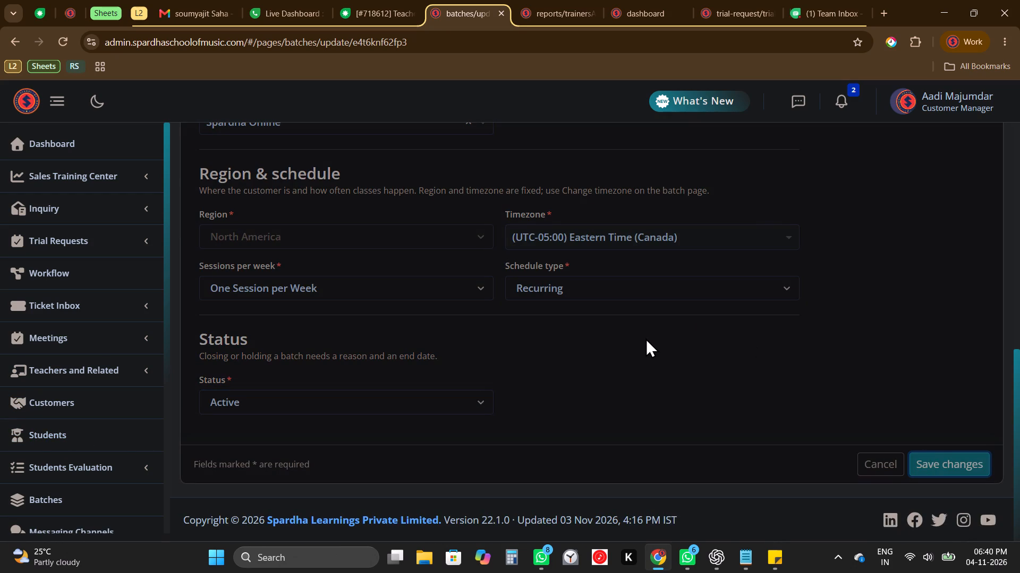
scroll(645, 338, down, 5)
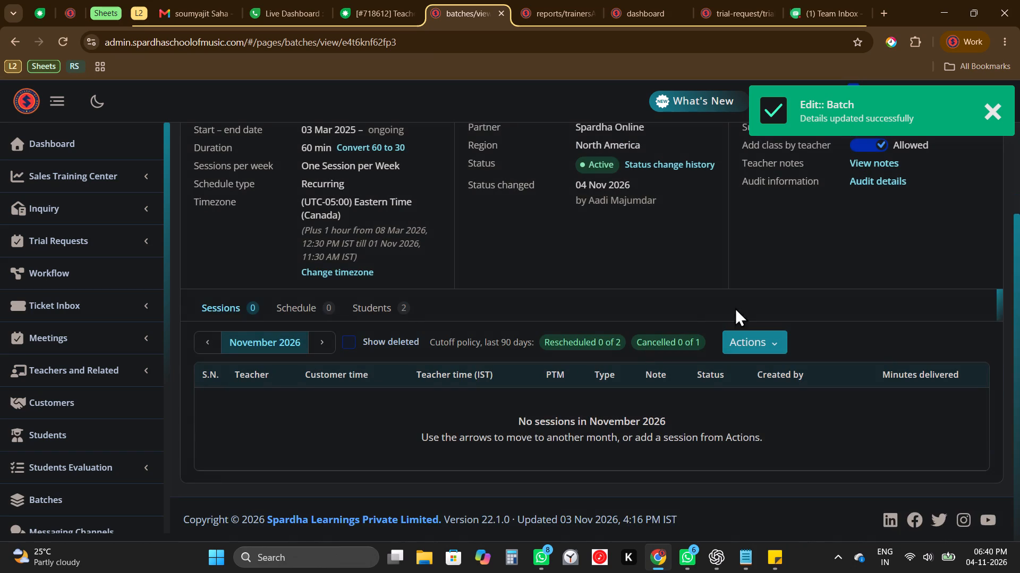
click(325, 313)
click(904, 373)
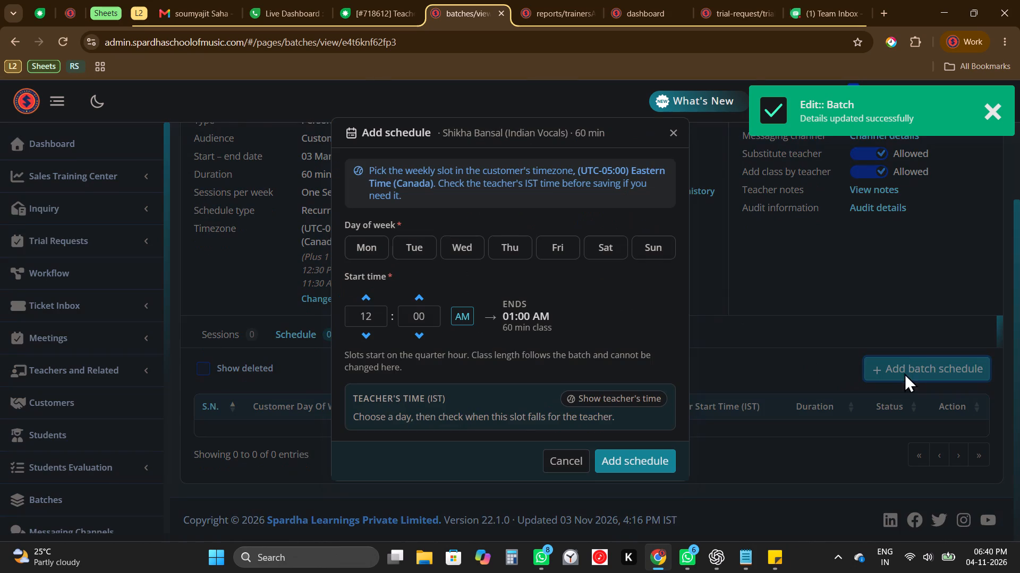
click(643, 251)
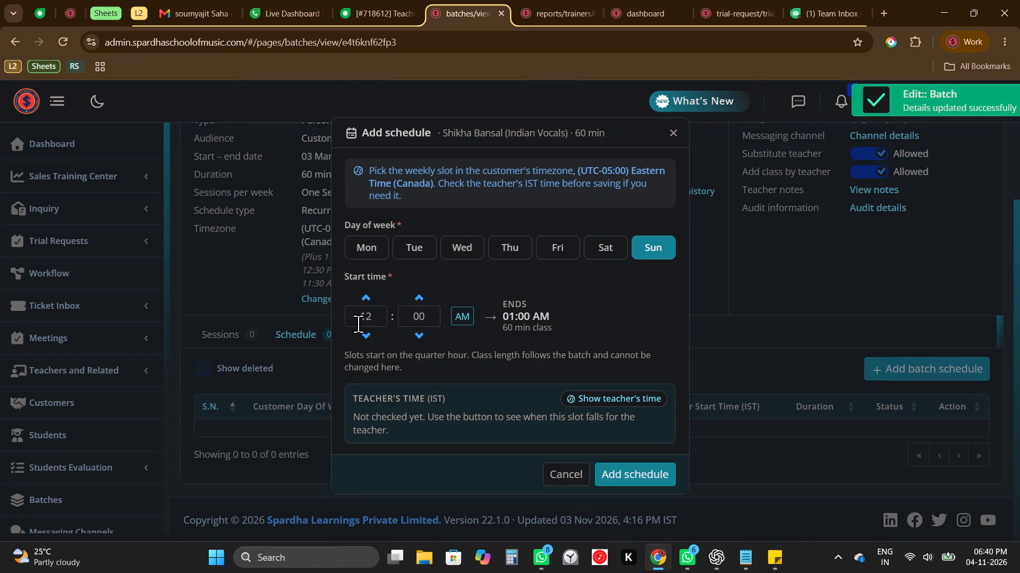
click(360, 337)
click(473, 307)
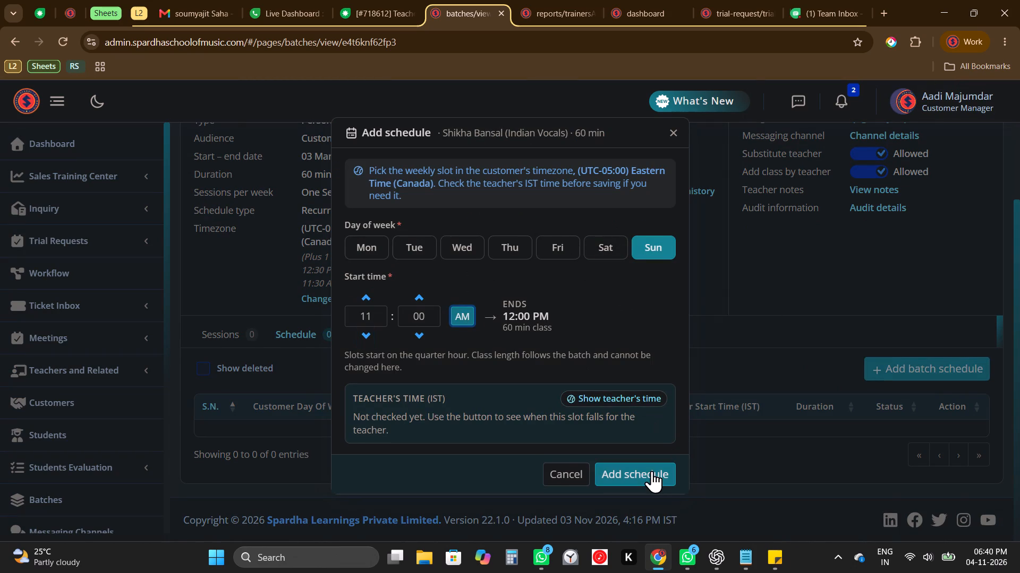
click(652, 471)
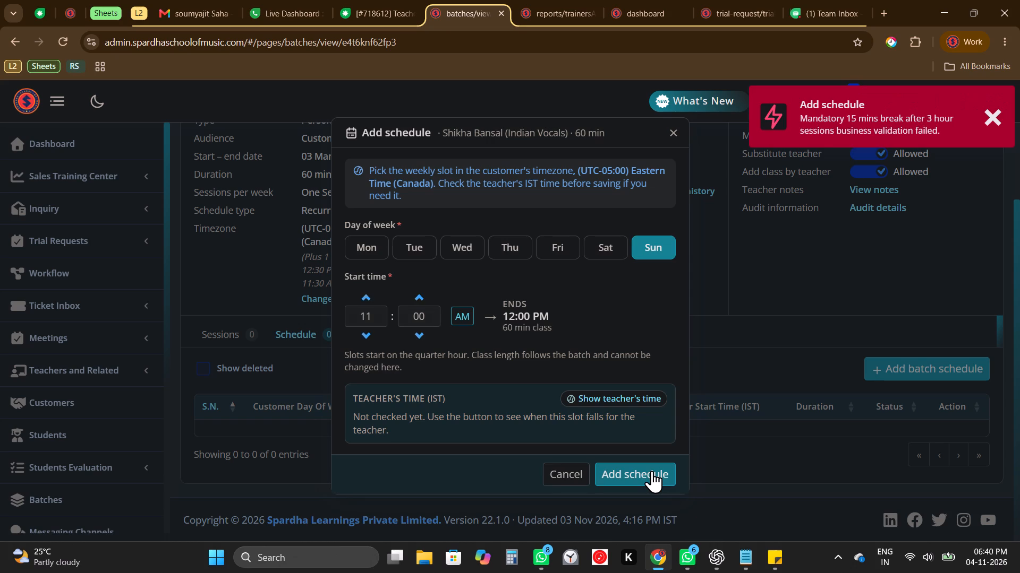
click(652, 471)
Examine the Nov 22 teacher allocation grid again for other female teachers available in the 11AM-12PM slot.
click(549, 0)
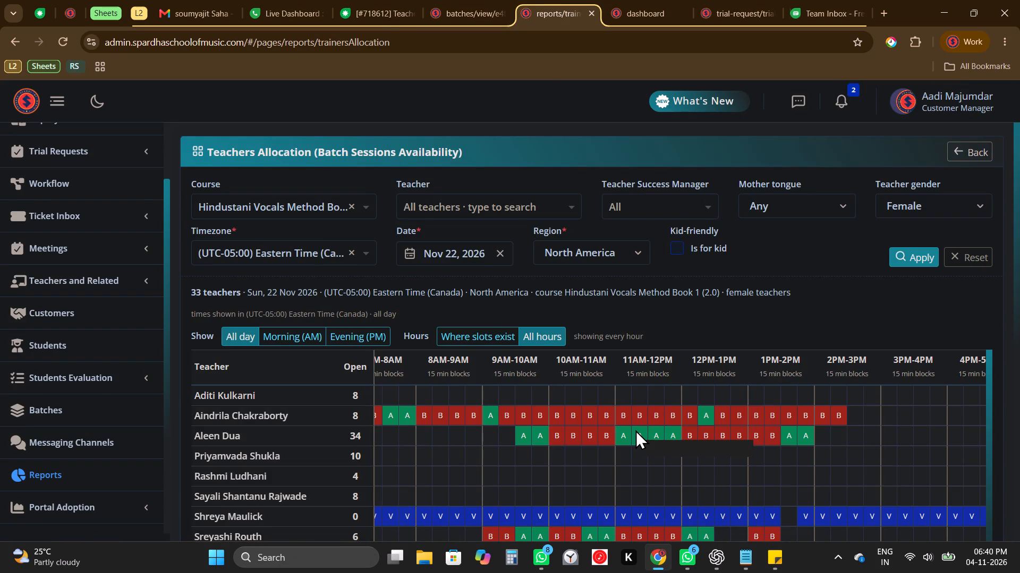
scroll(605, 437, down, 1)
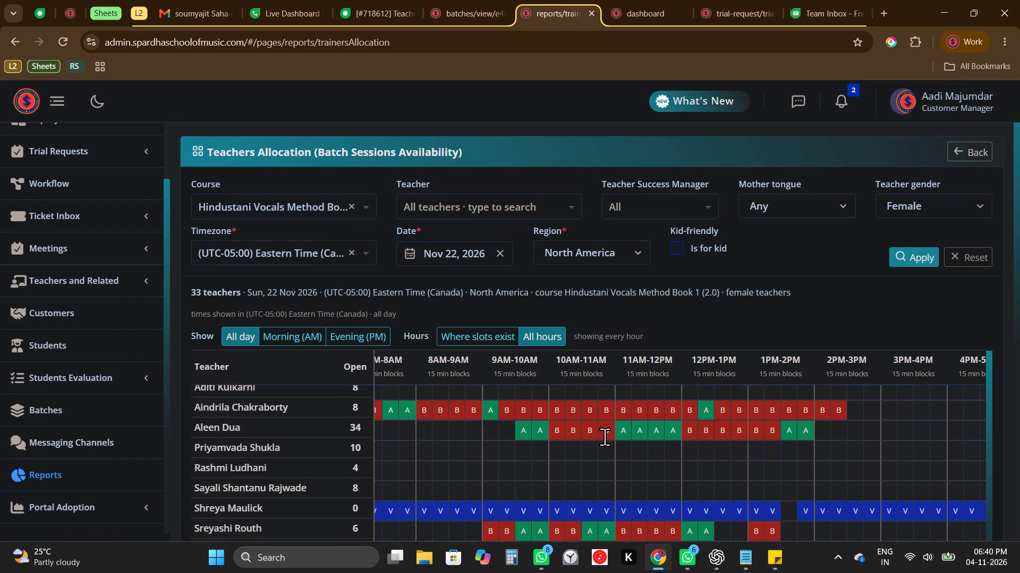
scroll(605, 437, down, 3)
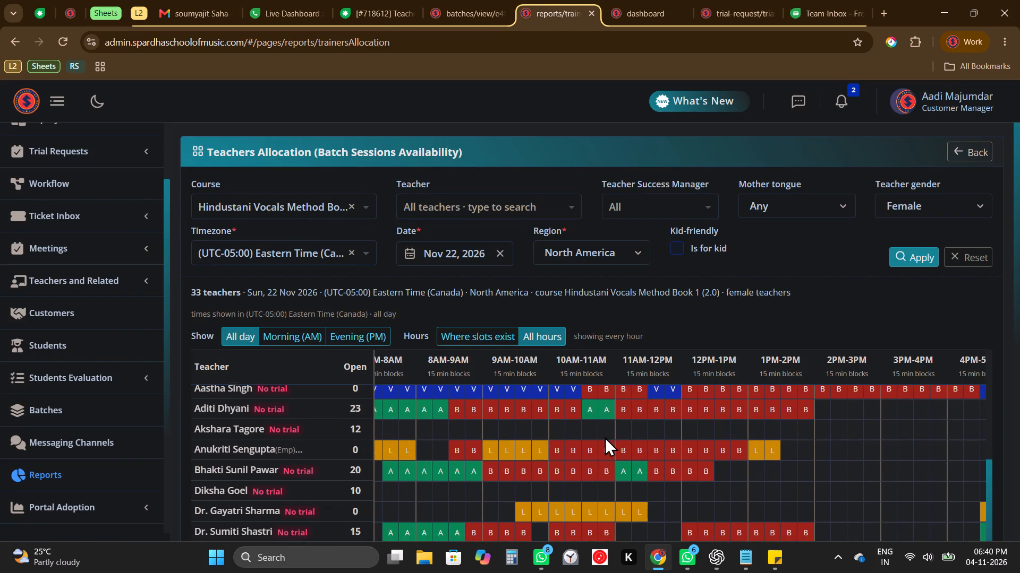
scroll(605, 437, down, 1)
scroll(605, 437, right, 1)
scroll(605, 437, up, 1)
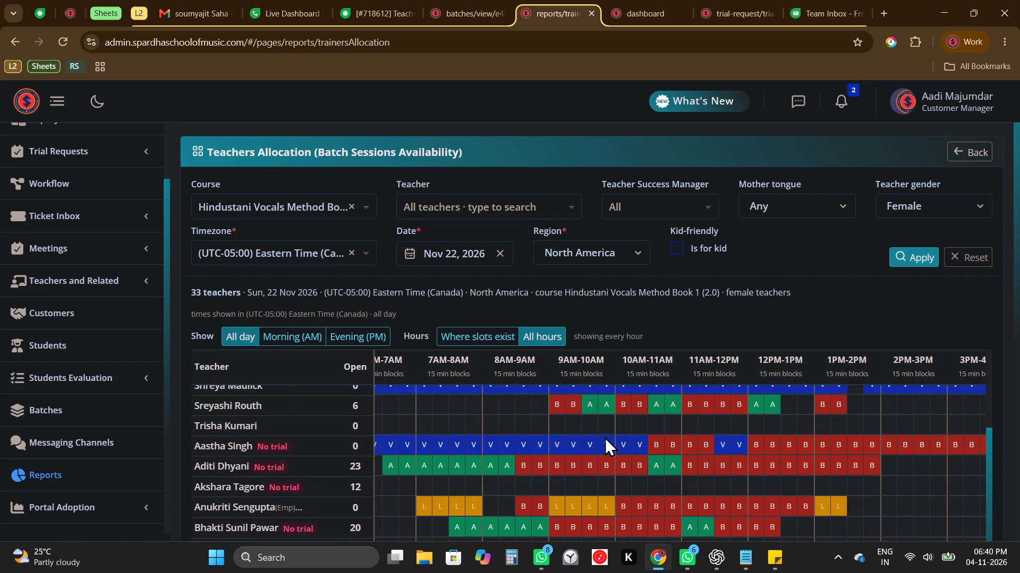
scroll(605, 437, up, 1)
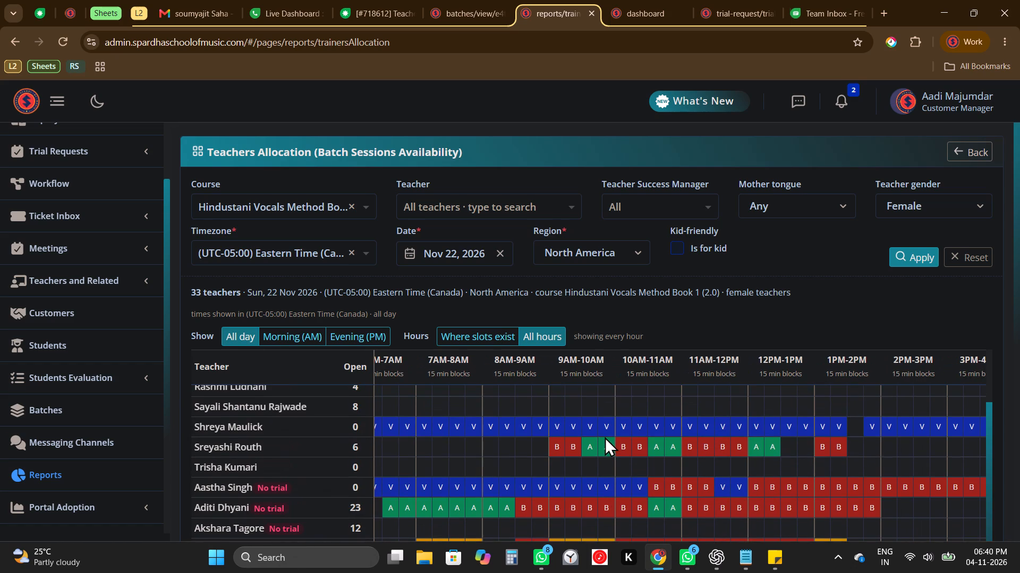
scroll(605, 437, down, 3)
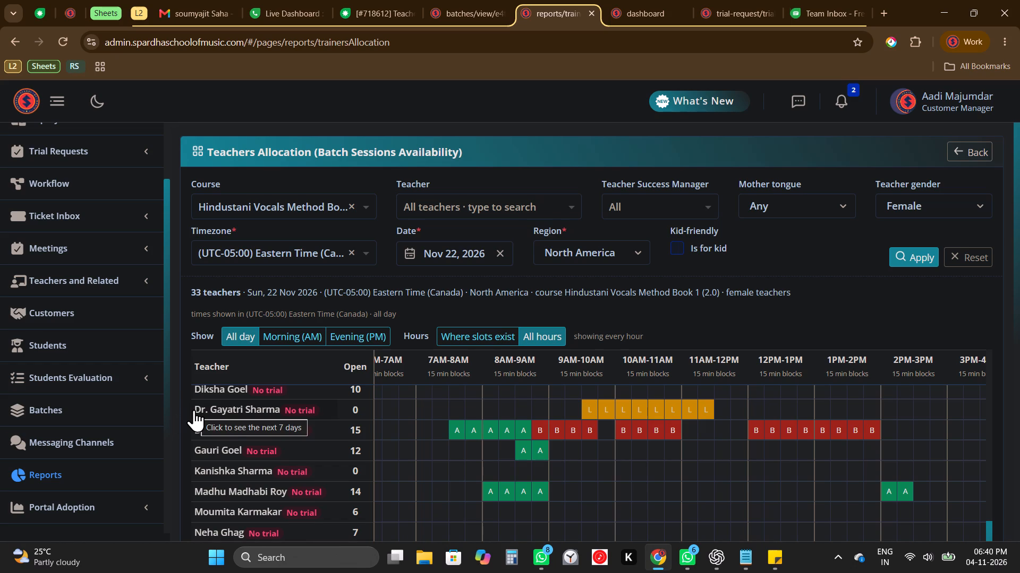
drag(194, 410, 205, 411)
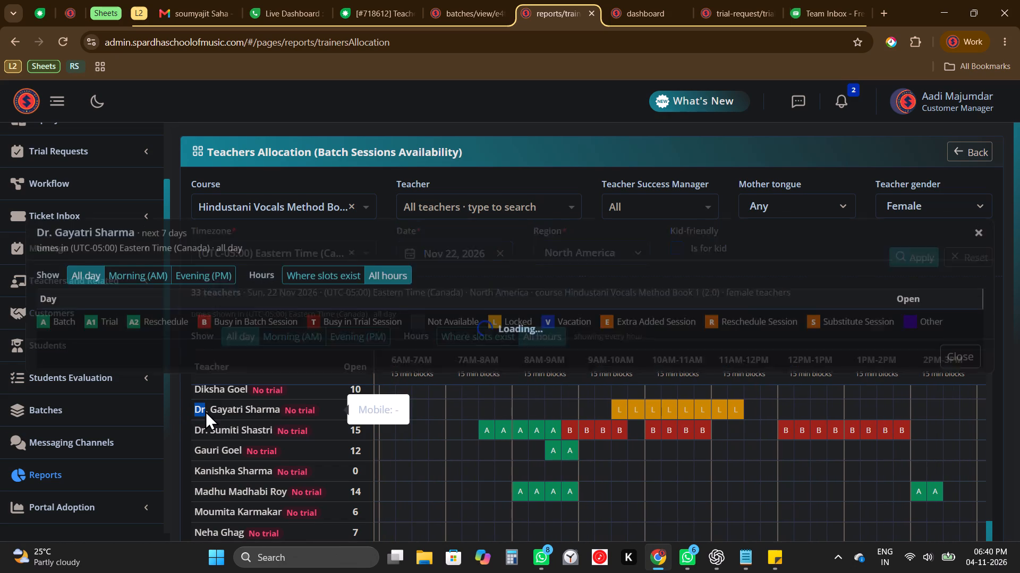
key(Escape)
click(383, 0)
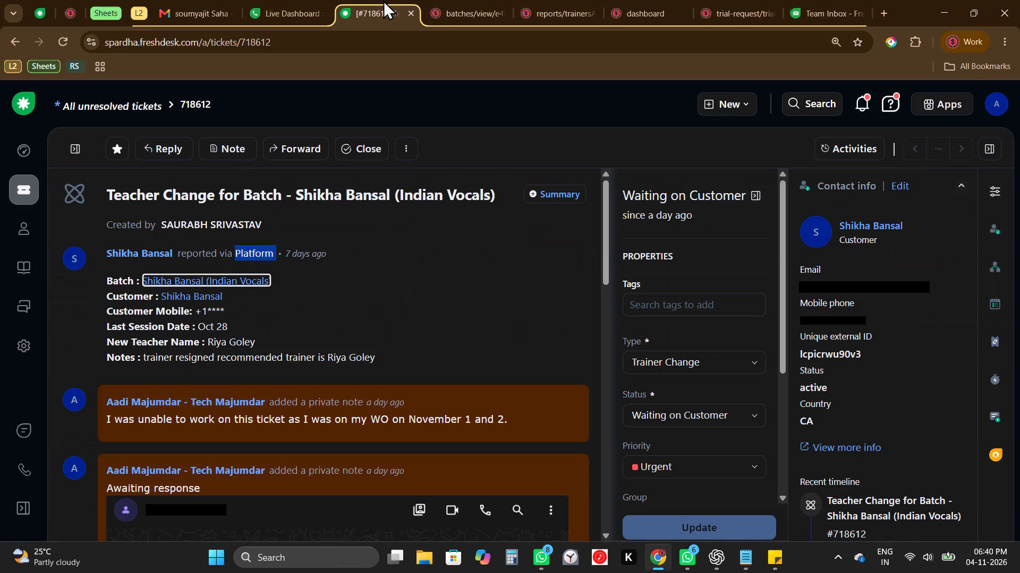
scroll(384, 375, down, 4)
scroll(384, 375, up, 8)
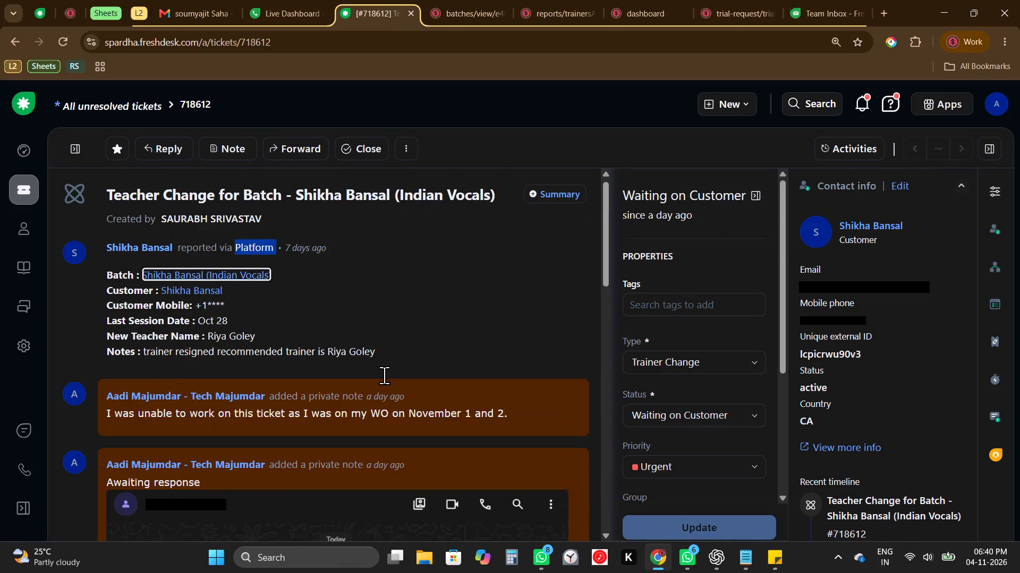
click(1006, 269)
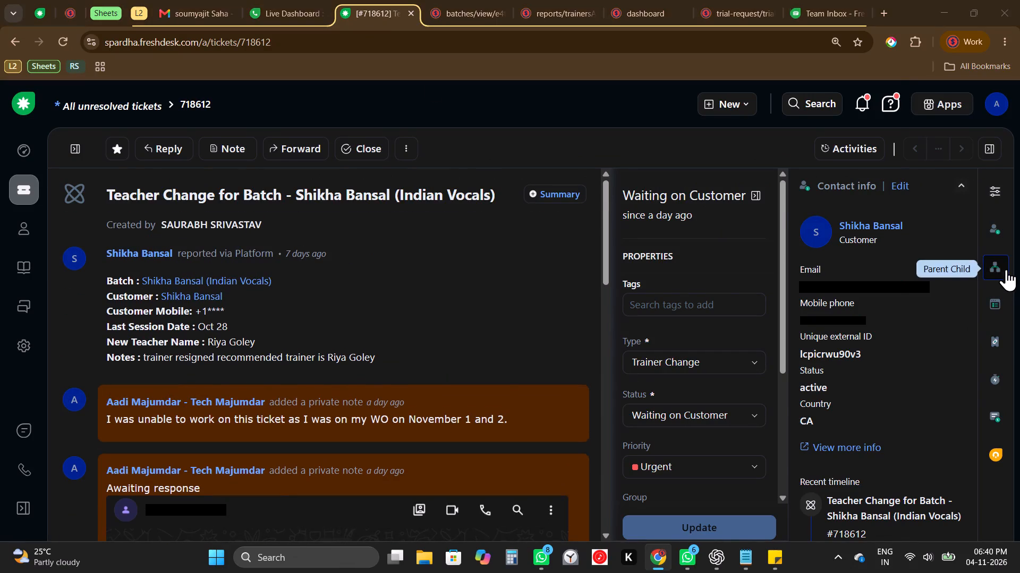
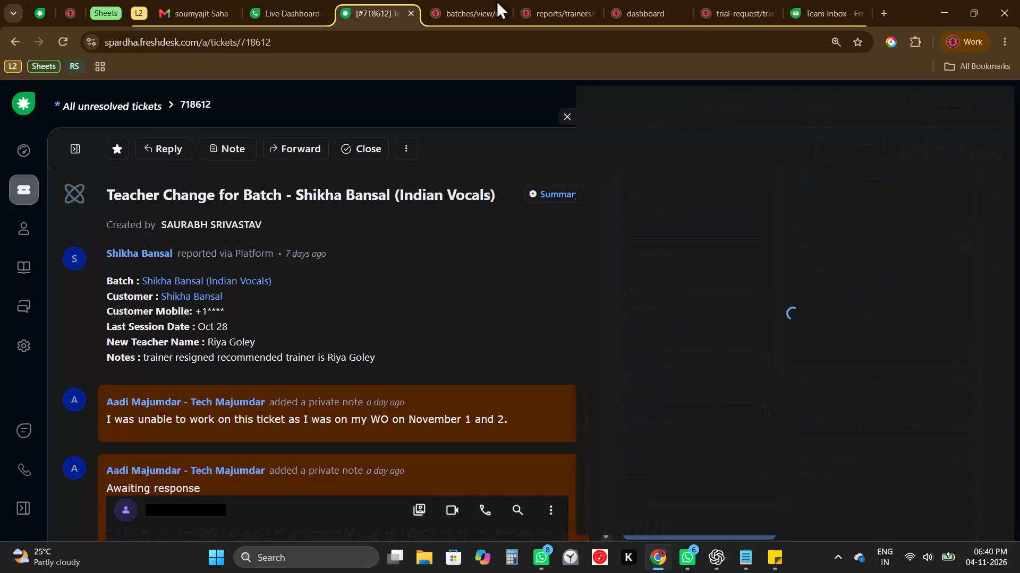
Return to the Indian Vocals batch and discard the unsaved Sunday 11:00 AM schedule.
click(423, 0)
click(458, 0)
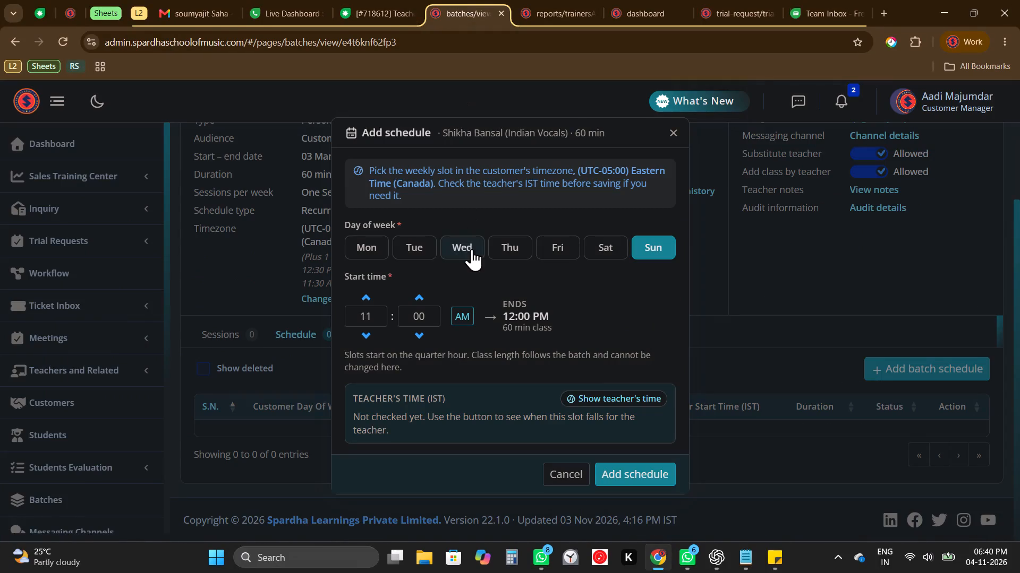
click(667, 124)
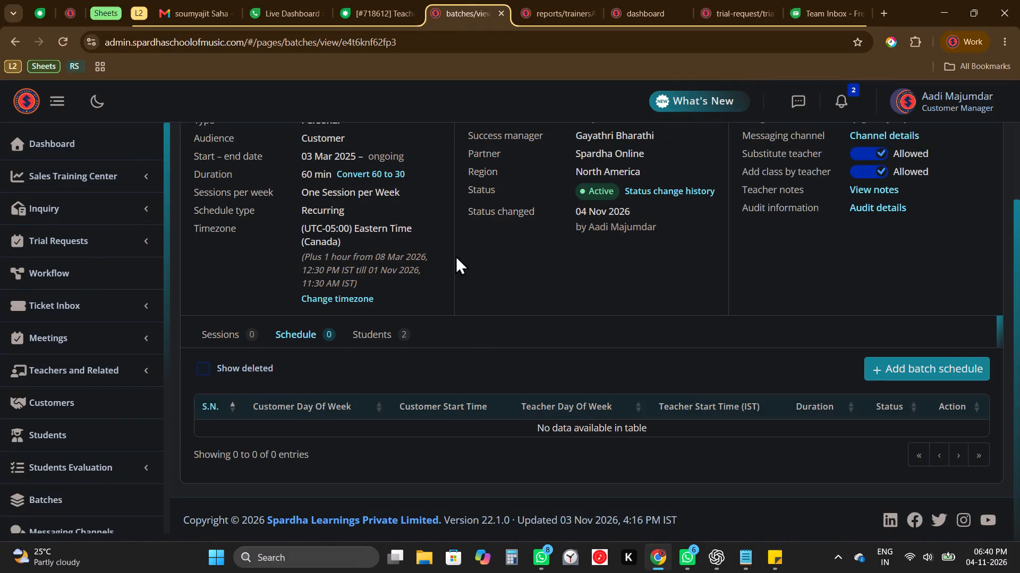
click(384, 0)
scroll(702, 384, down, 10)
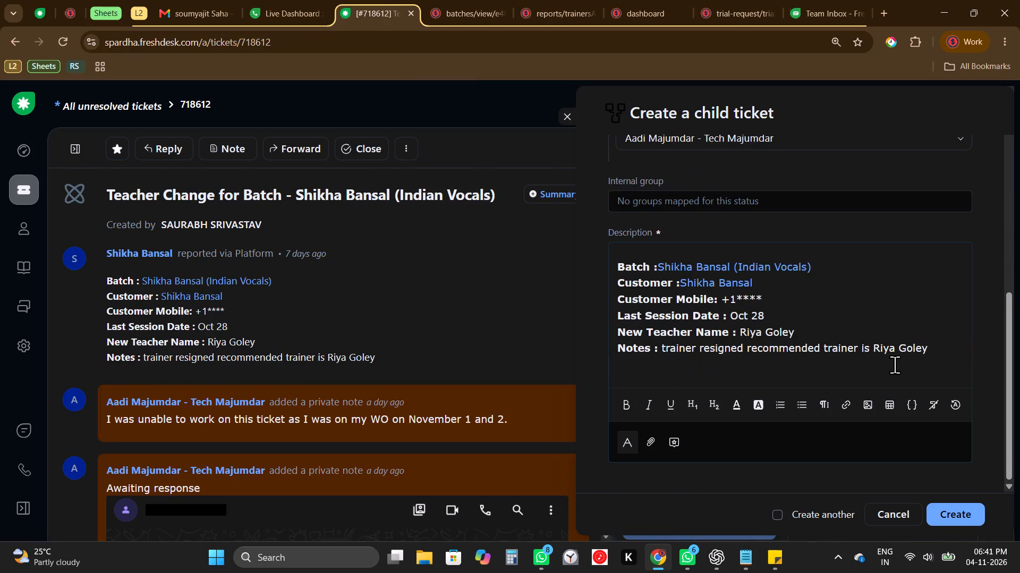
click(947, 350)
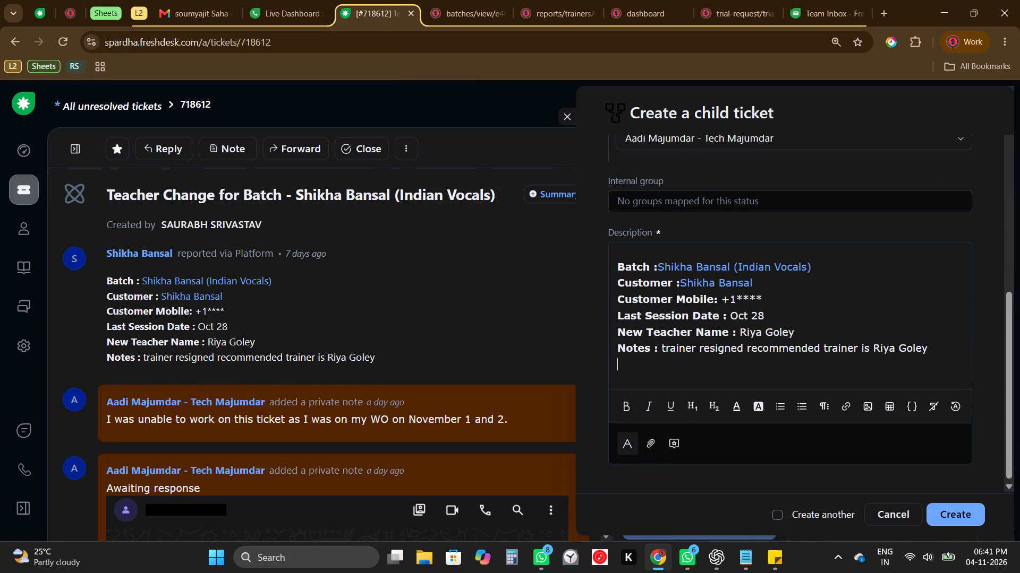
key(Return)
text(CONCERN:)
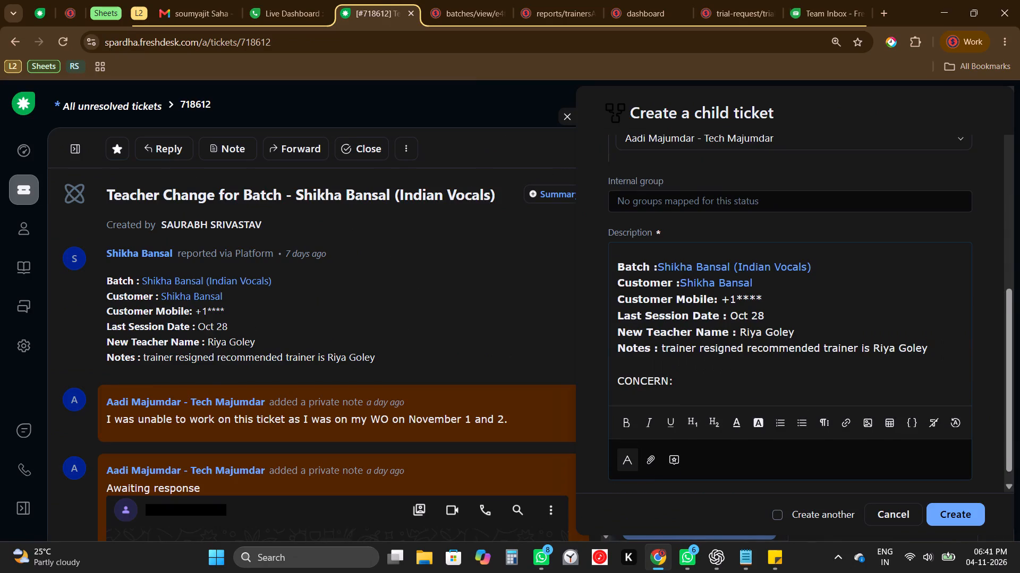
key(BackSpace)
key(BackSpace)
key(BackSpace)
key(BackSpace)
key(BackSpace)
key(BackSpace)
text(Avail)
key(Up)
key(Right)
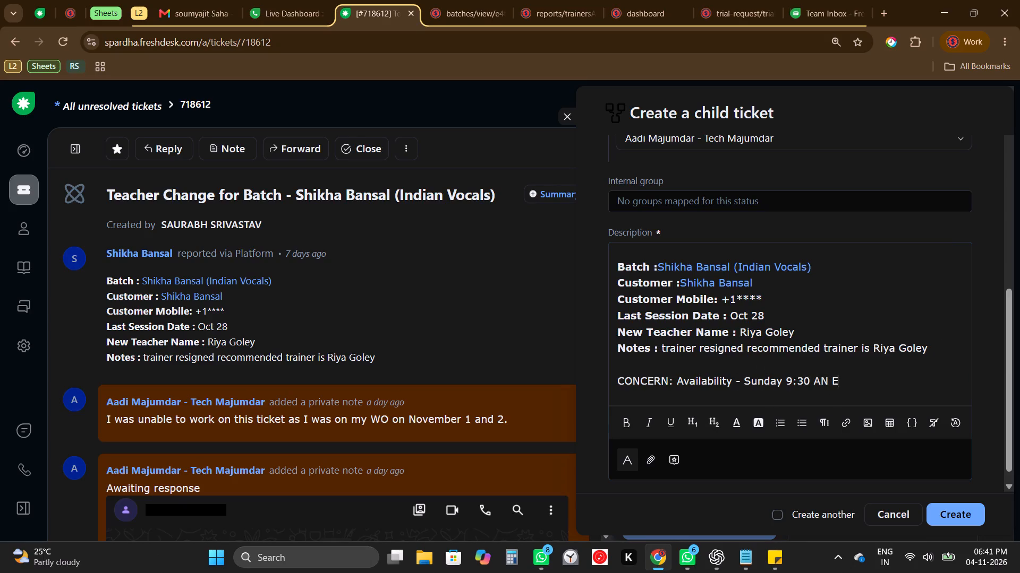
key(BackSpace)
key(BackSpace)
key(BackSpace)
key(BackSpace)
text(M EST.)
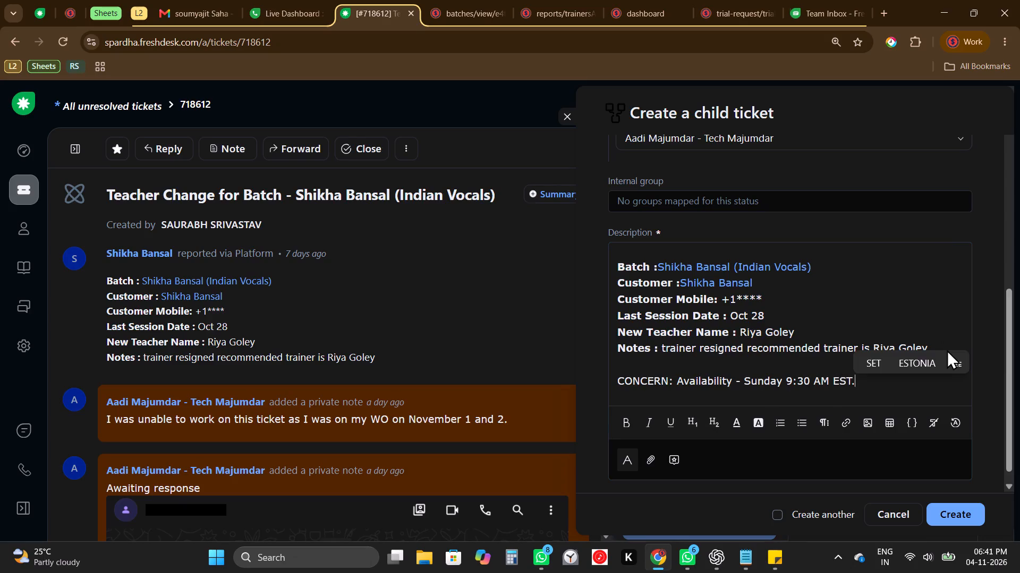
text(.)
key(space)
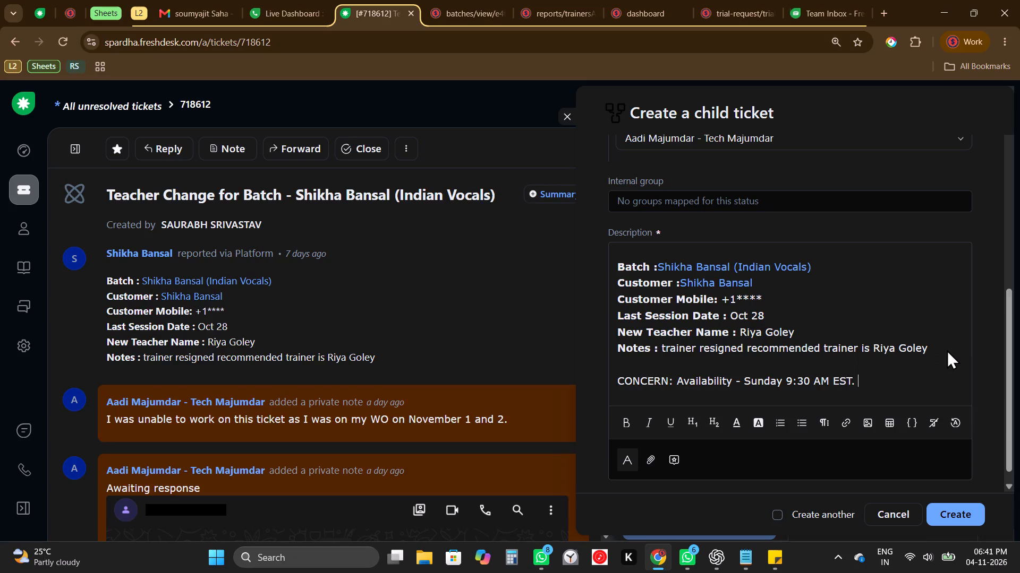
Continue the concern line with "Please let me know if I can assign this batch to trainer,".
key(space)
text(P)
key(BackSpace)
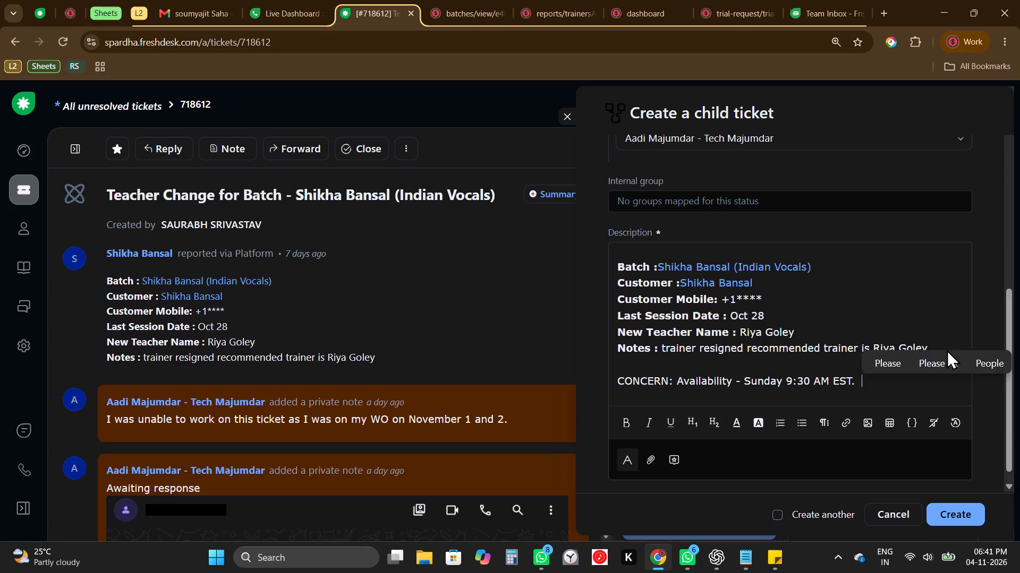
key(BackSpace)
text(Please a)
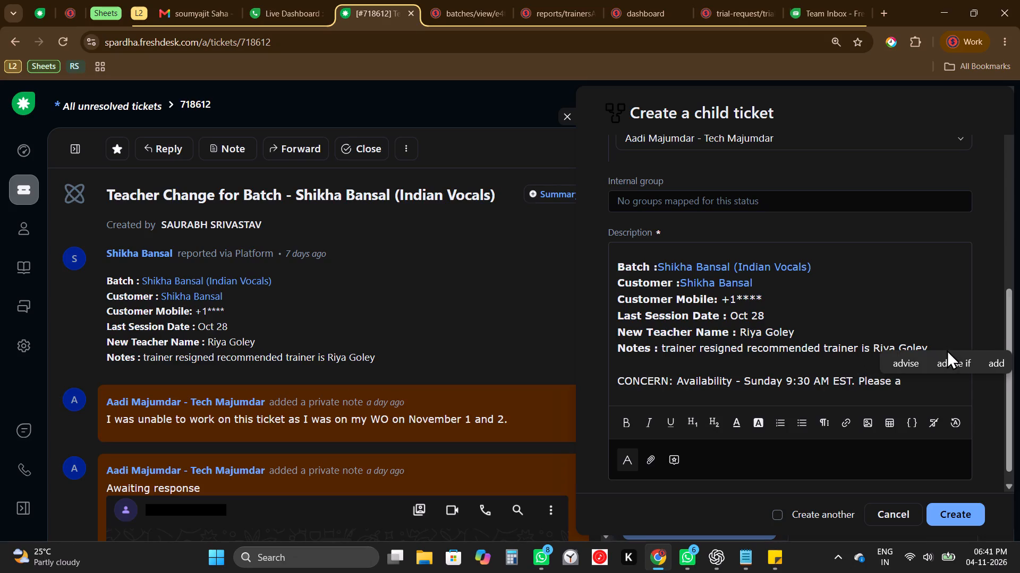
key(BackSpace)
text(let mekno)
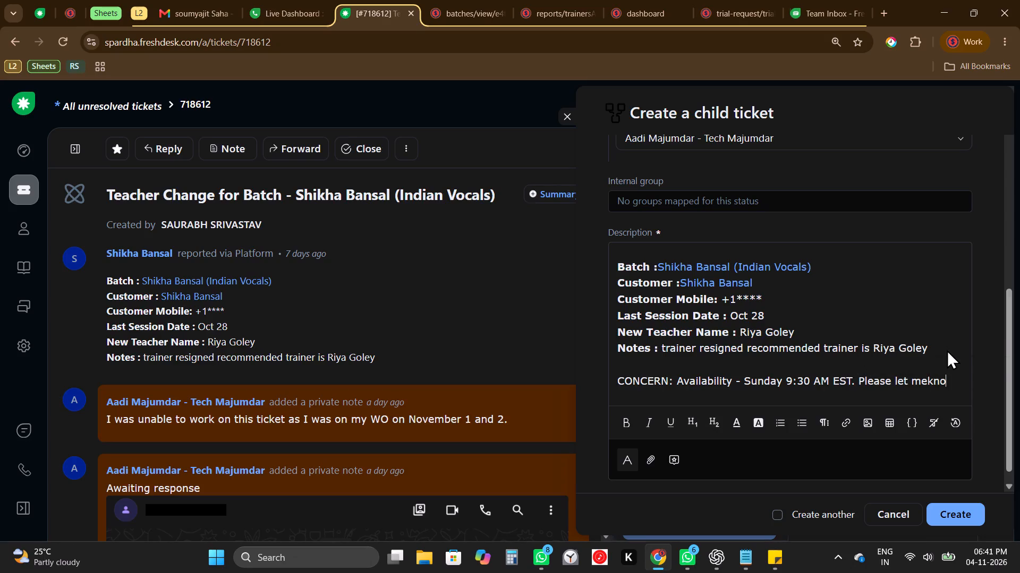
key(BackSpace)
key(BackSpace)
key(BackSpace)
key(space)
text(know if i)
key(BackSpace)
text(I can assign this batch to trainer,)
key(space)
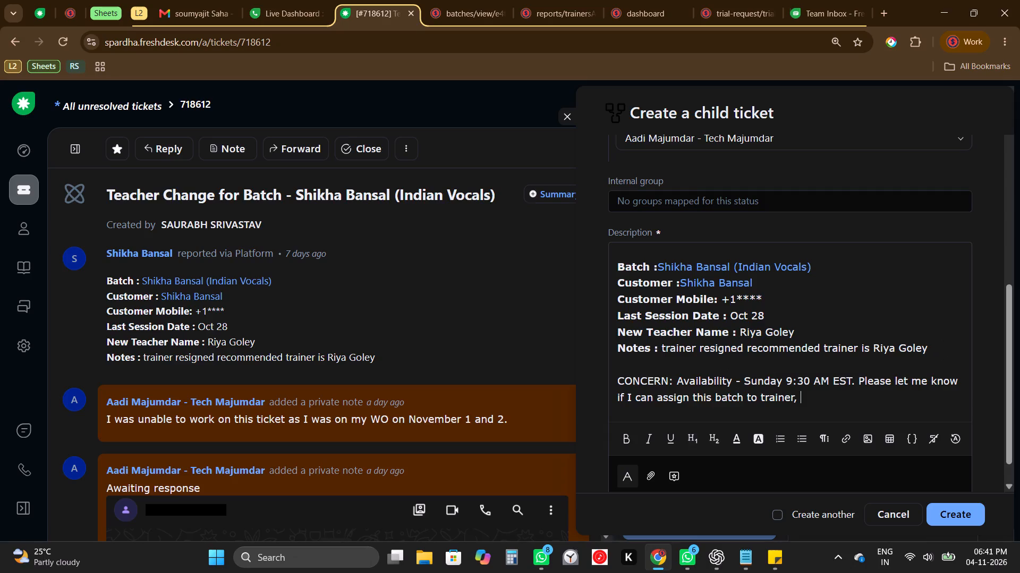
Look up the teacher with locked Sunday blocks from 9:30 AM in the allocation grid and view her seven-day schedule and name.
click(457, 0)
click(588, 0)
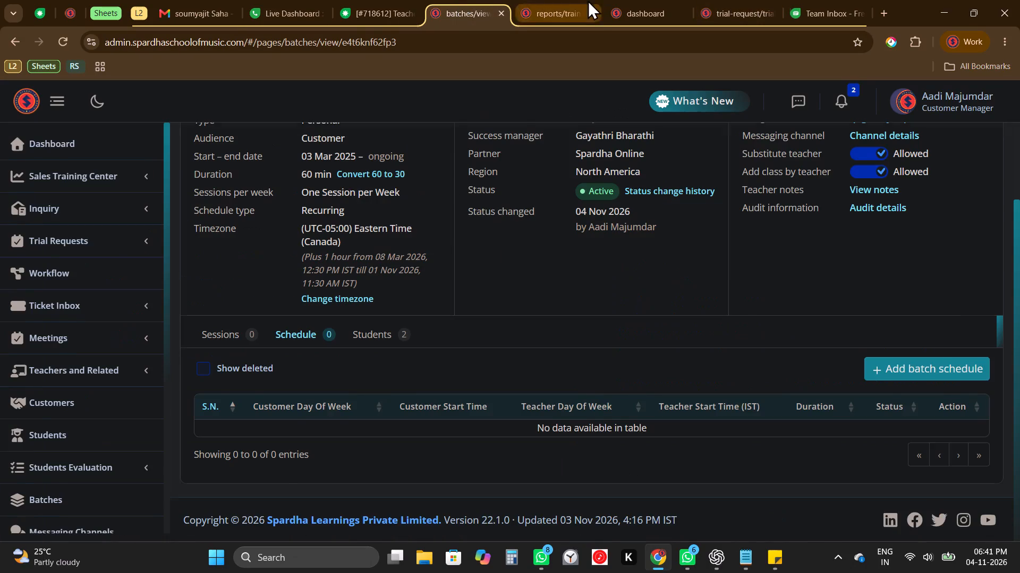
scroll(500, 390, up, 1)
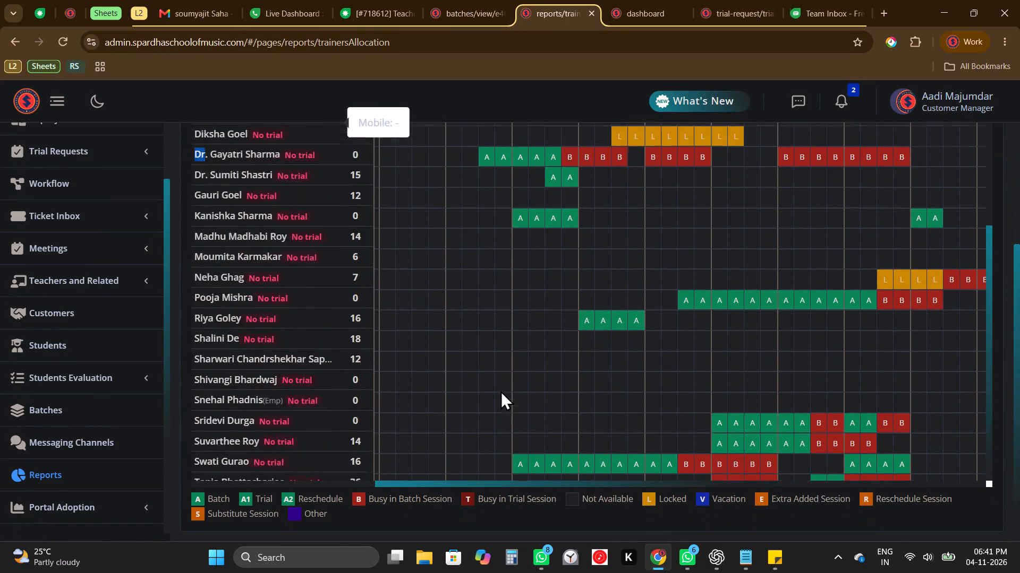
scroll(500, 390, up, 1)
scroll(500, 390, down, 1)
scroll(500, 390, up, 2)
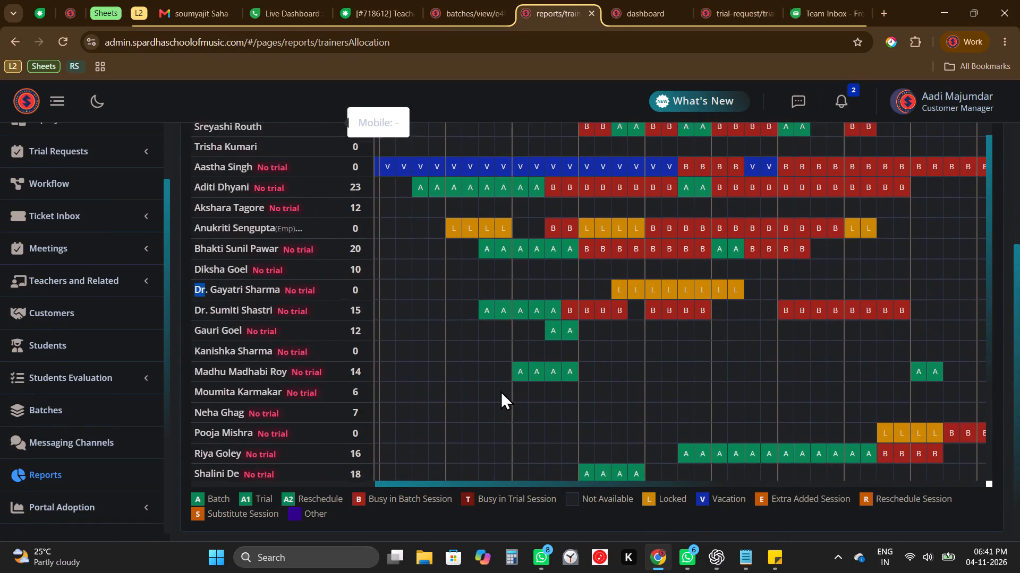
scroll(500, 390, down, 2)
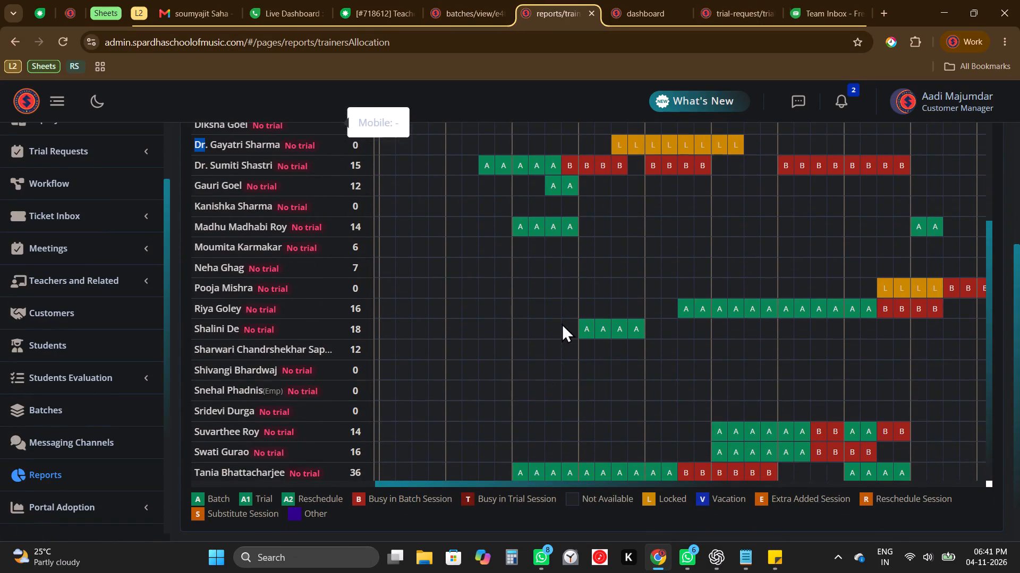
scroll(562, 323, up, 1)
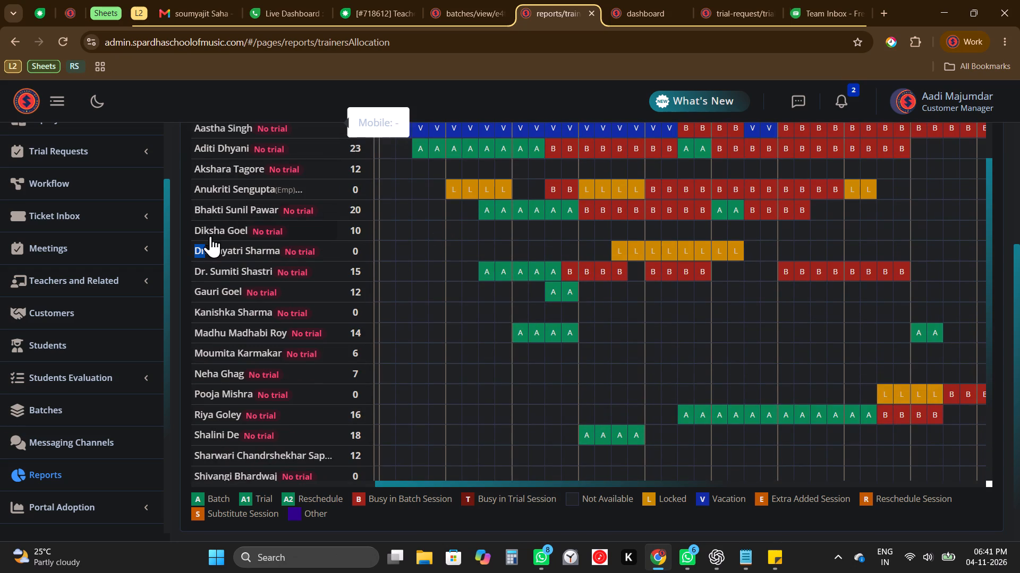
click(198, 250)
drag(198, 250, 83, 132)
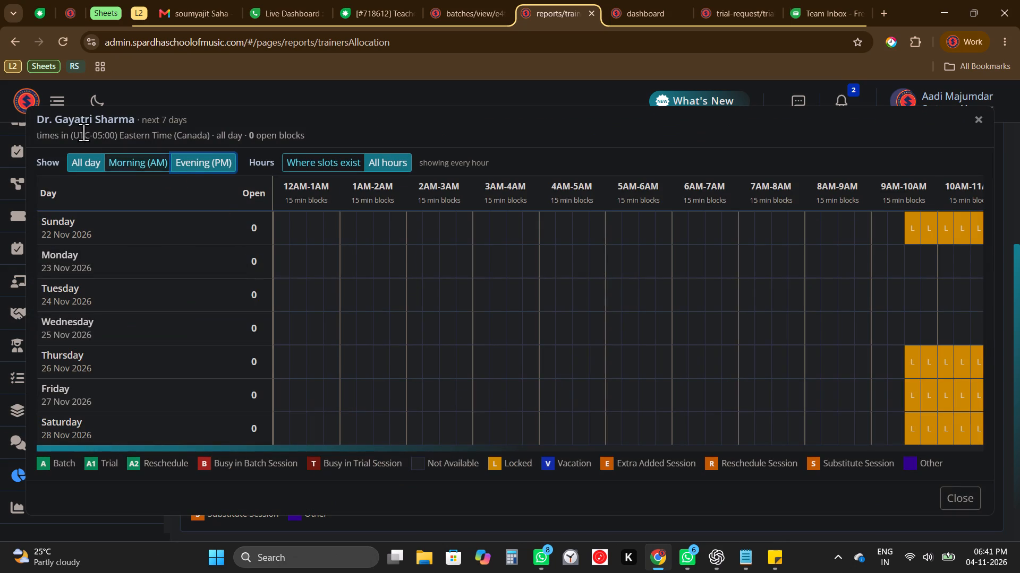
drag(83, 132, 34, 116)
click(34, 116)
drag(34, 116, 91, 126)
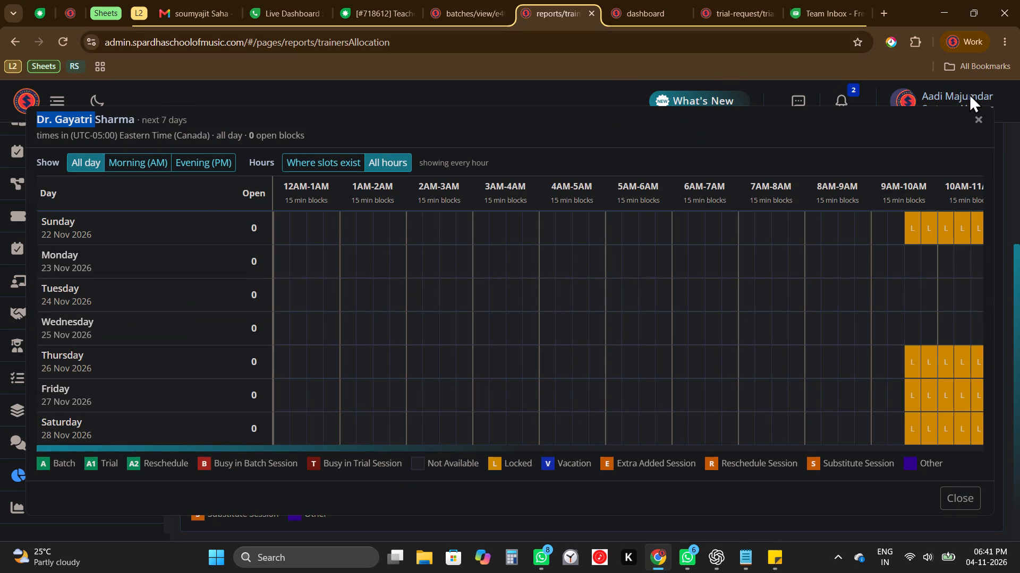
click(972, 111)
Rework the child ticket's concern wording after "Please", starting from "let me know if I can assign this batch to trainer,".
click(358, 1)
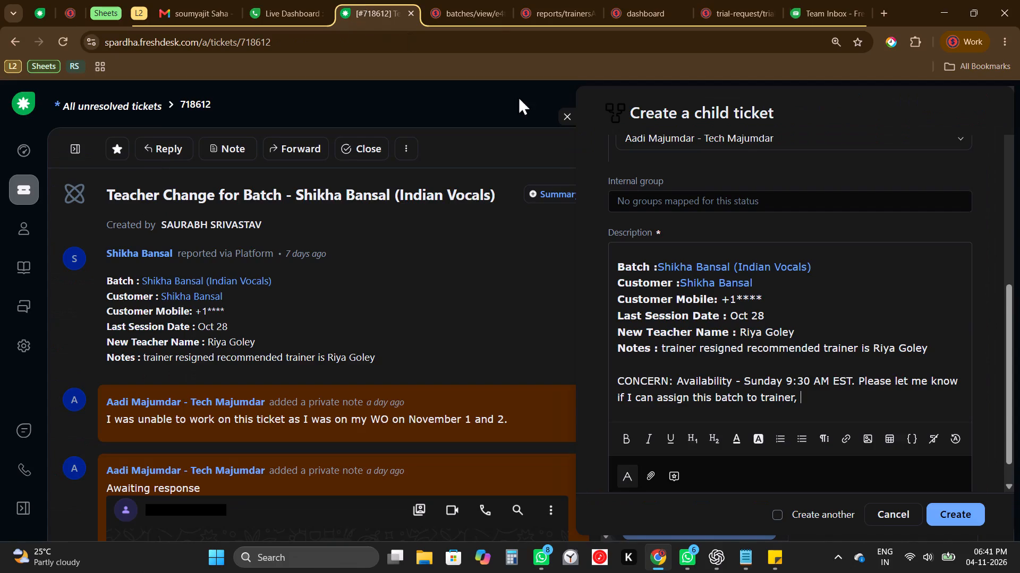
click(902, 379)
drag(902, 379, 912, 400)
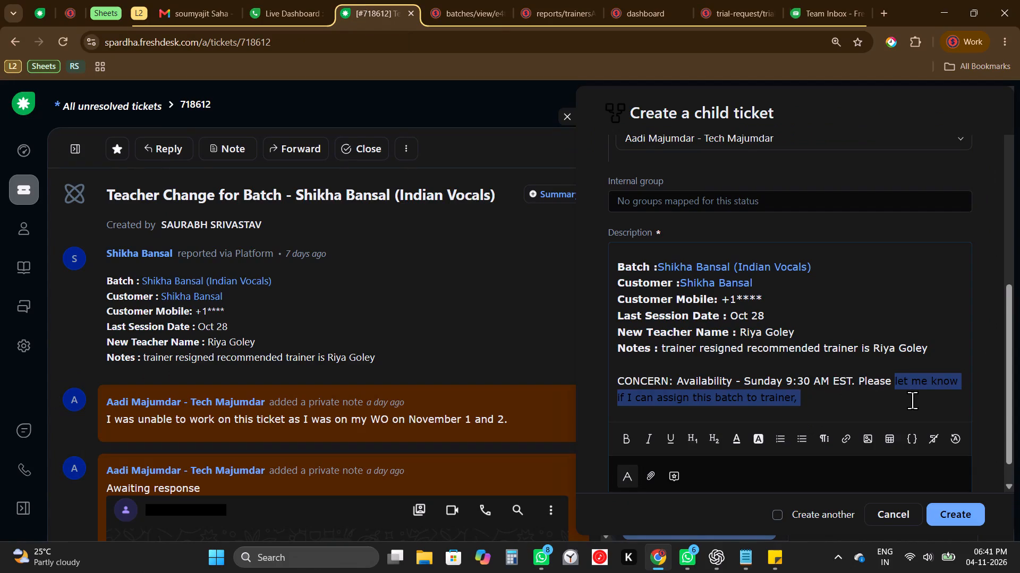
Replace the selected concern wording after "Please" with "suggest a trainer.".
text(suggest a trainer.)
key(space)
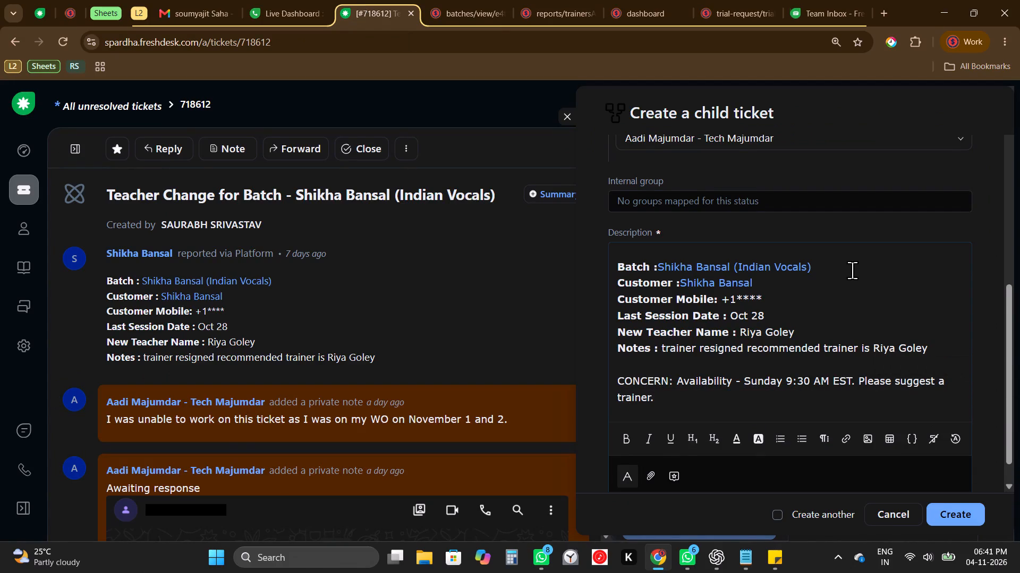
Set the child ticket's group to TSM Desk and create the child ticket.
scroll(852, 270, up, 2)
click(829, 259)
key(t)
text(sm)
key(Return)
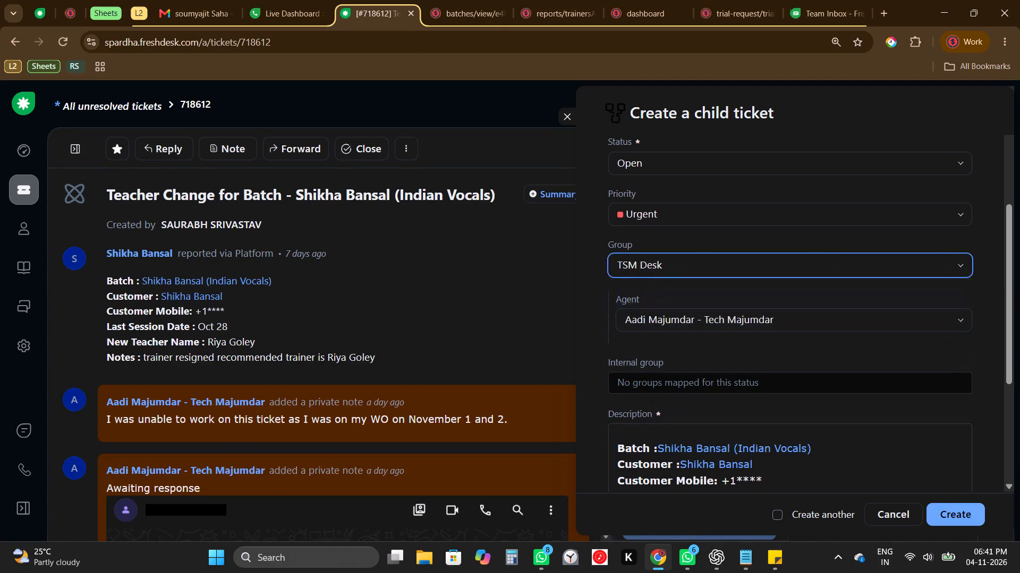
click(955, 516)
Add the note "CREATED A CHILD TICKET." to the parent teacher-change ticket.
scroll(318, 400, down, 3)
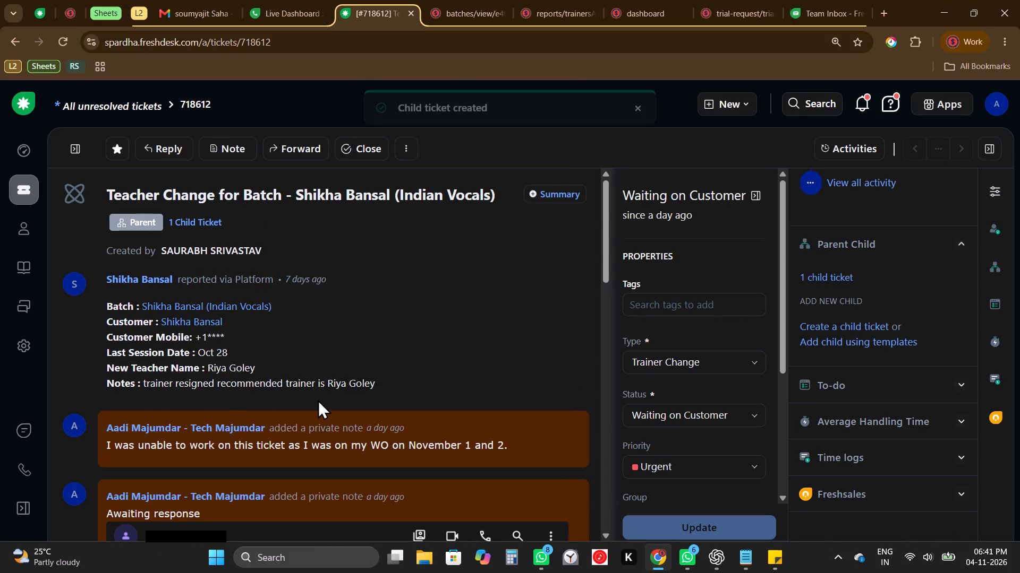
scroll(413, 353, down, 4)
scroll(242, 470, down, 5)
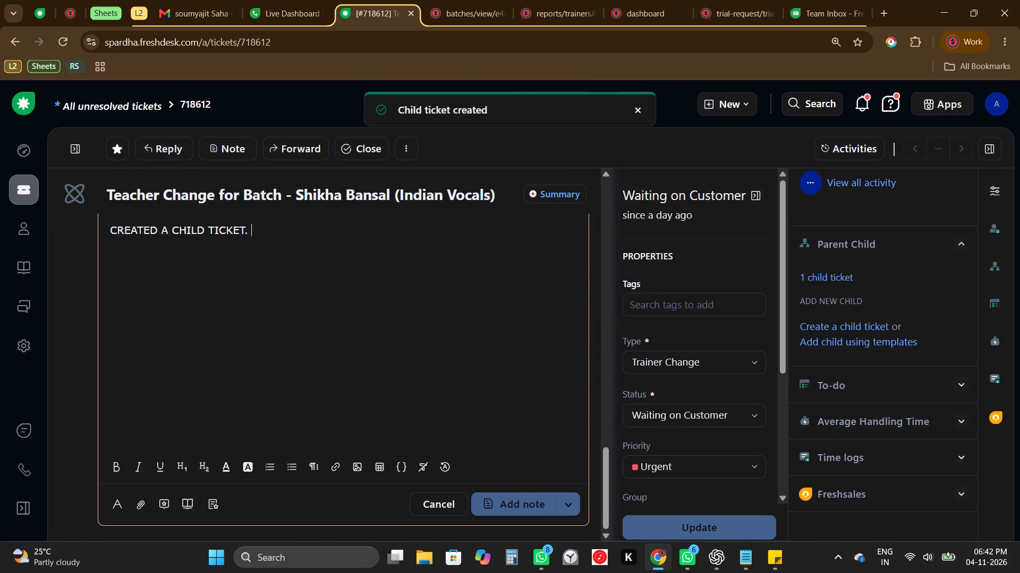
drag(496, 486, 514, 505)
click(514, 505)
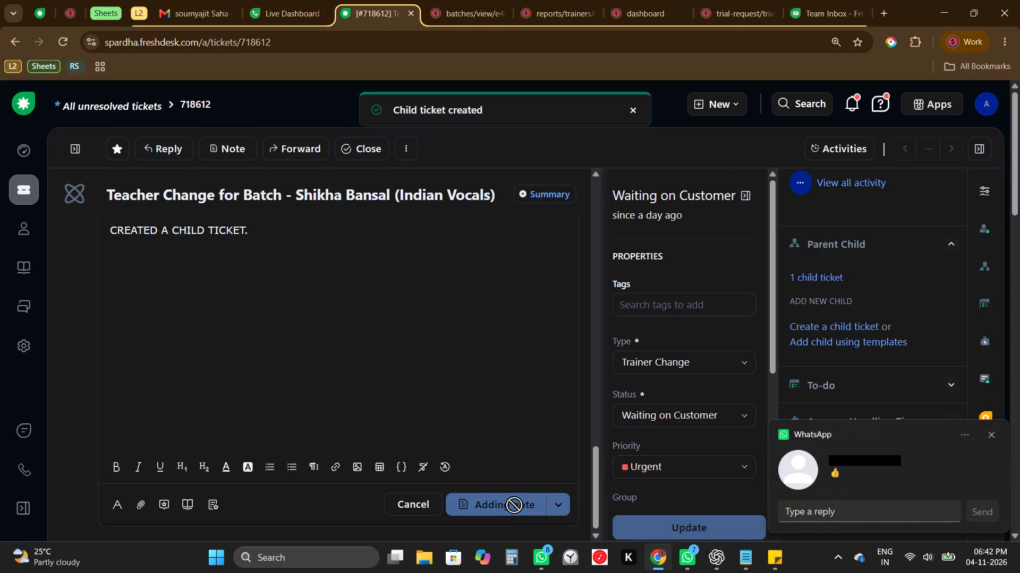
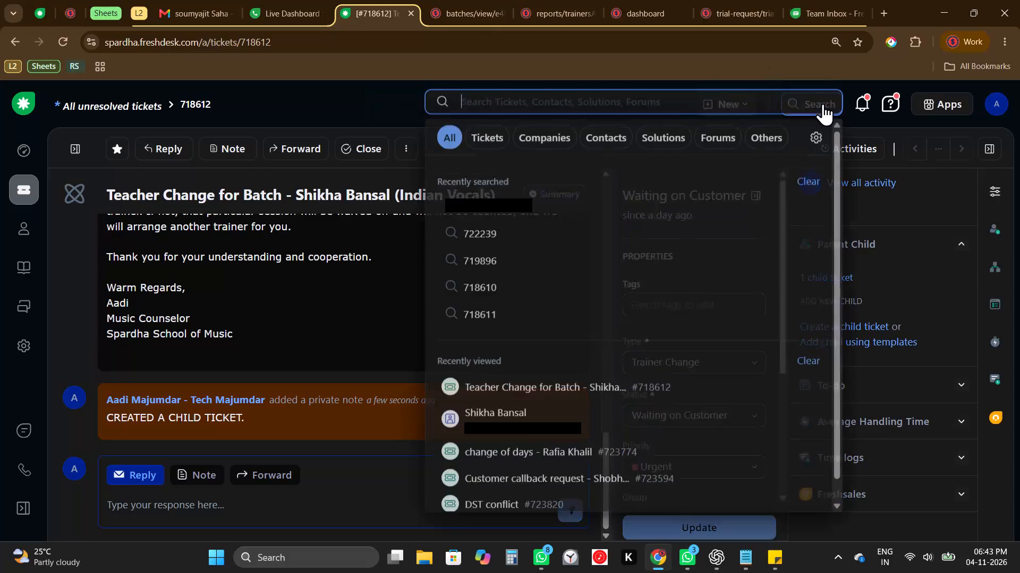
Search the helpdesk for the copied customer detail, trimmed and recopied, and open the matching contact's record.
key(ctrl+v)
key(ctrl+Left)
key(ctrl+BackSpace)
key(ctrl+Left)
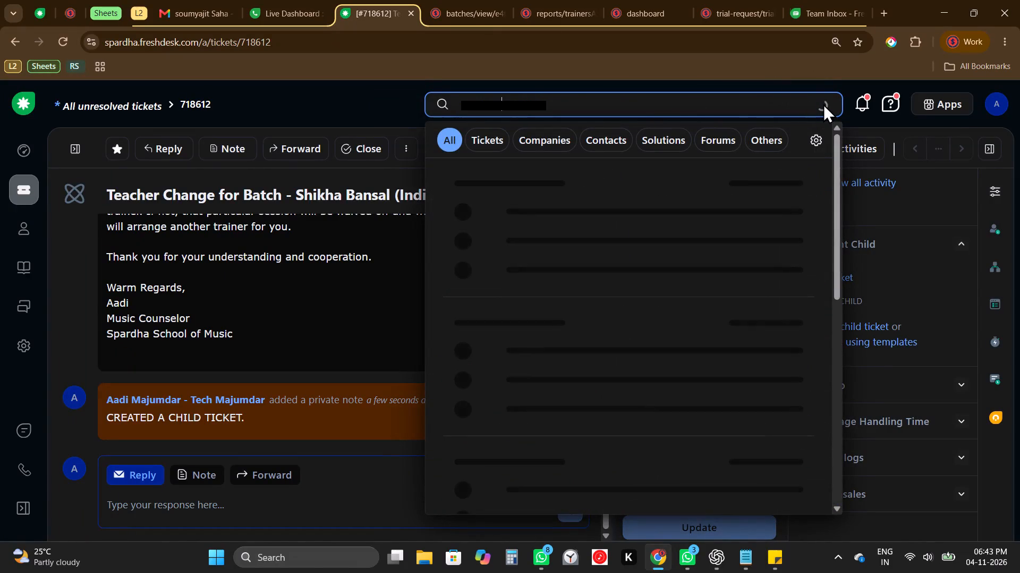
key(ctrl+BackSpace)
key(ctrl+Left)
key(BackSpace)
key(BackSpace)
key(ctrl+a)
key(ctrl+c)
key(ctrl+c)
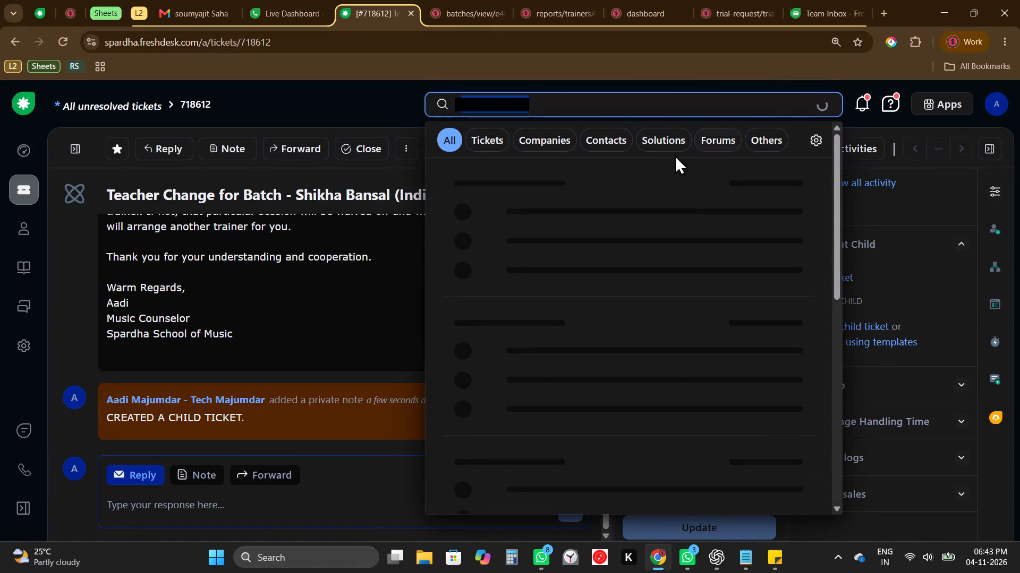
click(533, 341)
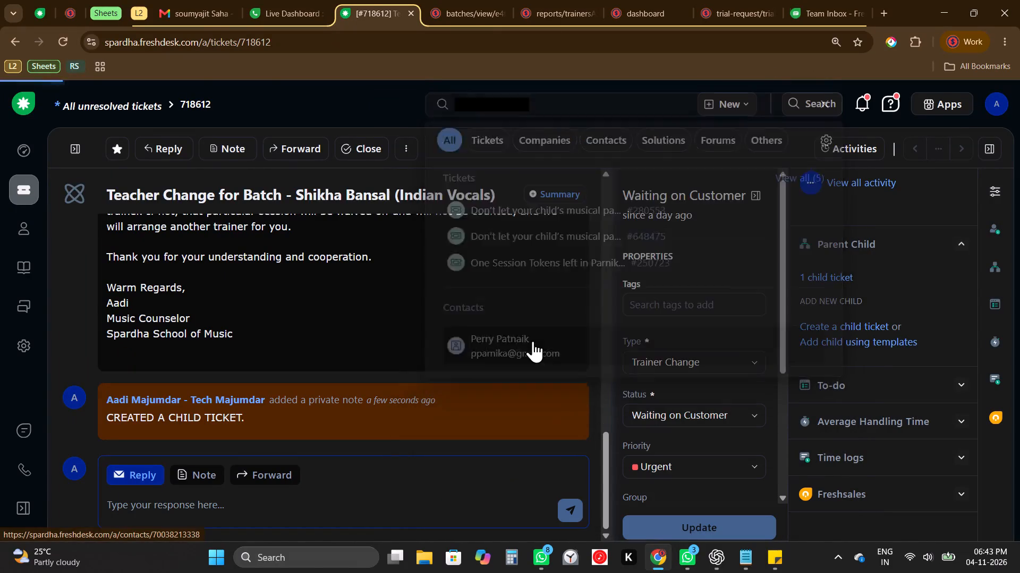
Switch to the Freshcaller Live Dashboard and open the agent's availability status choices.
click(295, 0)
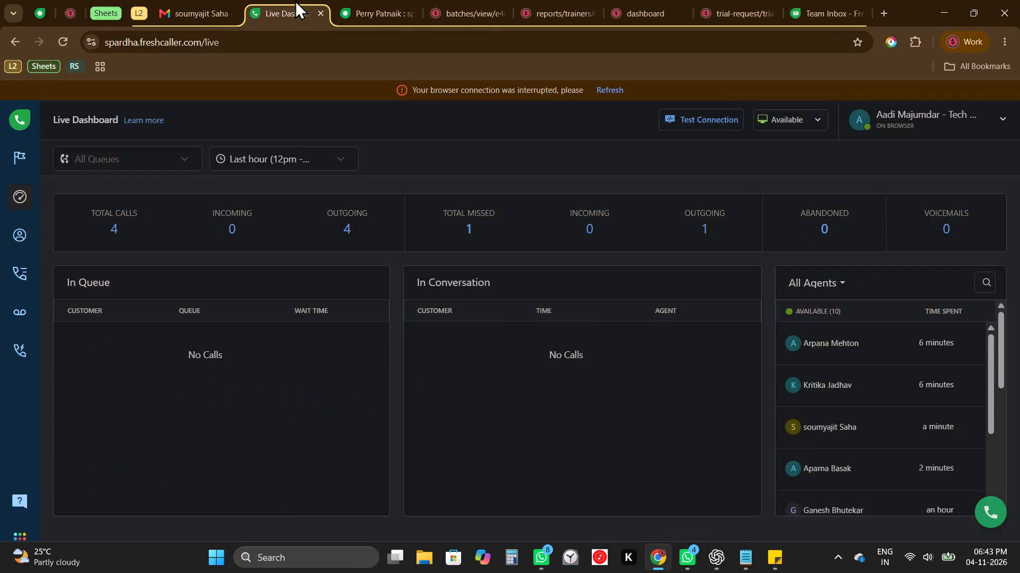
click(770, 115)
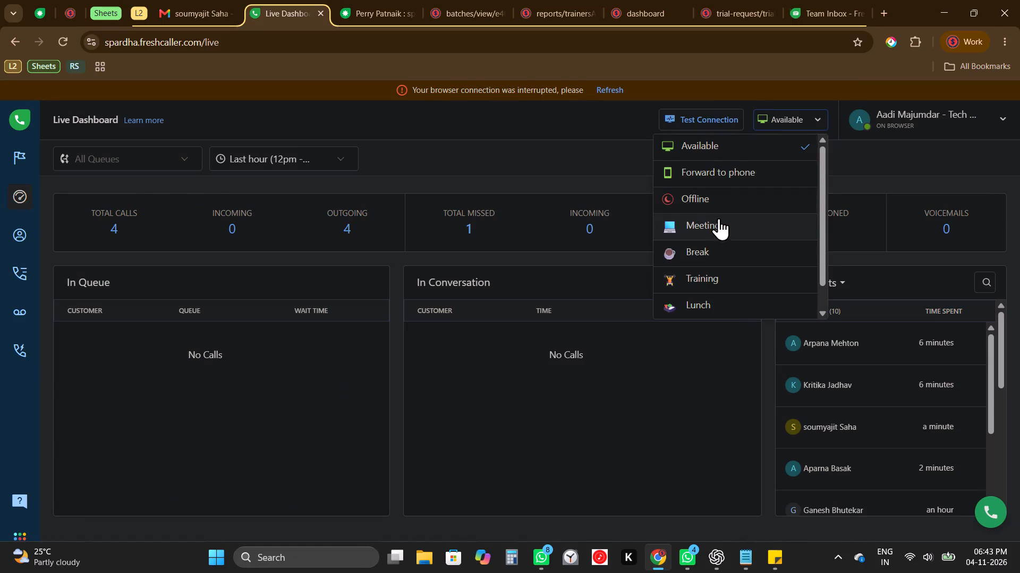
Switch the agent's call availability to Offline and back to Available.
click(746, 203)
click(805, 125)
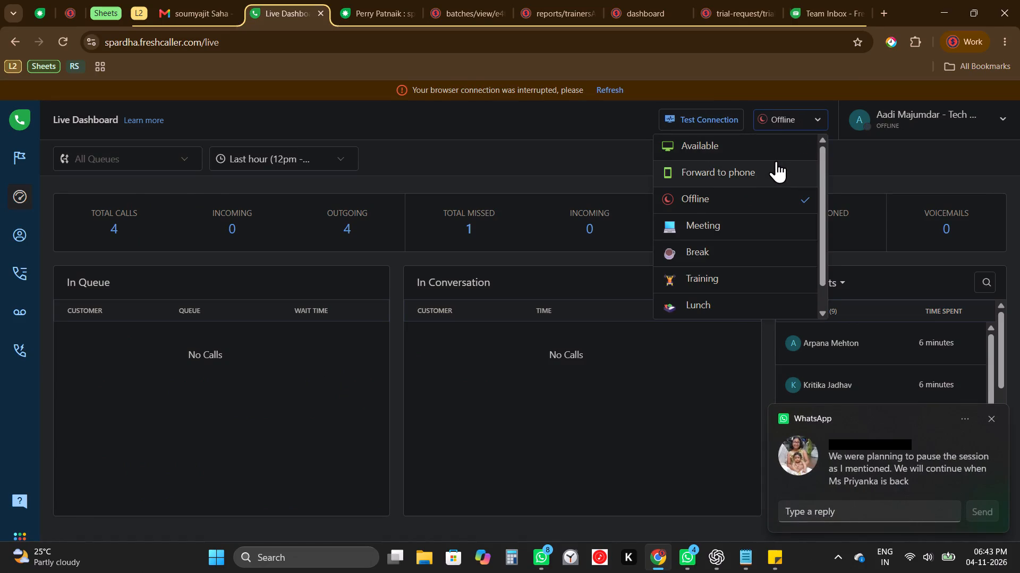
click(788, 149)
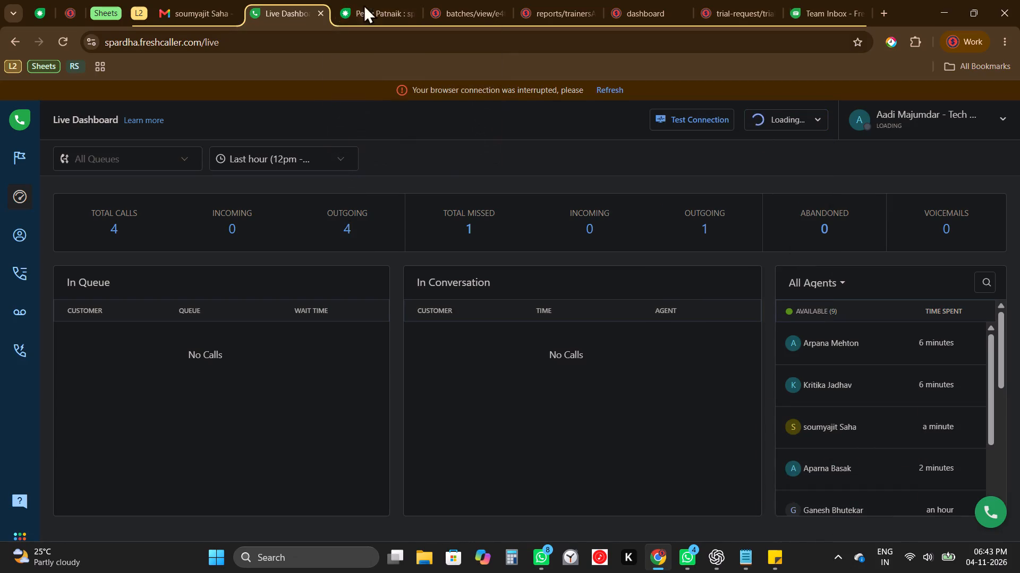
click(399, 0)
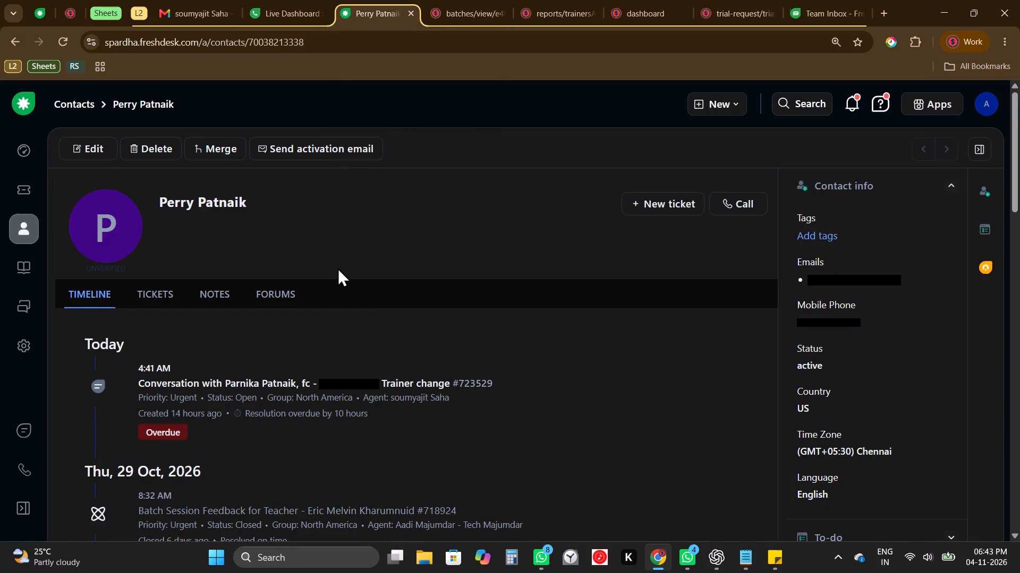
scroll(337, 267, down, 2)
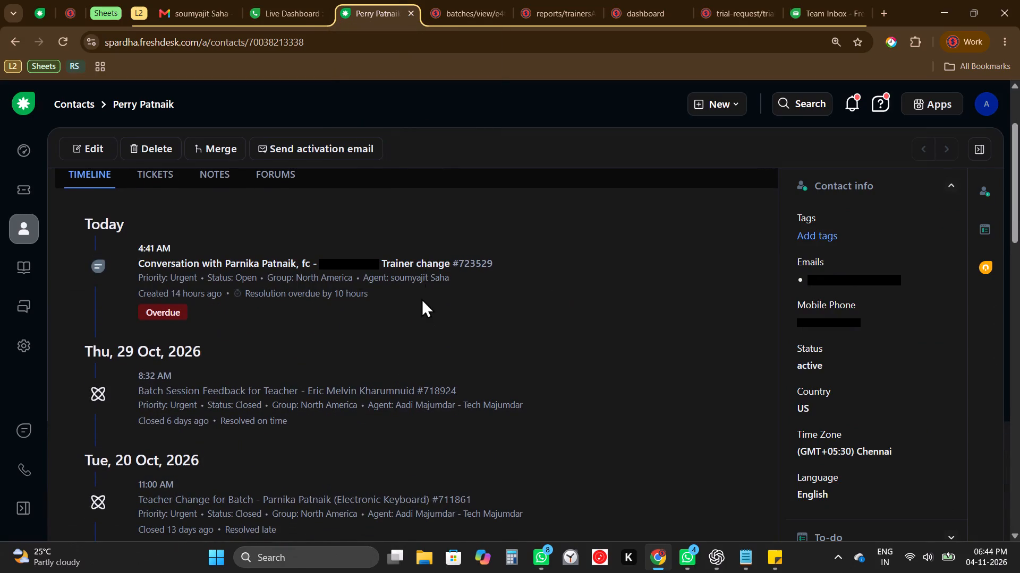
click(510, 173)
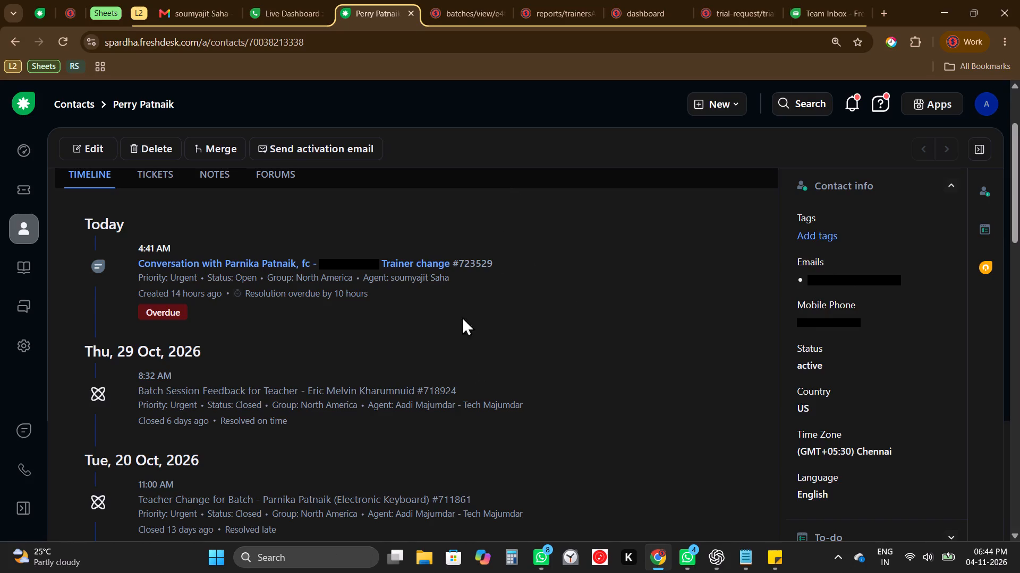
drag(432, 382, 427, 385)
click(427, 385)
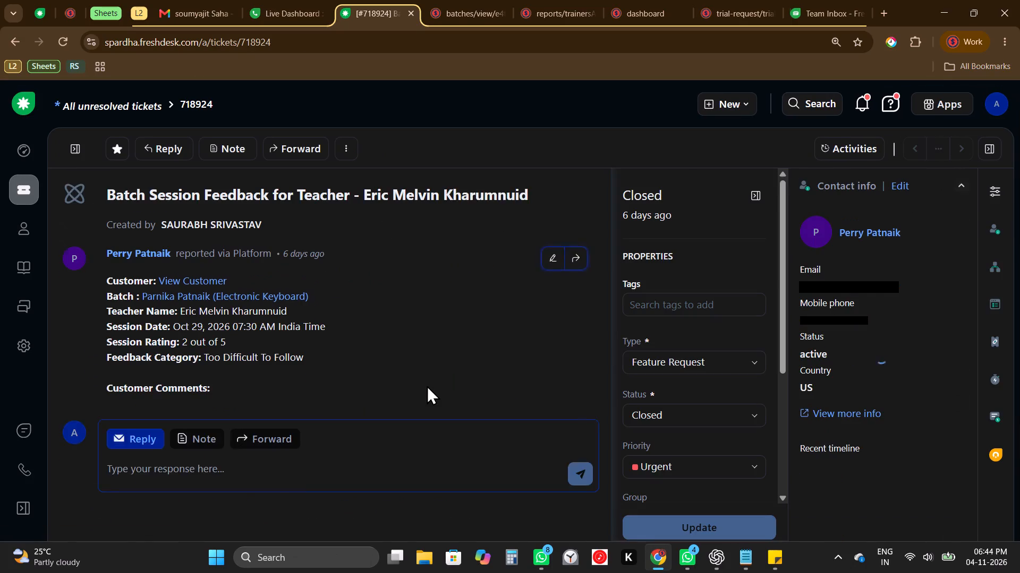
scroll(427, 385, right, 3)
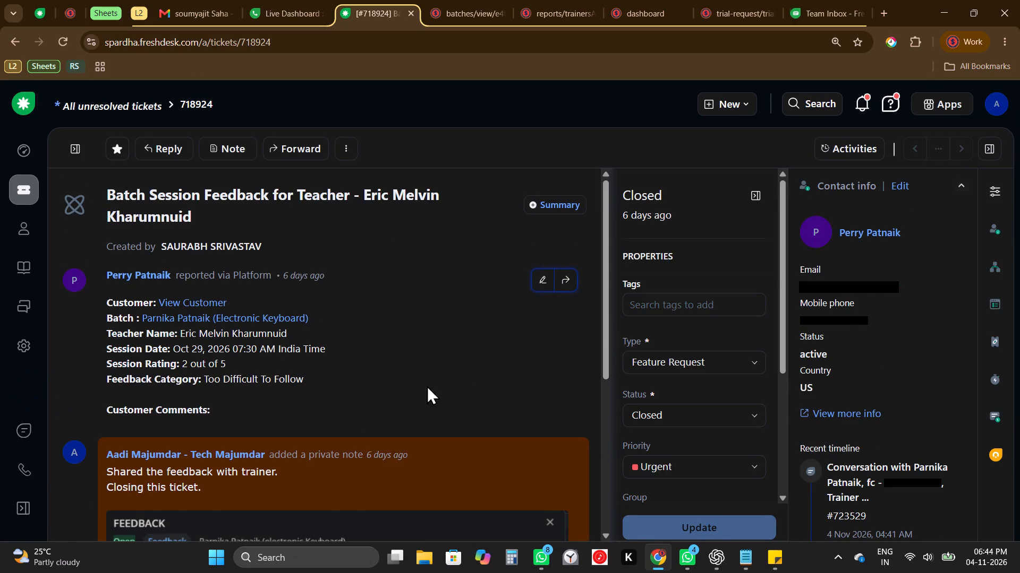
scroll(427, 385, down, 2)
scroll(427, 385, right, 10)
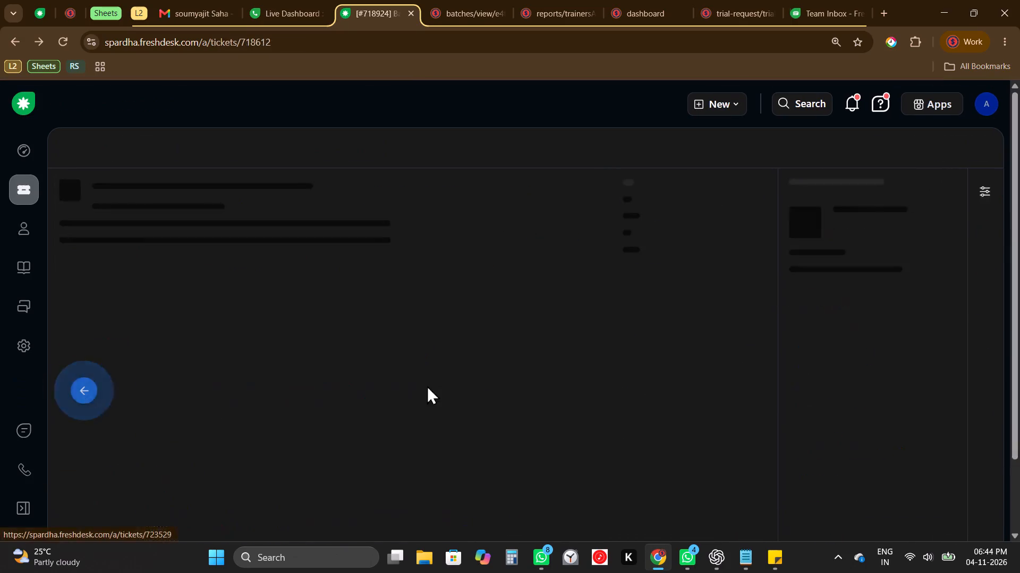
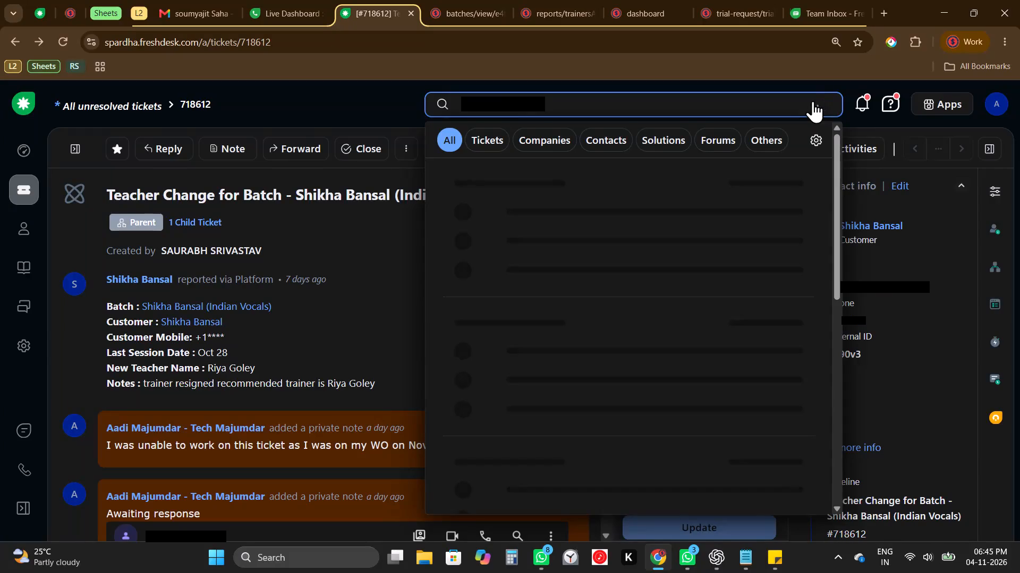
Trim and copy the customer's search number, open the matching contact that has an e-mail address, view its timeline, and go back.
key(ctrl+BackSpace)
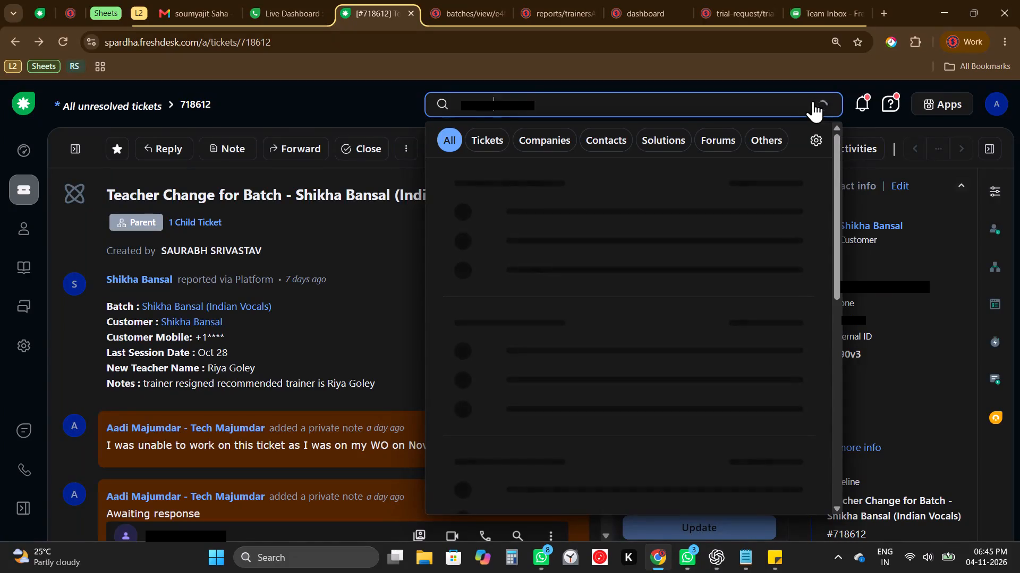
key(ctrl+Left)
key(BackSpace)
key(BackSpace)
key(ctrl+a)
key(ctrl+c)
key(ctrl+c)
key(ctrl+c)
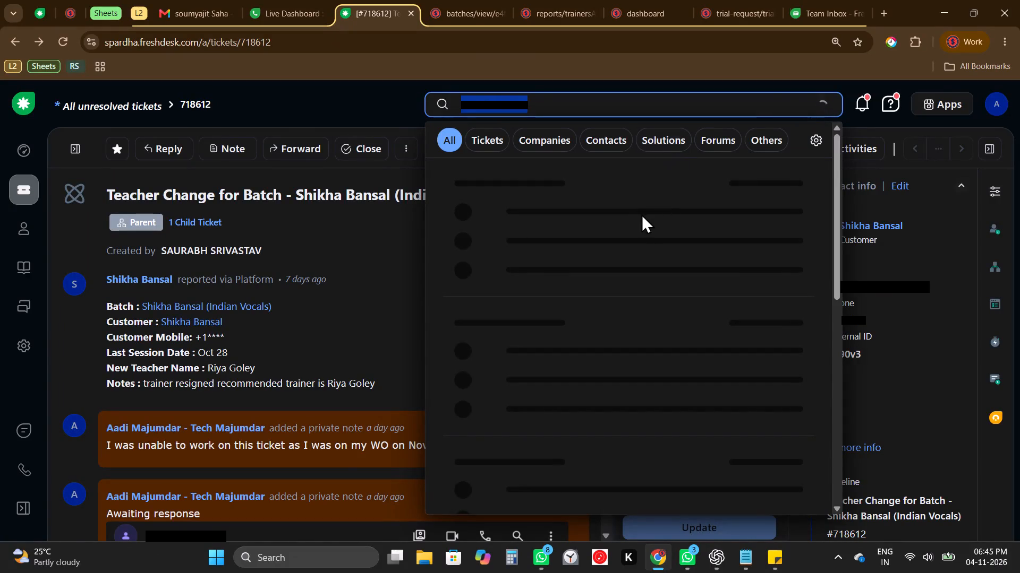
click(583, 361)
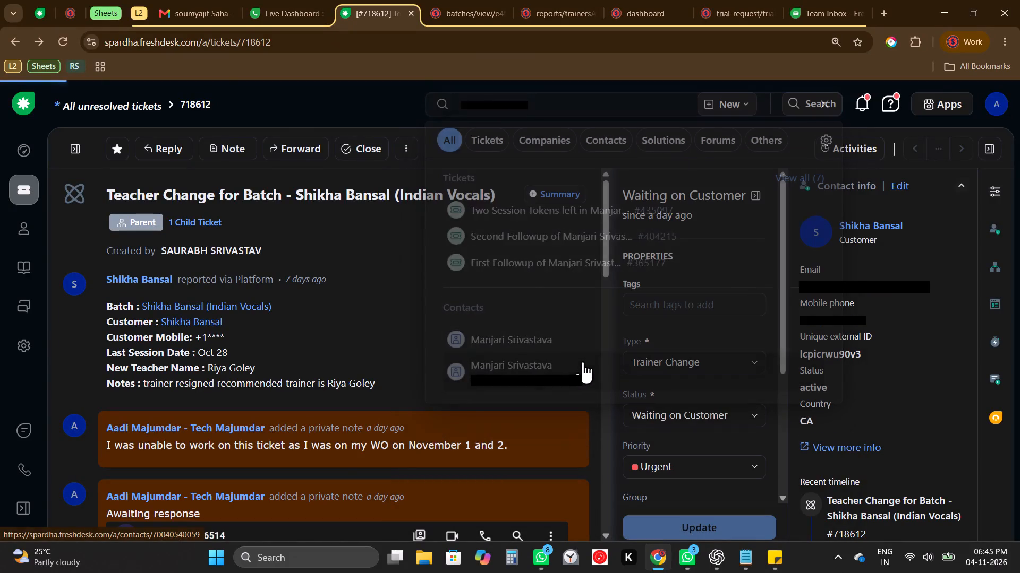
scroll(497, 352, right, 2)
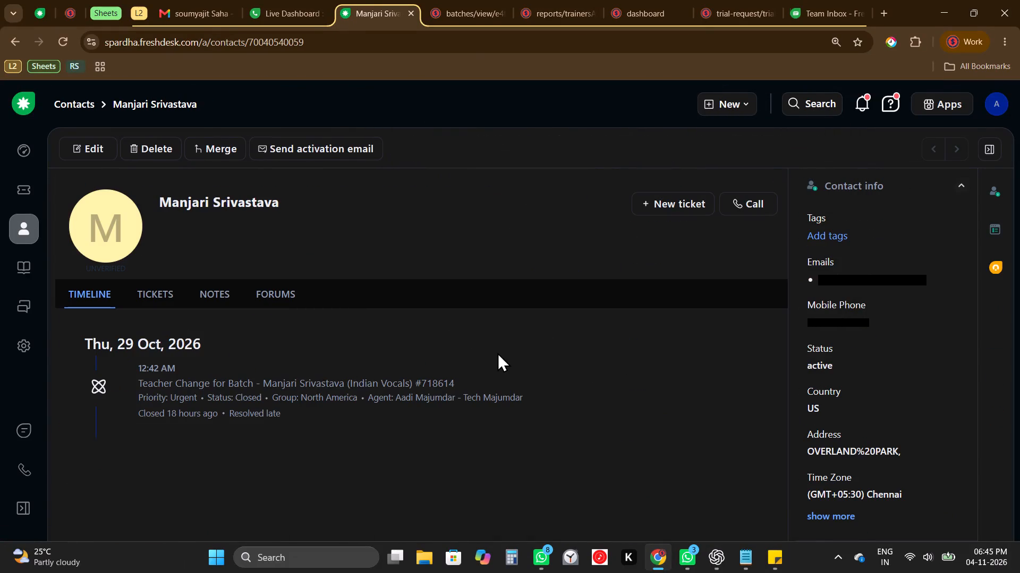
scroll(497, 352, right, 2)
click(805, 106)
key(ctrl+v)
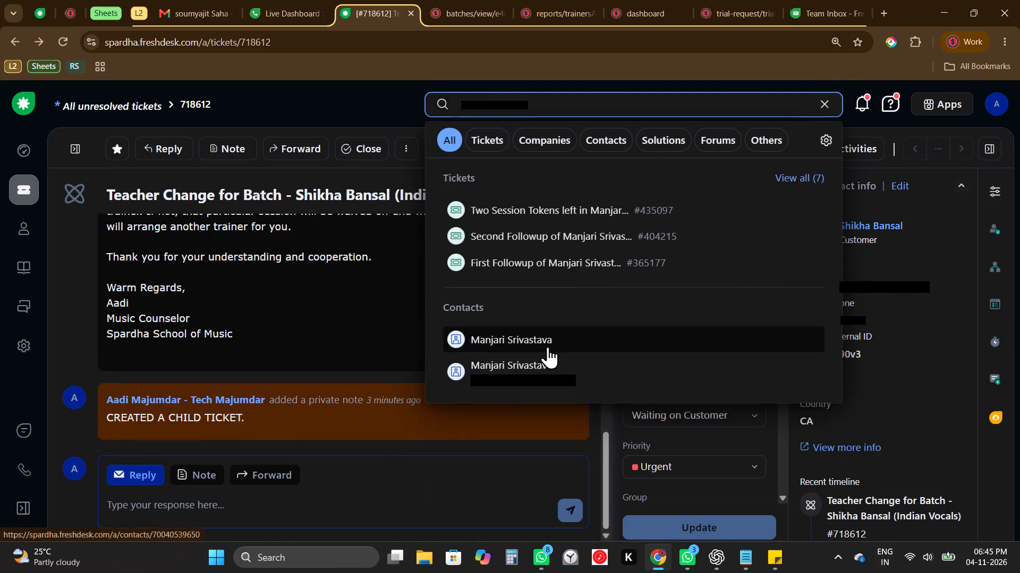
click(548, 346)
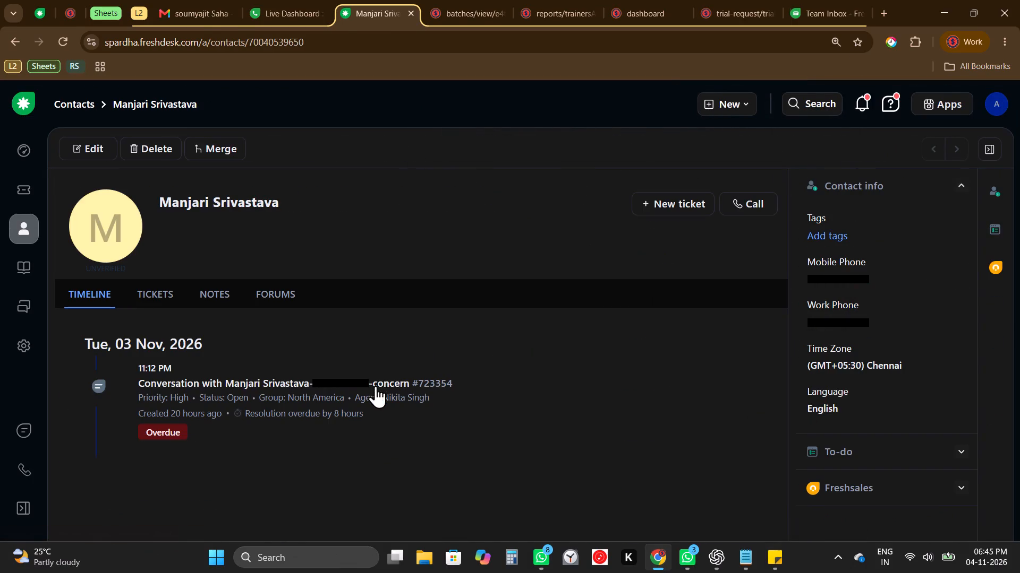
click(436, 380)
scroll(518, 298, down, 6)
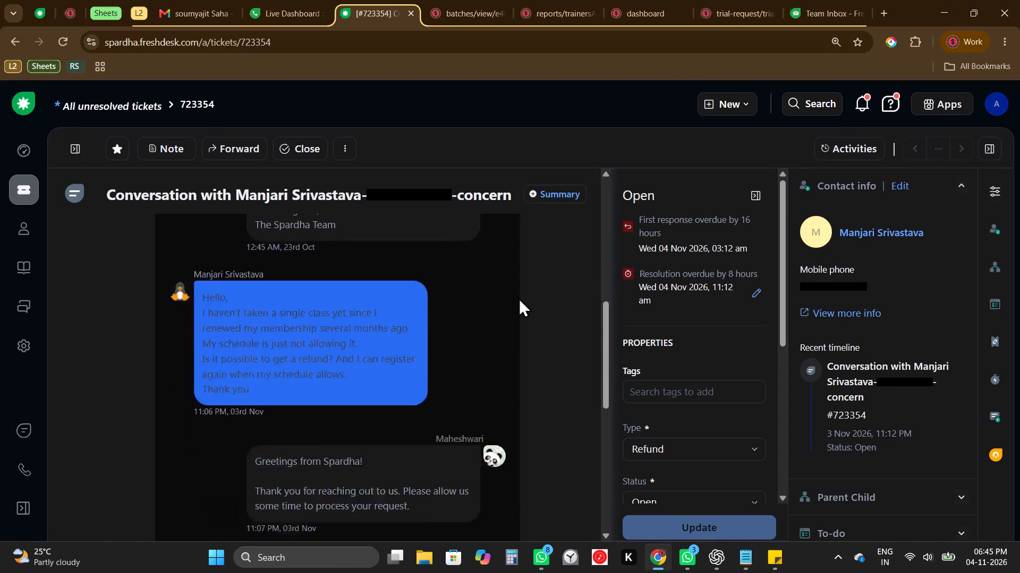
scroll(518, 298, down, 6)
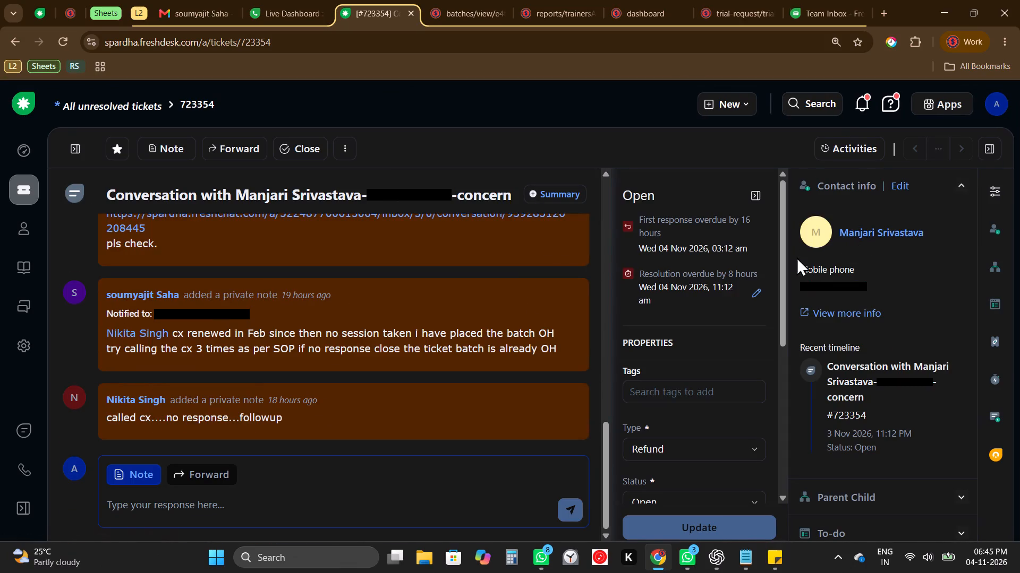
triple_click(452, 324)
scroll(452, 324, up, 2)
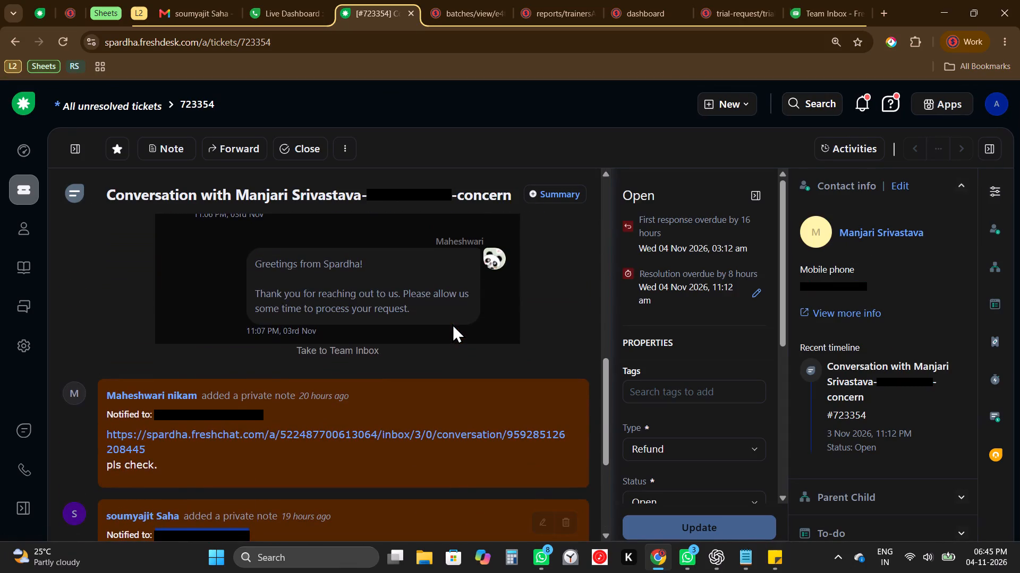
scroll(456, 370, up, 2)
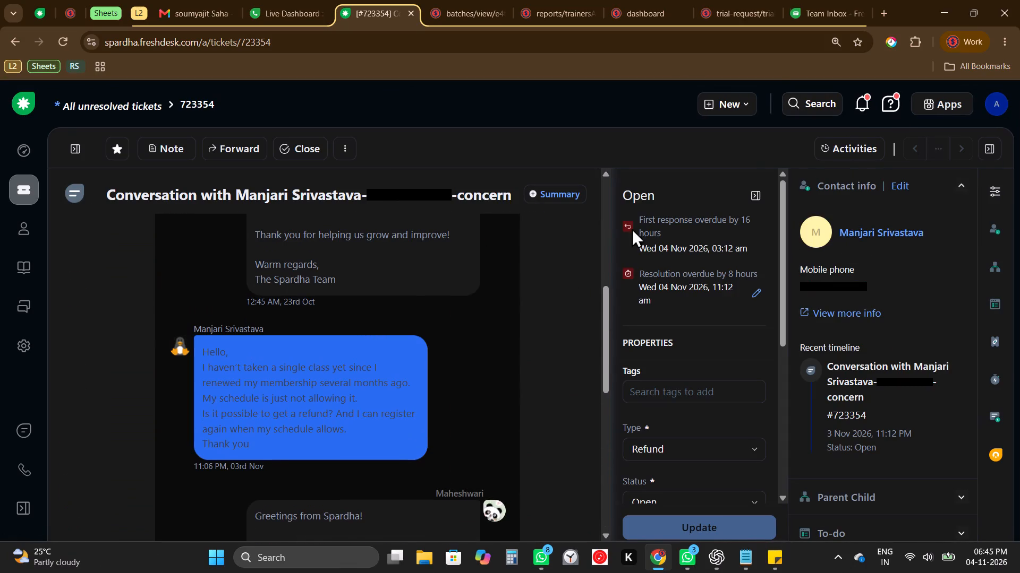
click(828, 107)
key(ctrl+v)
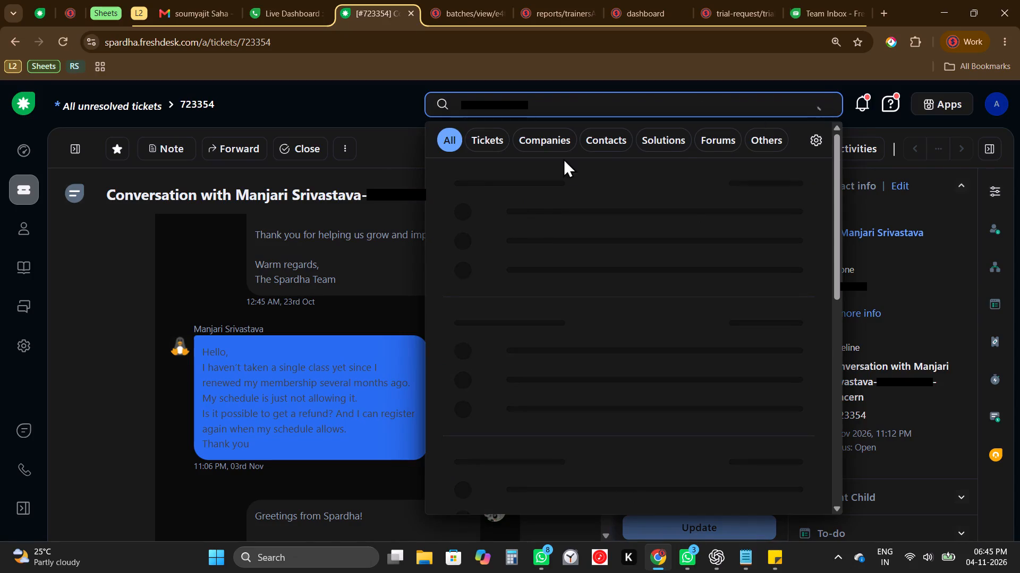
click(516, 366)
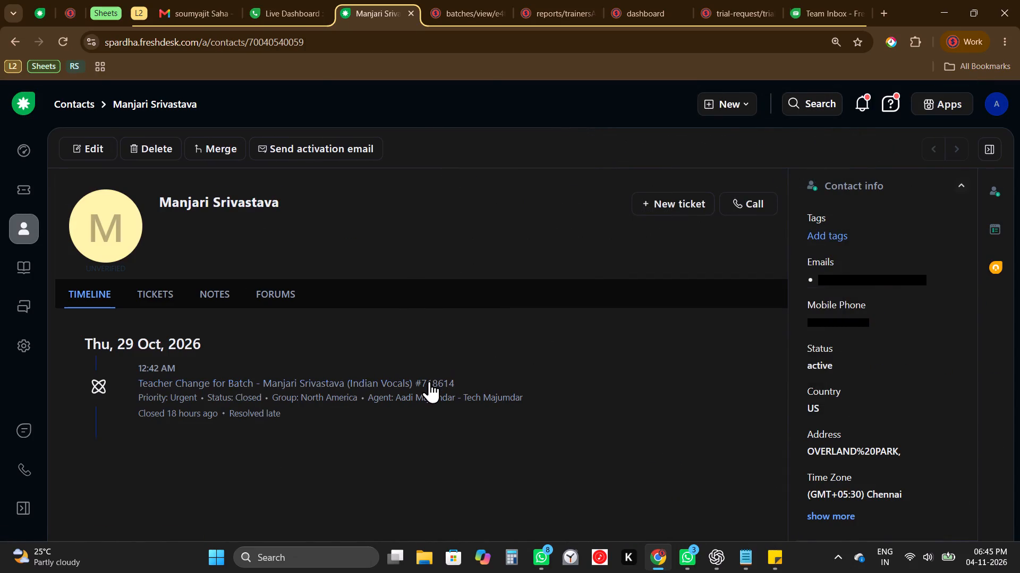
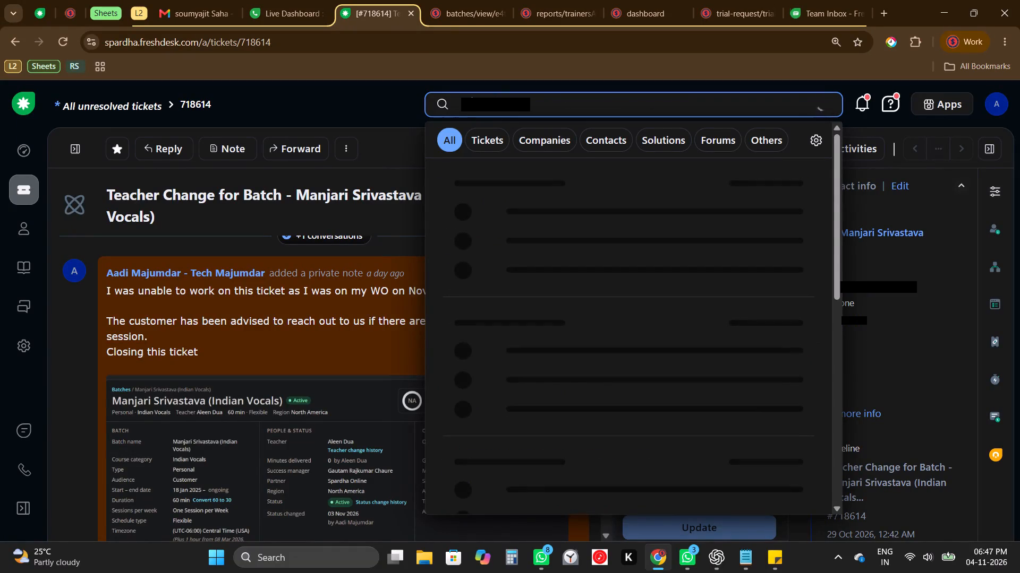
key(ctrl+a)
key(ctrl+c)
key(ctrl+c)
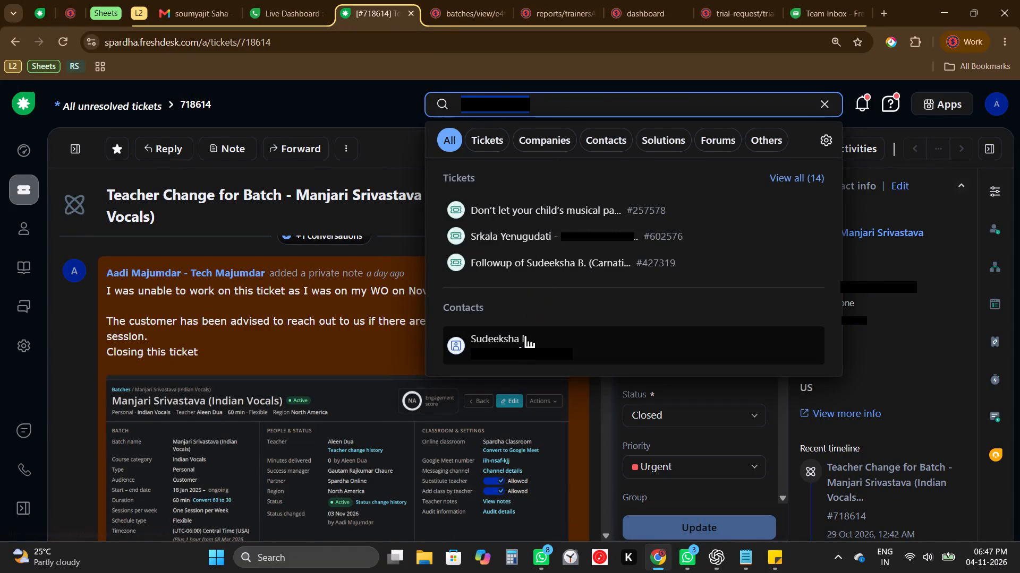
click(525, 335)
click(207, 376)
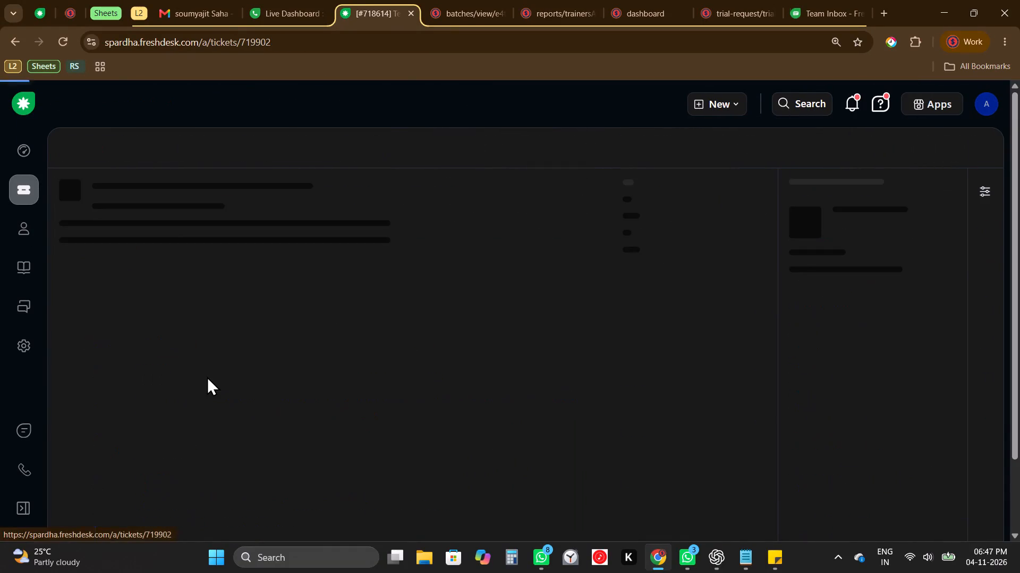
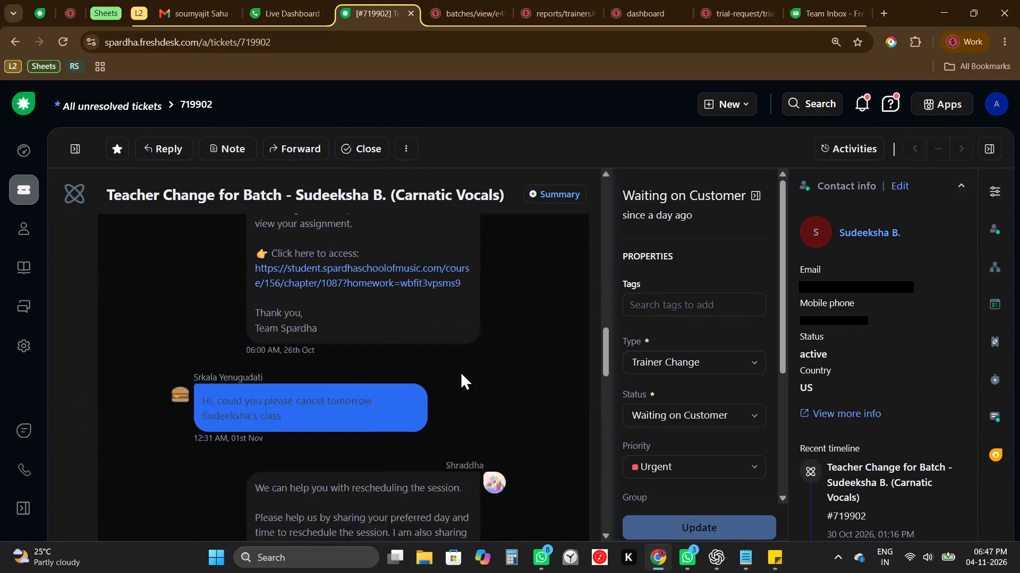
Add a note to the Carnatic Vocals teacher-change ticket containing the copied screenshot of the WhatsApp message about the maternity break and new trainer.
scroll(460, 371, down, 8)
click(202, 468)
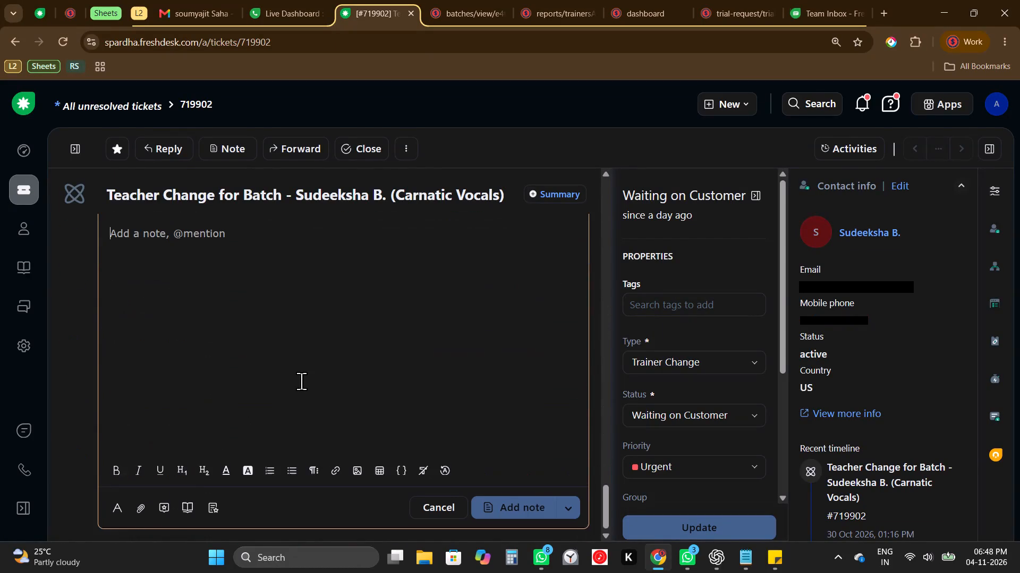
click(301, 381)
key(ctrl+v)
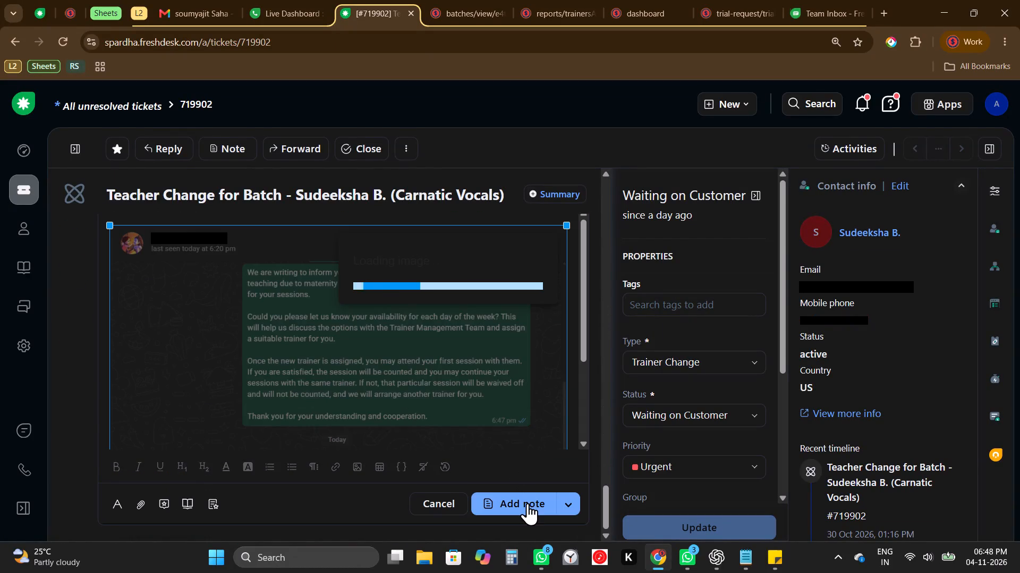
click(528, 503)
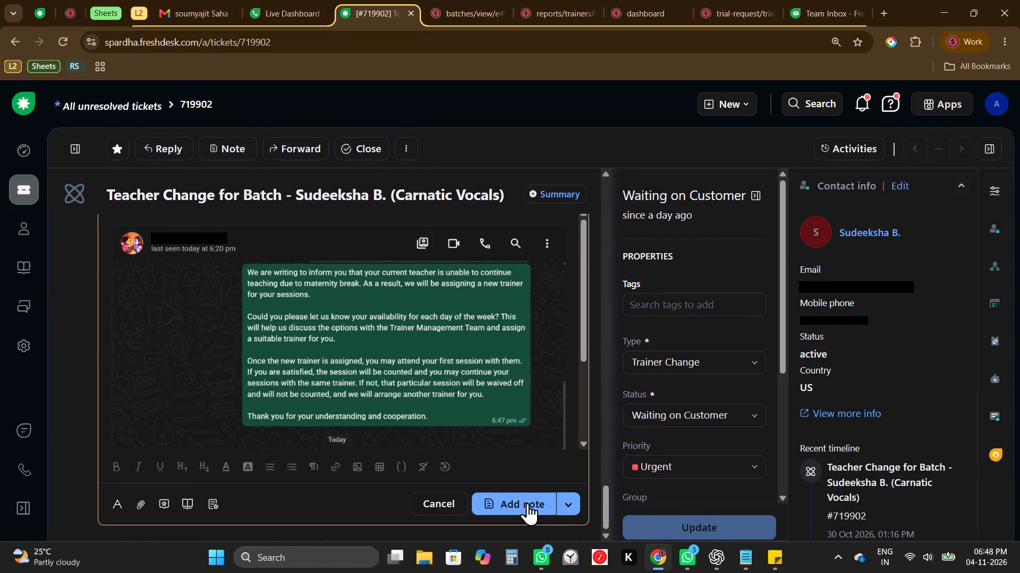
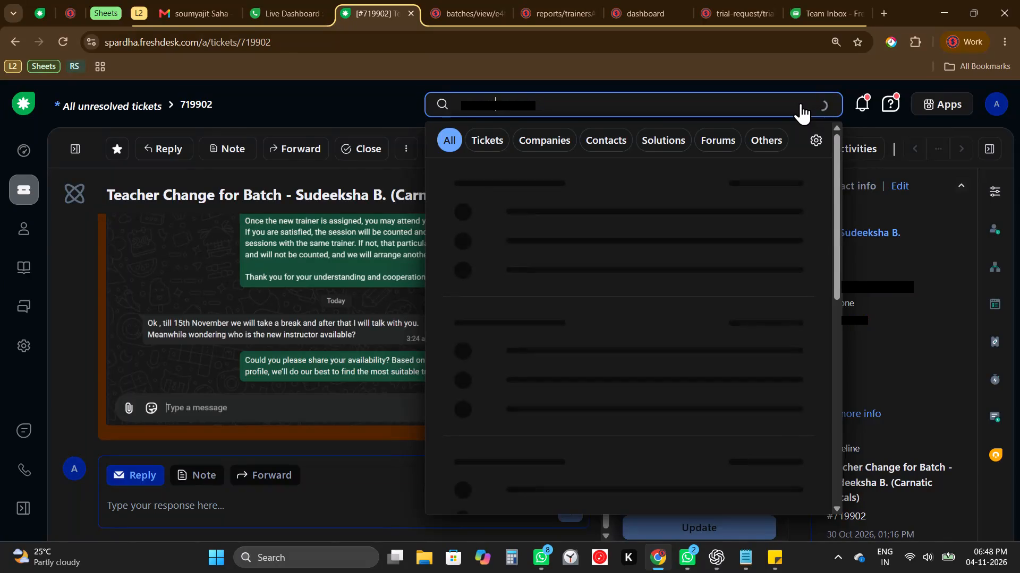
Trim the customer's search number, copy it, and open the matching contact.
key(ctrl+Left)
key(BackSpace)
key(BackSpace)
key(ctrl+a)
key(ctrl+c)
key(ctrl+c)
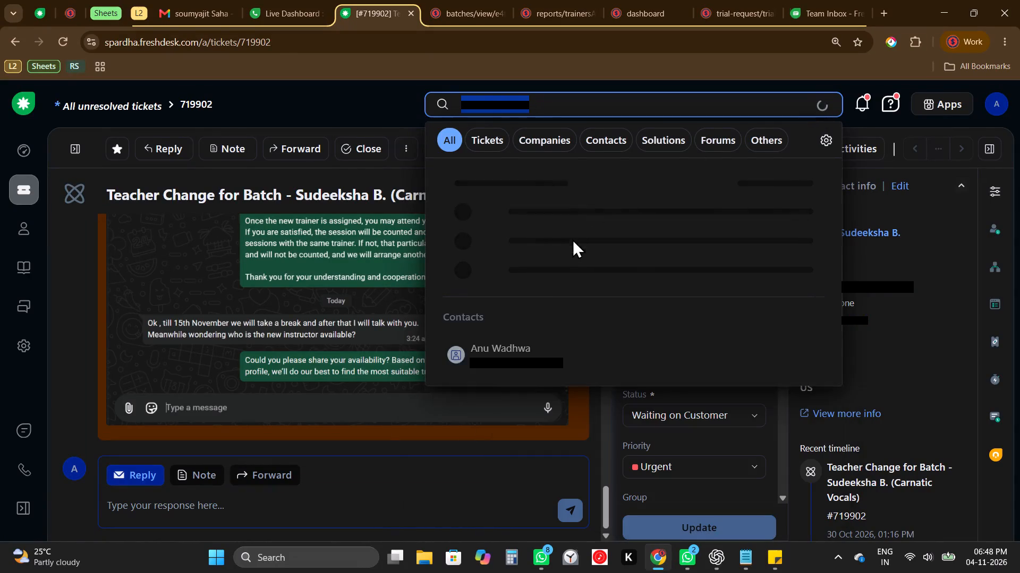
click(533, 331)
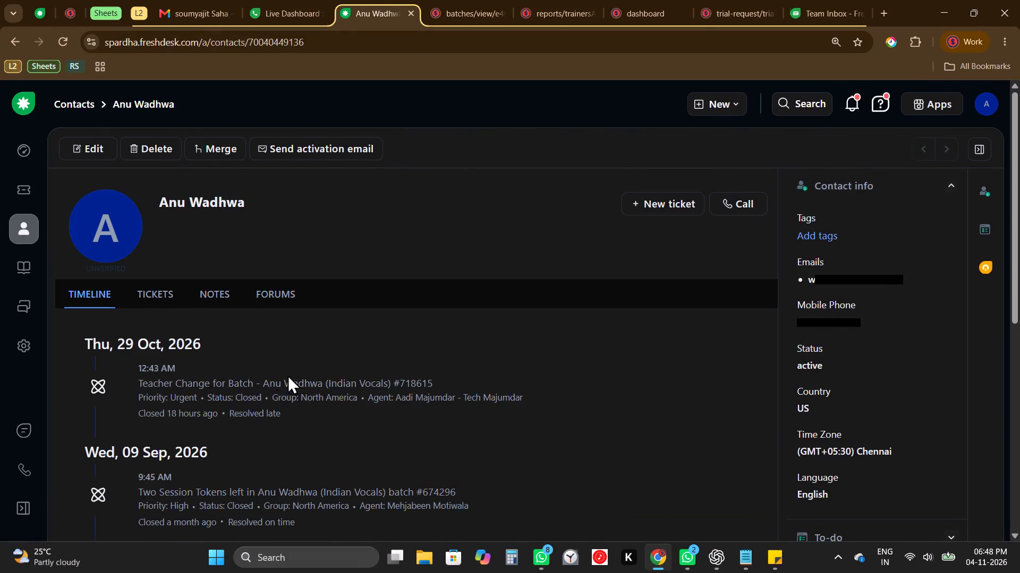
click(281, 379)
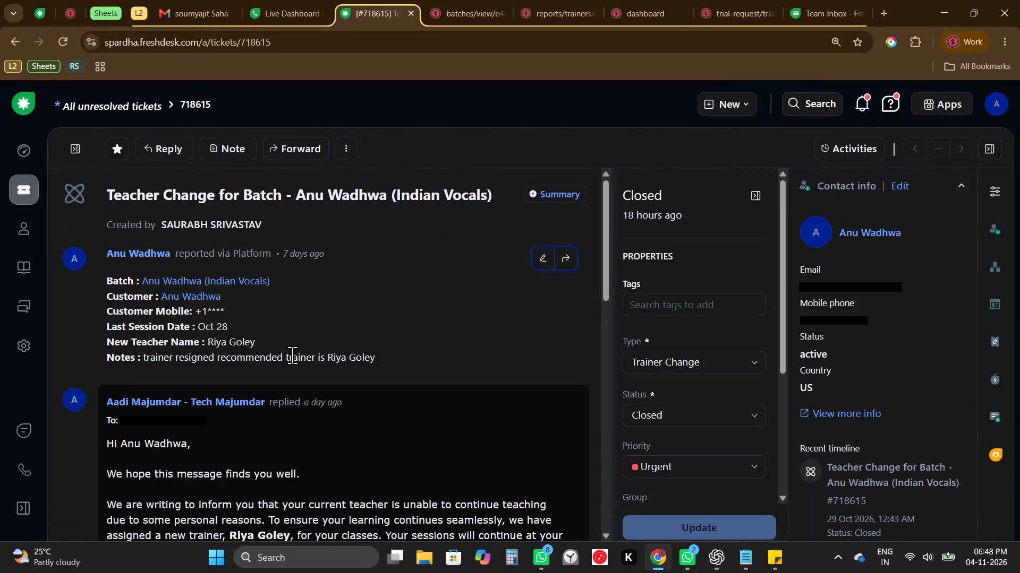
scroll(292, 355, down, 5)
scroll(292, 355, up, 8)
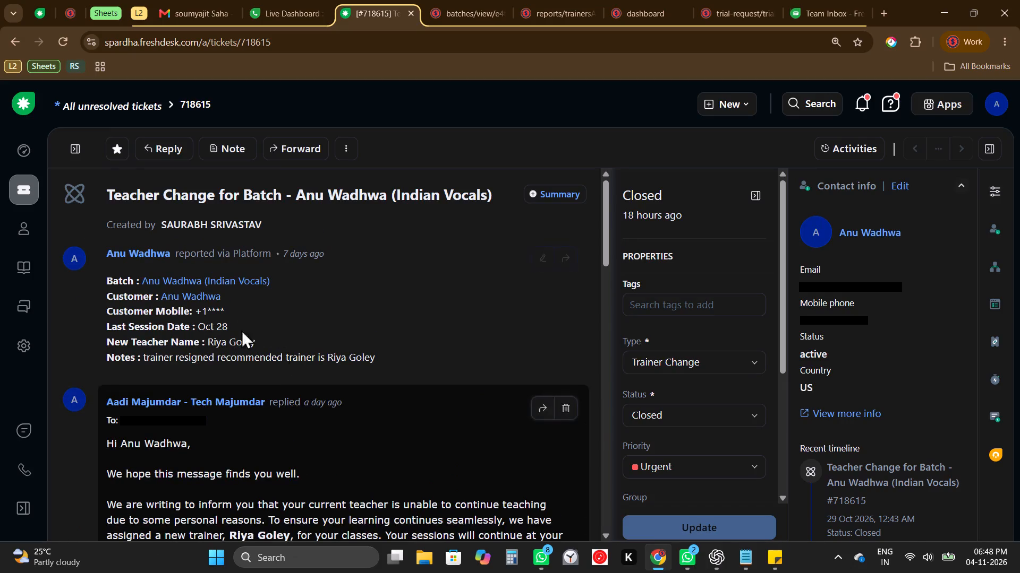
Open the Indian Vocals batch linked in the ticket, close the previous batch page, and view the November 2026 sessions.
click(261, 282)
click(539, 12)
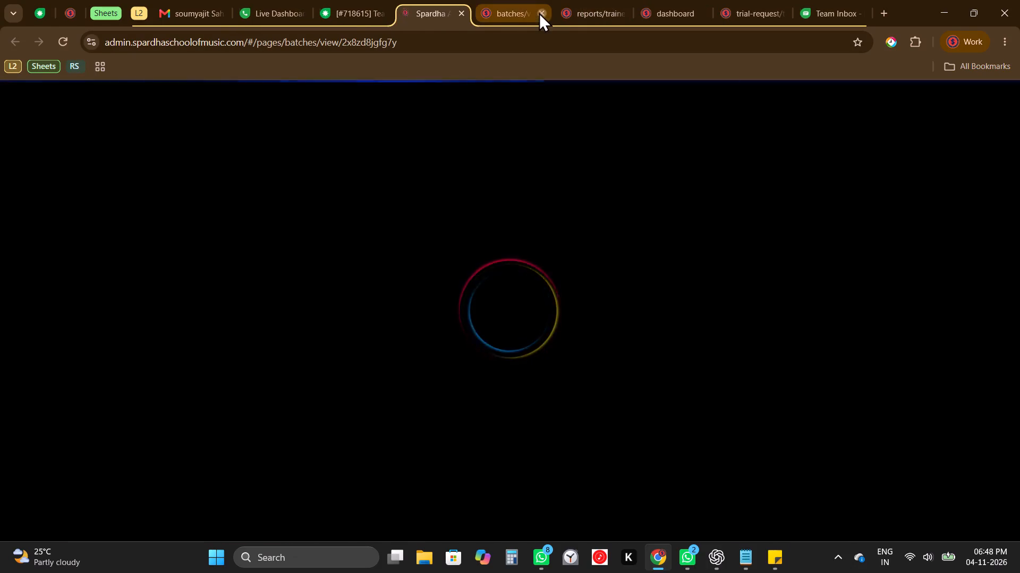
scroll(579, 332, down, 6)
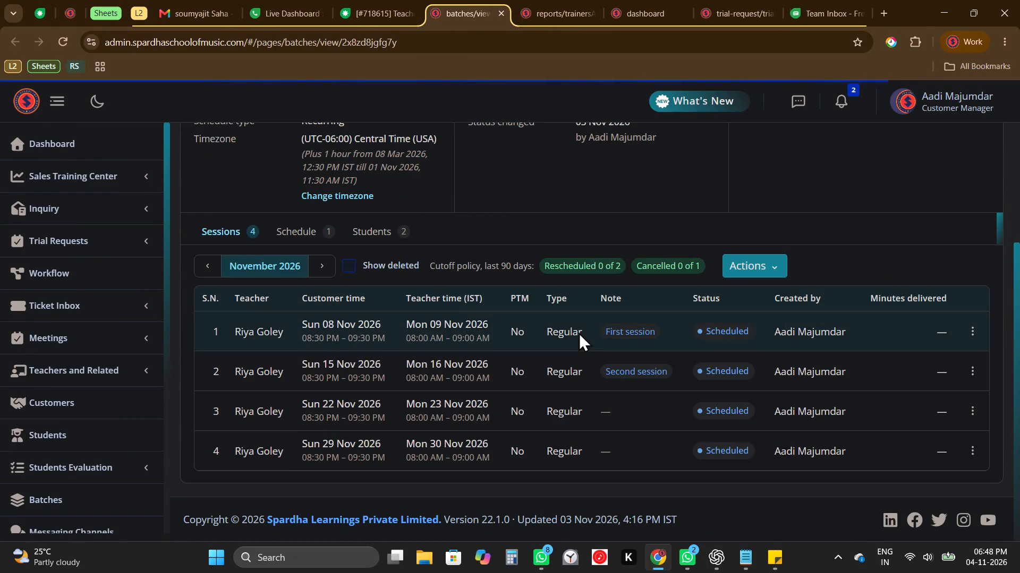
Capture a screenshot of the batch's November 2026 sessions table.
click(551, 191)
key(Print)
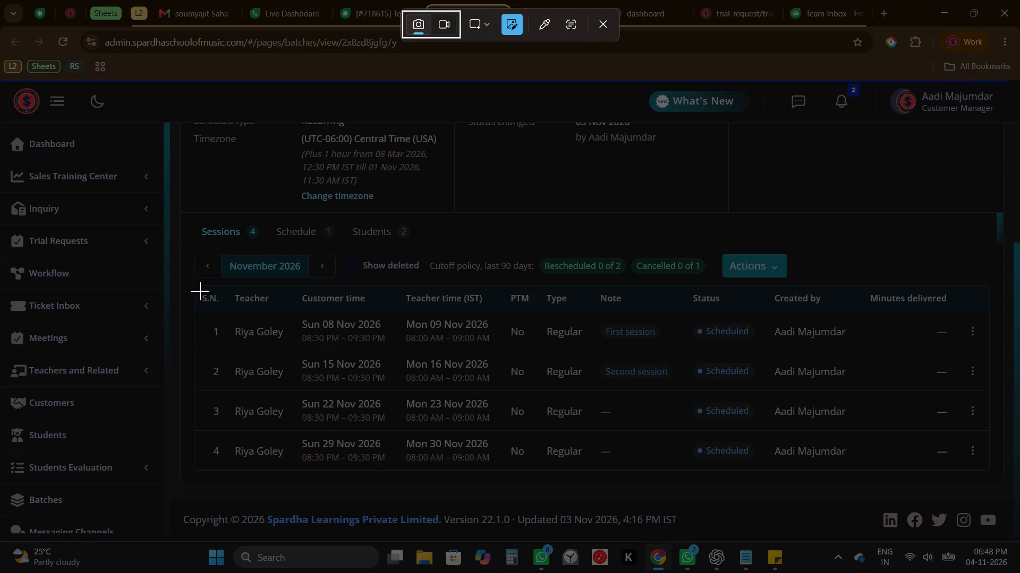
Capture the batch's November 2026 sessions table, from the serial number column through the Created by column, and copy the image.
drag(194, 287, 854, 480)
key(ctrl+c)
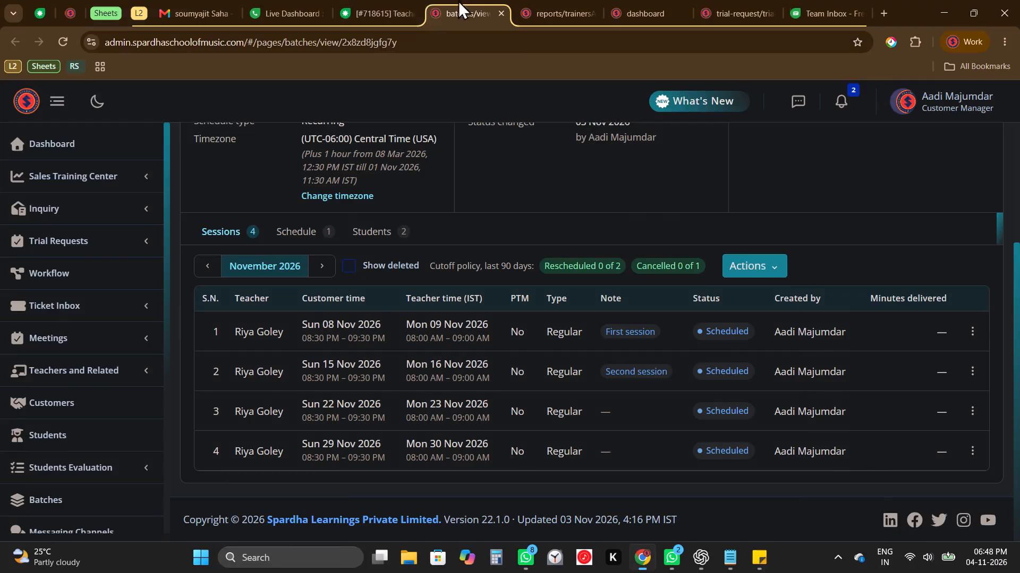
In the note on ticket 718615, write "Student wants to reschedule Nov 8th session. Please connect with her on priority".
click(379, 0)
scroll(358, 339, down, 8)
drag(182, 489, 197, 481)
click(197, 481)
text(Stid)
key(BackSpace)
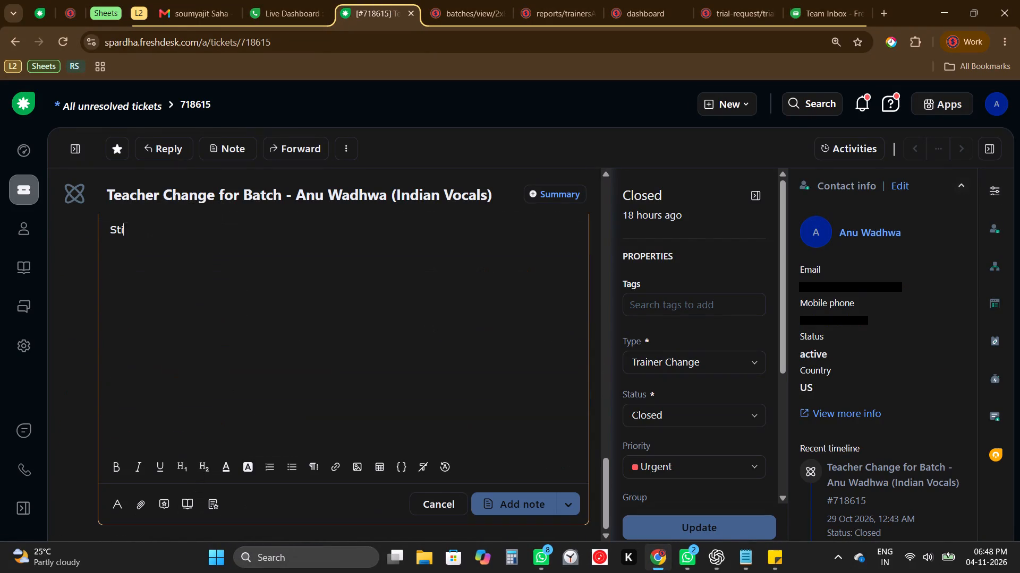
key(BackSpace)
text(udetm)
key(BackSpace)
key(BackSpace)
key(t)
key(BackSpace)
text(mt)
key(BackSpace)
key(BackSpace)
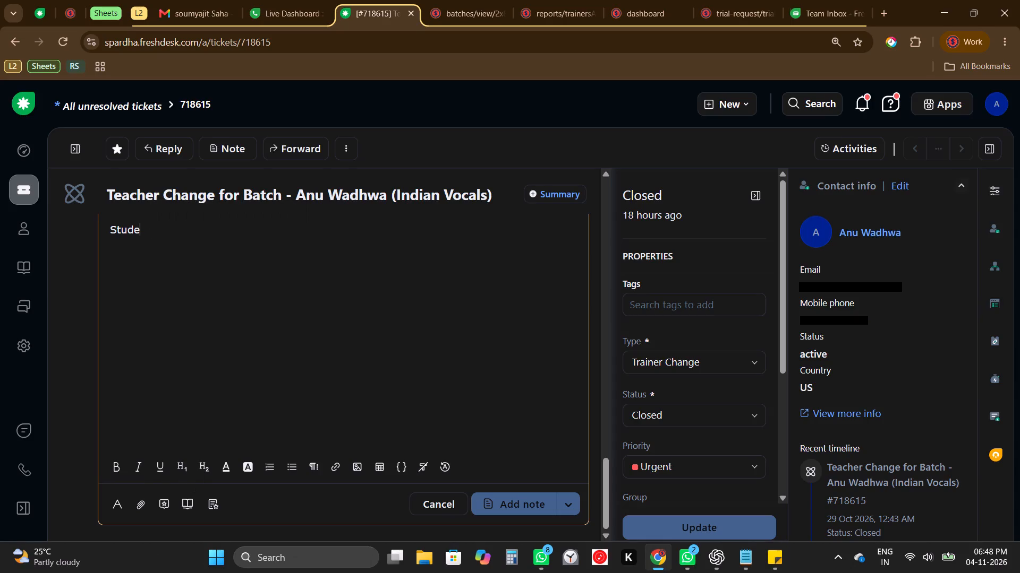
text(nt wants to reschedule Nov)
key(space)
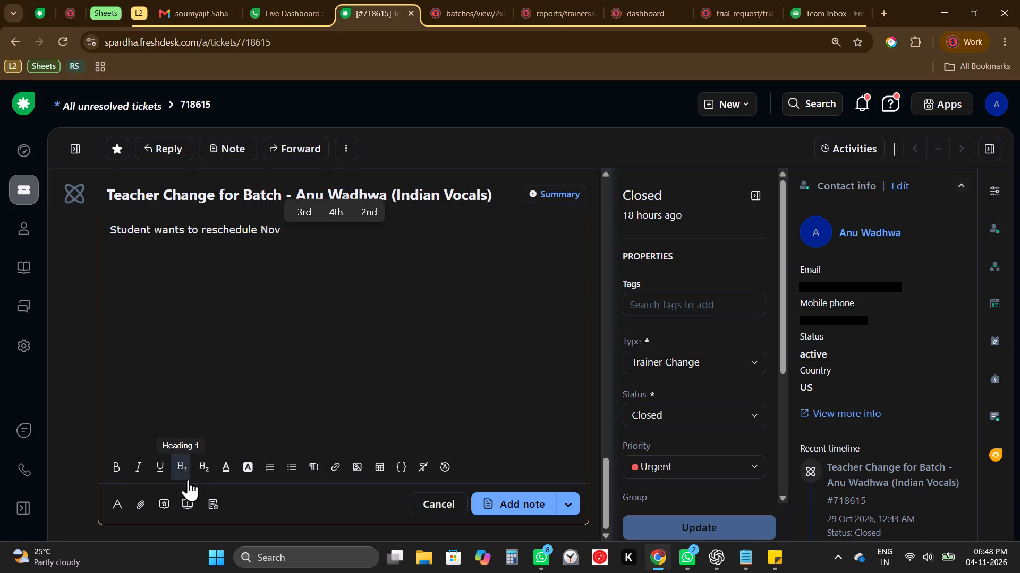
text(8th session. Please connect with her on prio)
key(Up)
key(space)
key(Return)
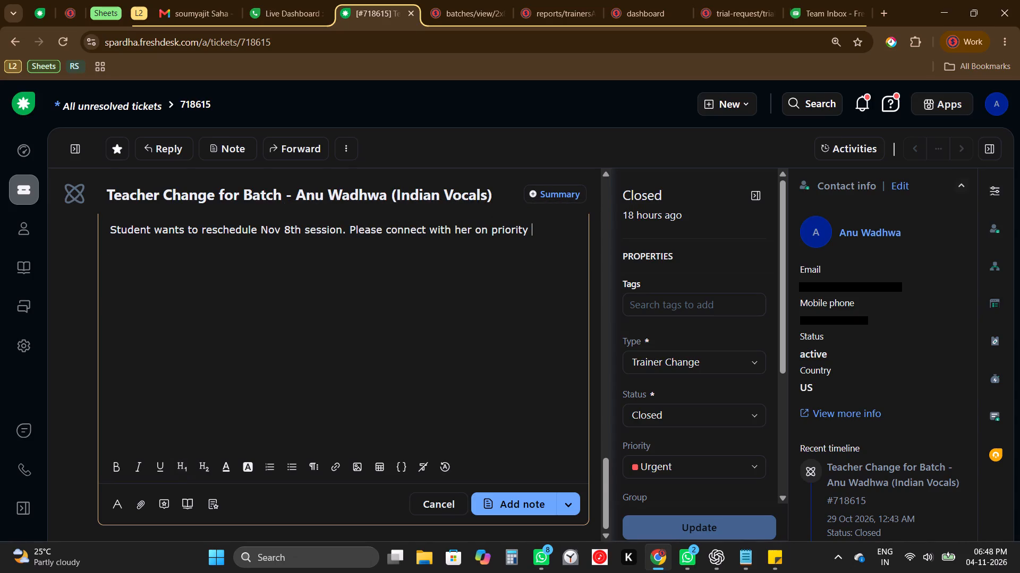
Insert the copied sessions table image on a new line below the note text.
key(Return)
key(ctrl+v)
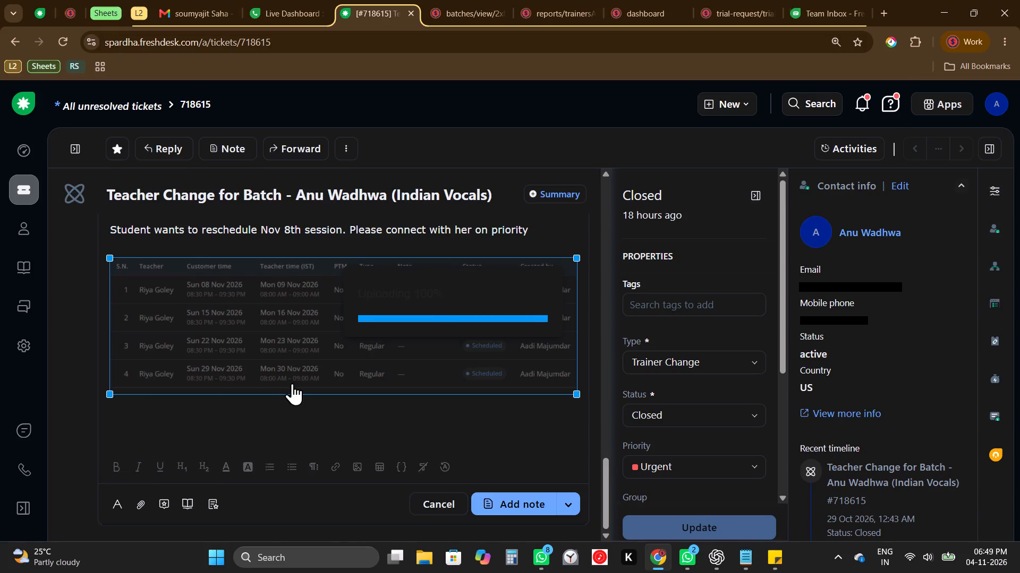
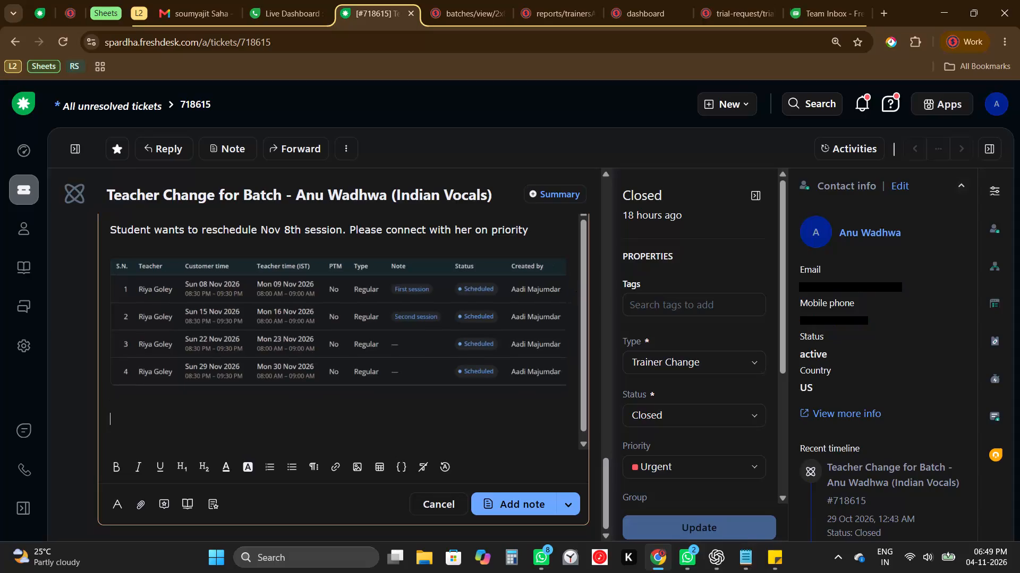
key(ctrl+v)
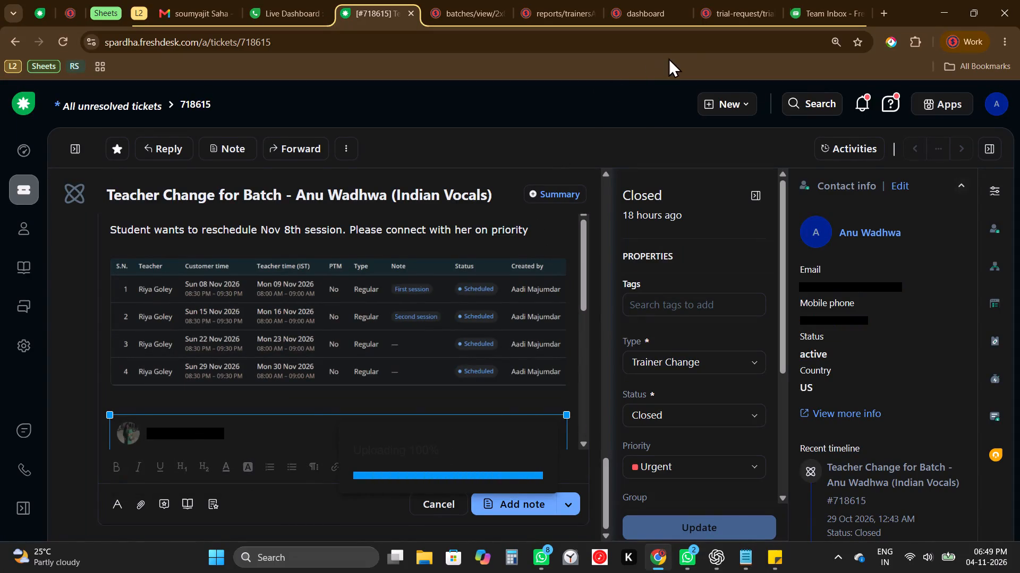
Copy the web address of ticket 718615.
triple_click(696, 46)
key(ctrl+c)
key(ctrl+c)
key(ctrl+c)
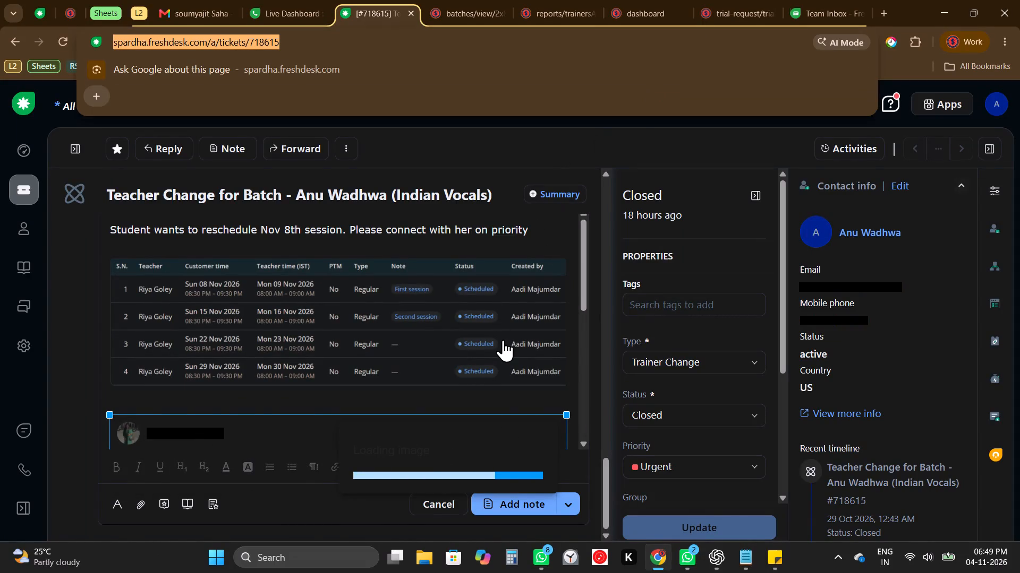
scroll(503, 340, up, 1)
click(405, 362)
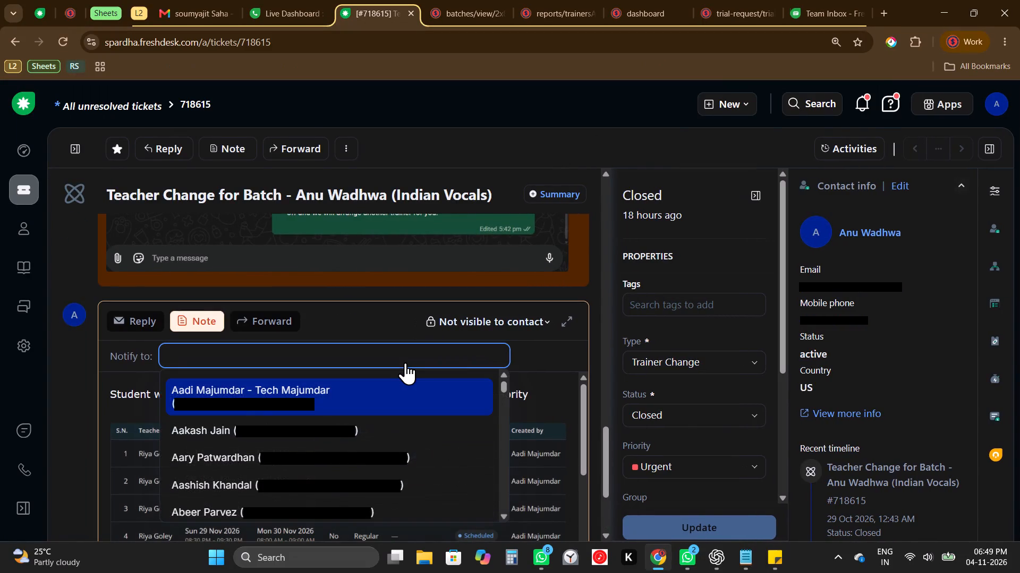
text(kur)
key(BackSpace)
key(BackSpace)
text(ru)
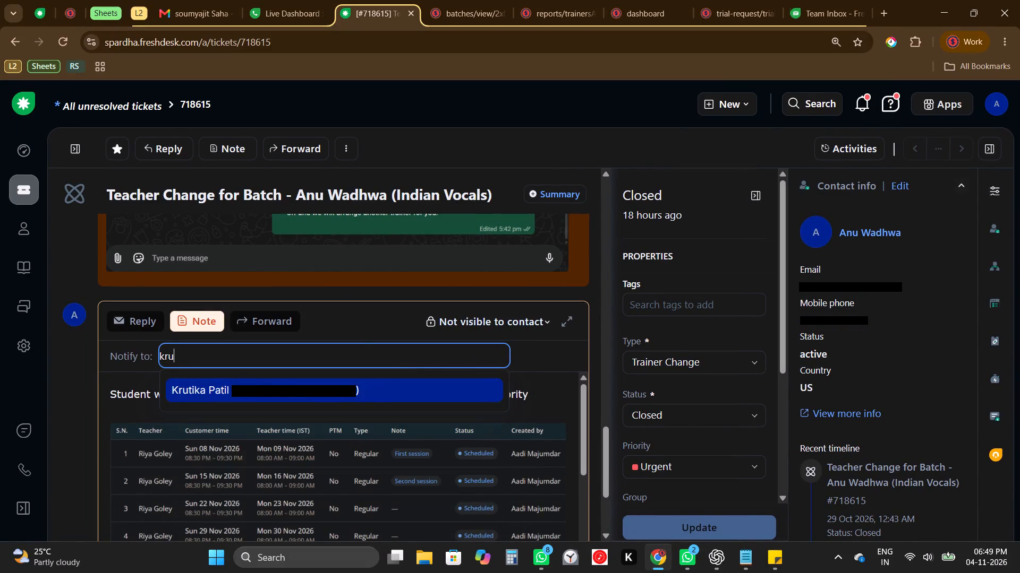
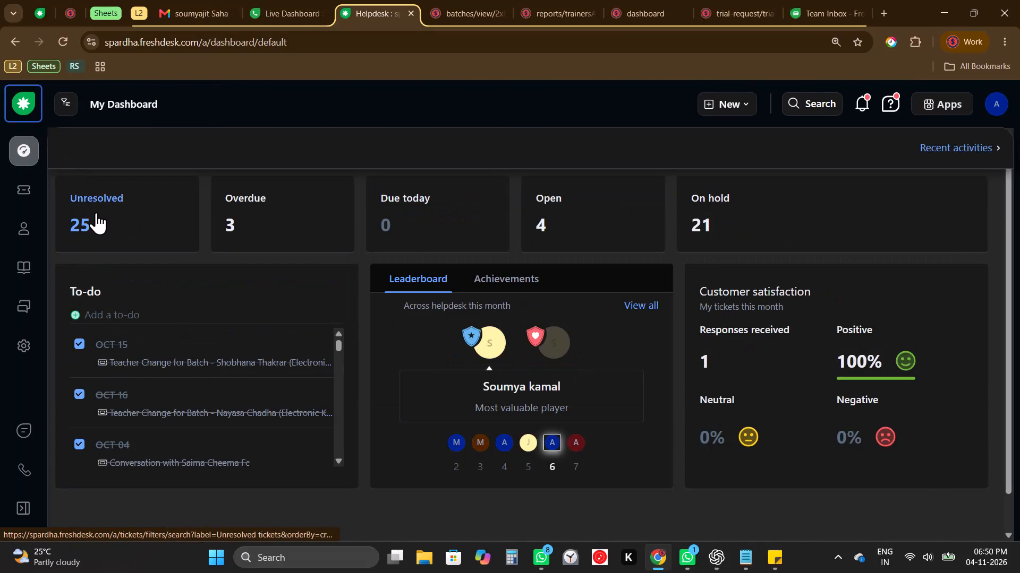
Open the unresolved tickets list and search the page for the copied customer handle, shortening the search text to "ani".
click(96, 212)
key(ctrl+f)
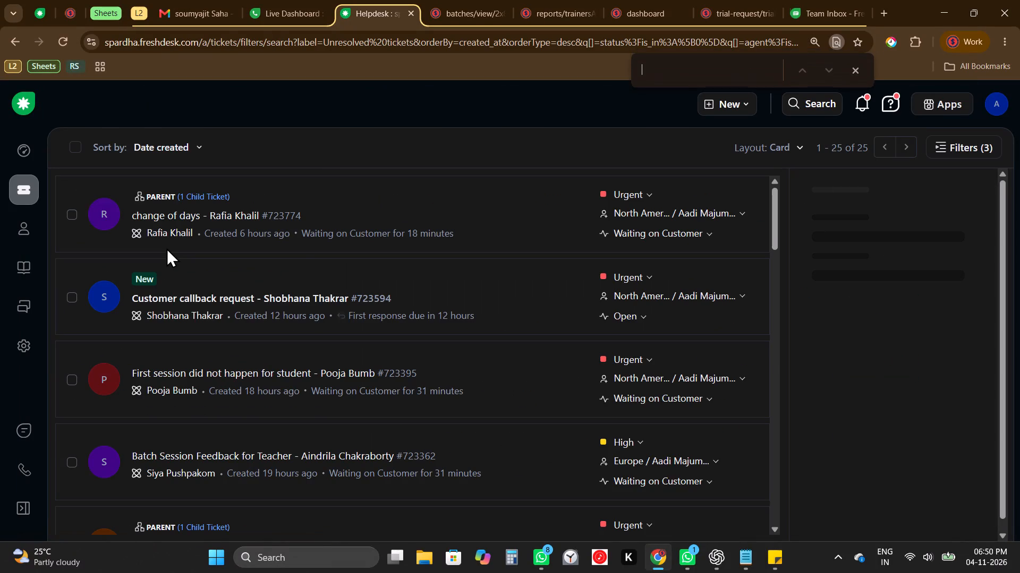
key(ctrl+v)
key(ctrl+Left)
key(BackSpace)
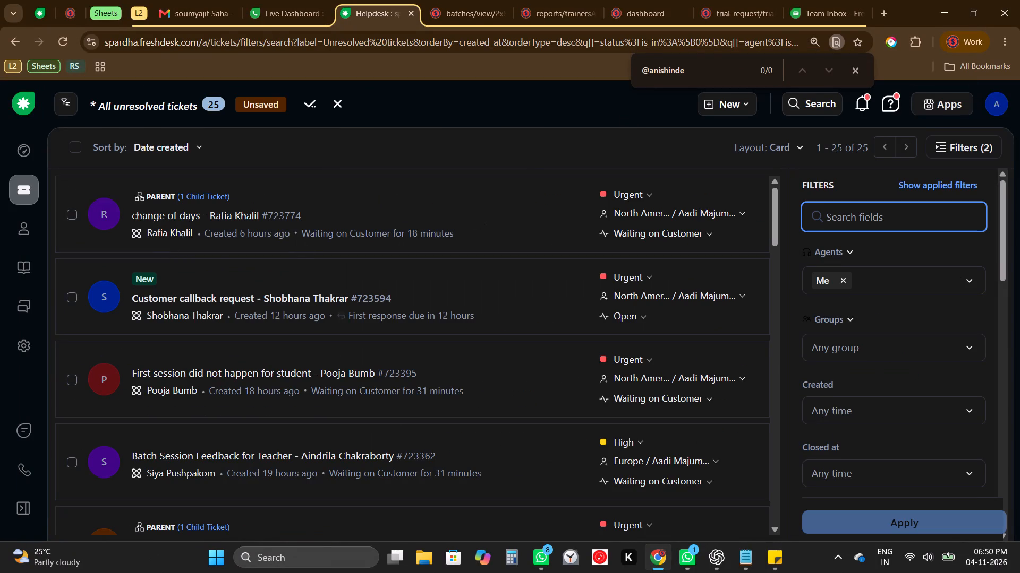
click(694, 62)
key(Return)
key(BackSpace)
key(BackSpace)
key(BackSpace)
key(BackSpace)
key(BackSpace)
key(Return)
key(BackSpace)
key(Return)
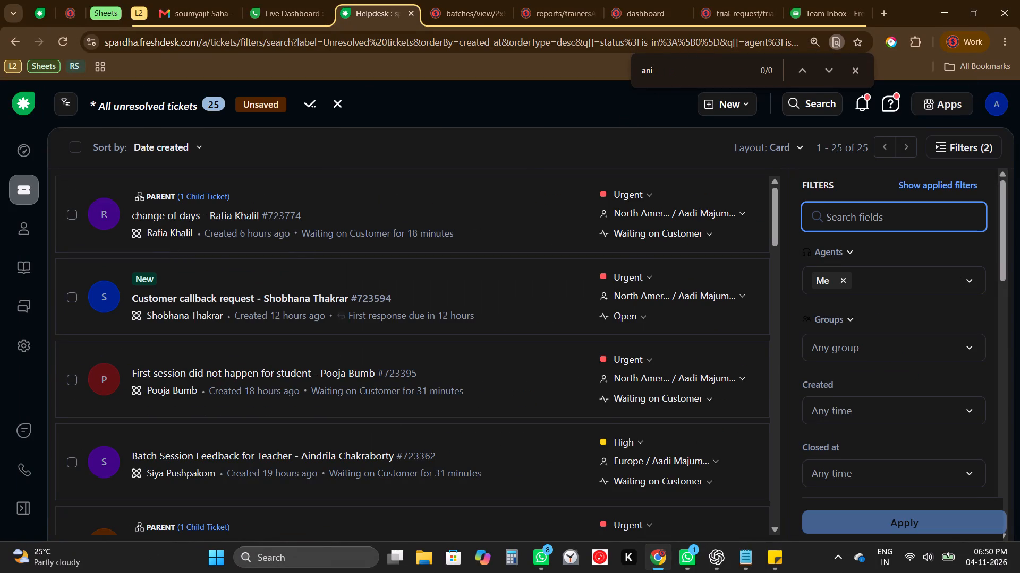
click(860, 70)
Open ticket 711947 at the end of the unresolved list and review the adjacent tickets one by one through ticket 719893.
scroll(346, 335, down, 4)
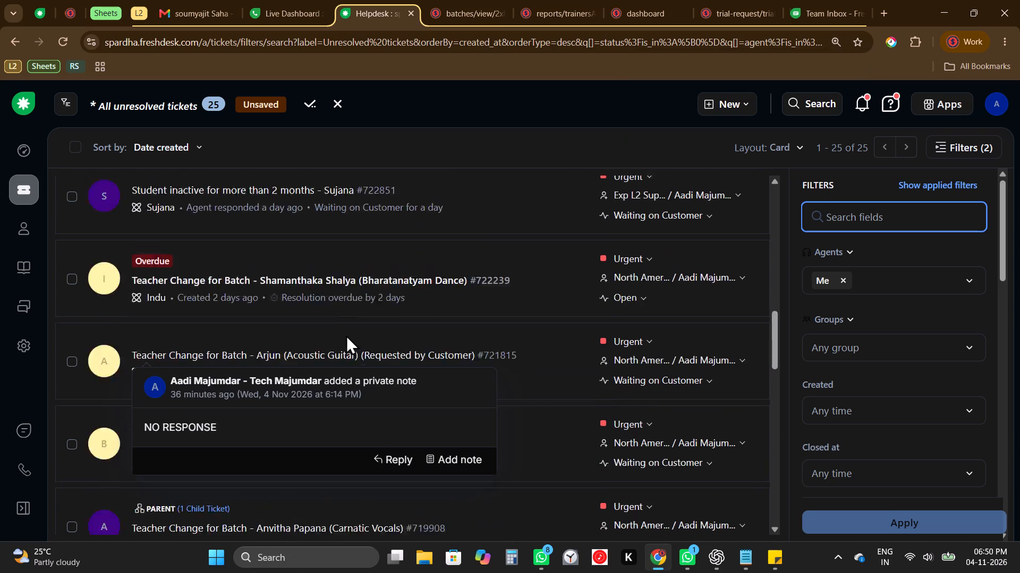
scroll(346, 335, down, 2)
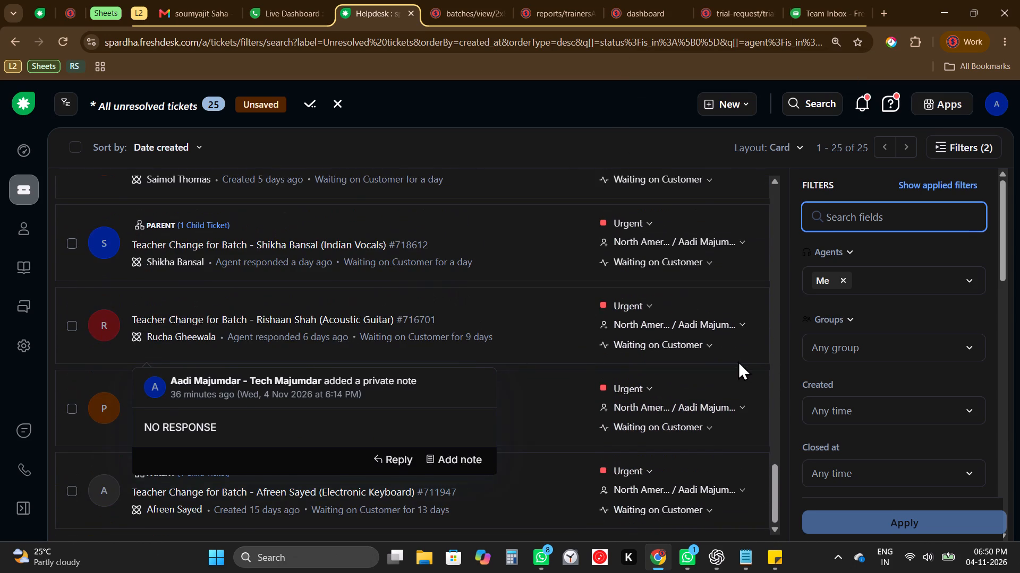
click(381, 492)
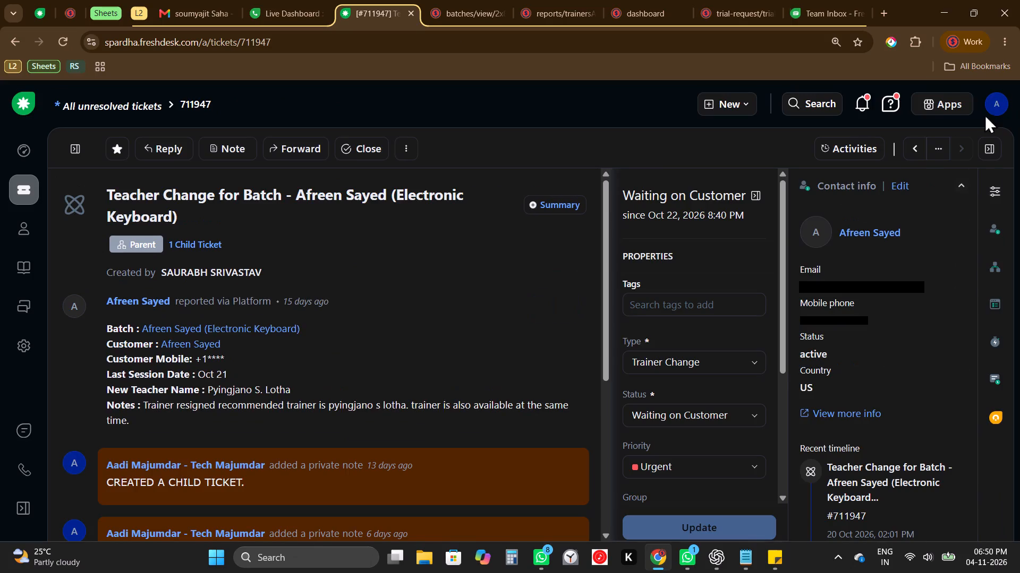
click(908, 149)
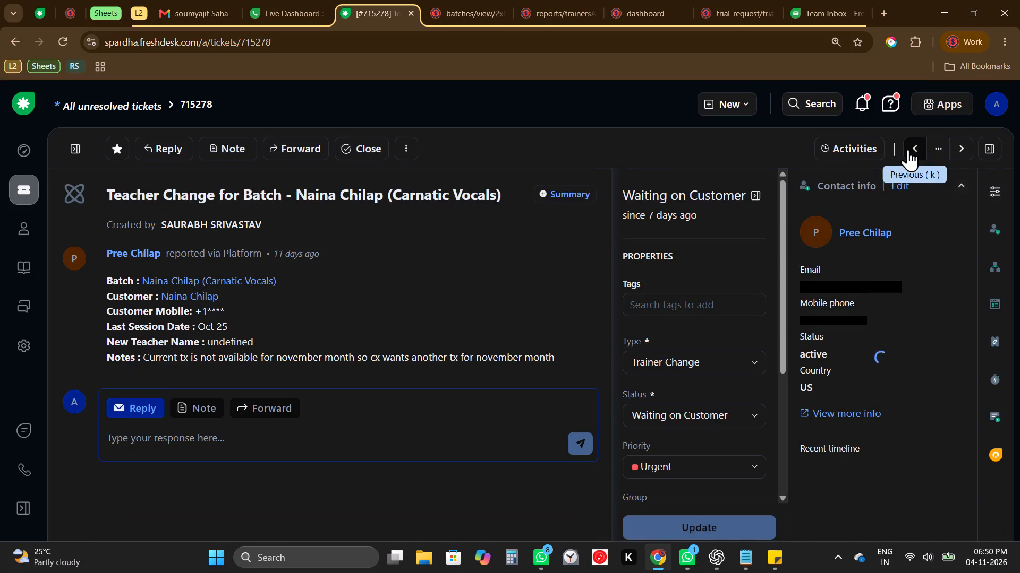
click(908, 149)
click(908, 149)
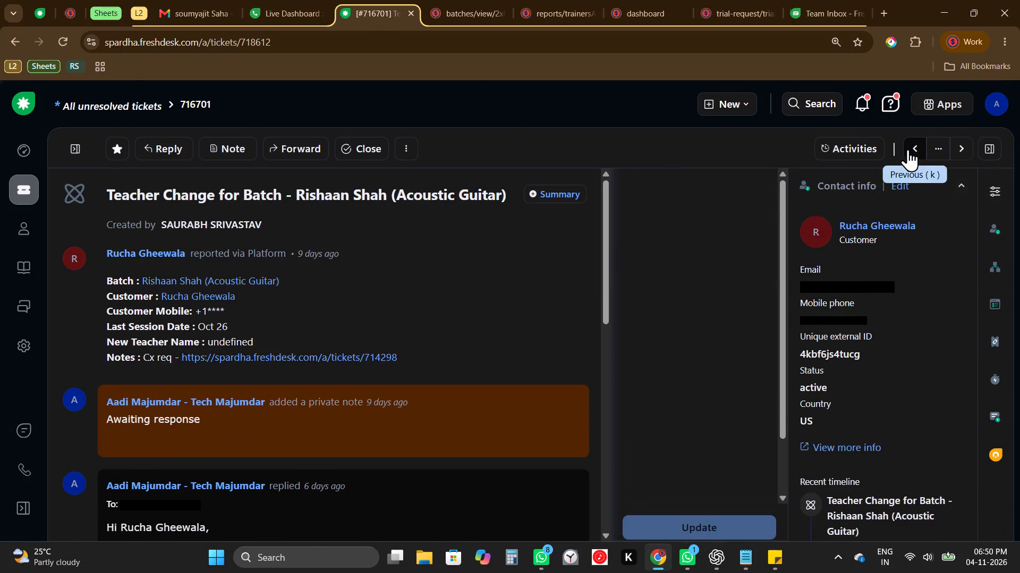
click(908, 149)
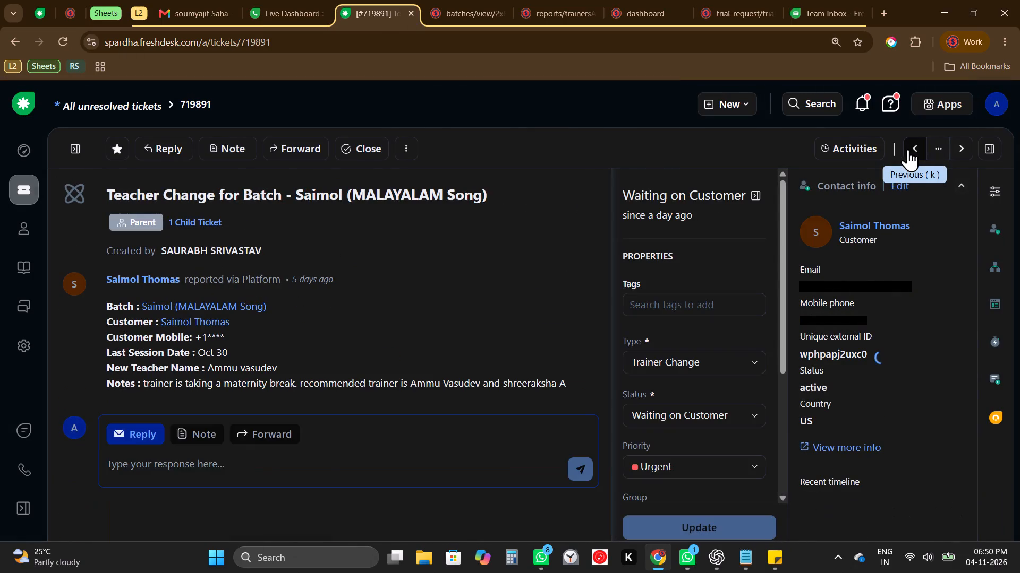
click(908, 149)
click(908, 149)
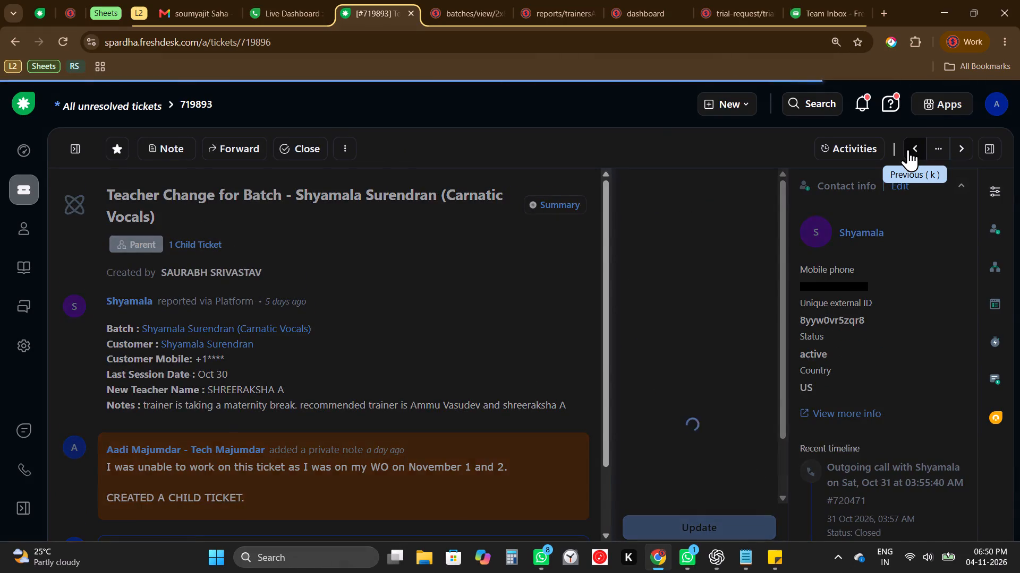
click(962, 154)
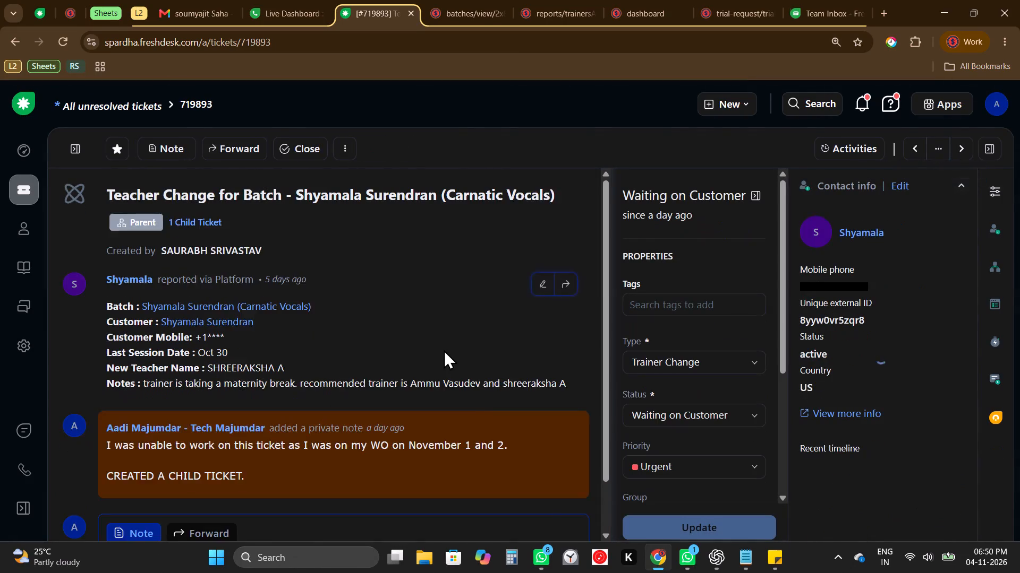
scroll(444, 350, down, 2)
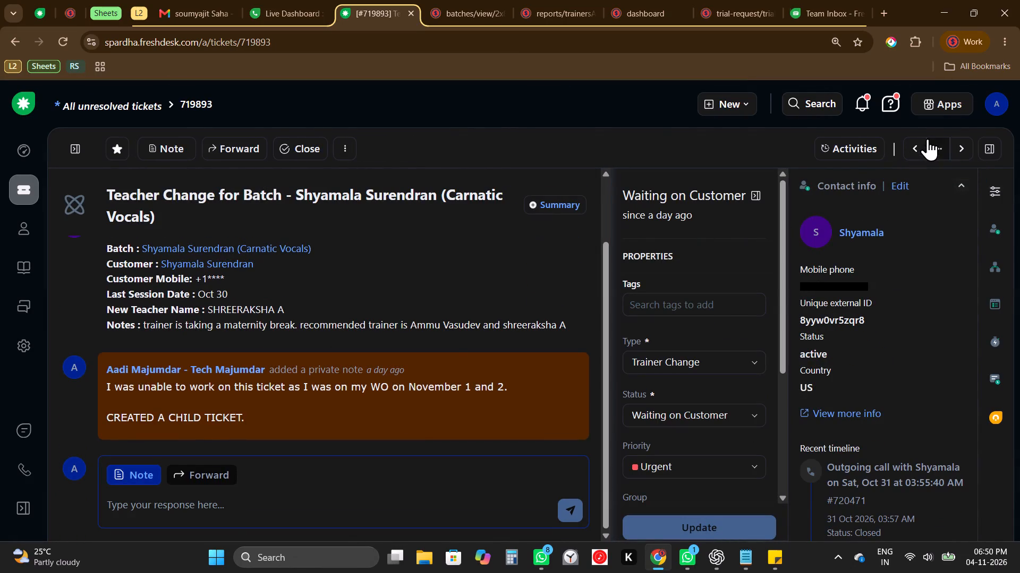
Review the remaining unresolved tickets one by one from ticket 719896 through ticket 723197.
click(922, 142)
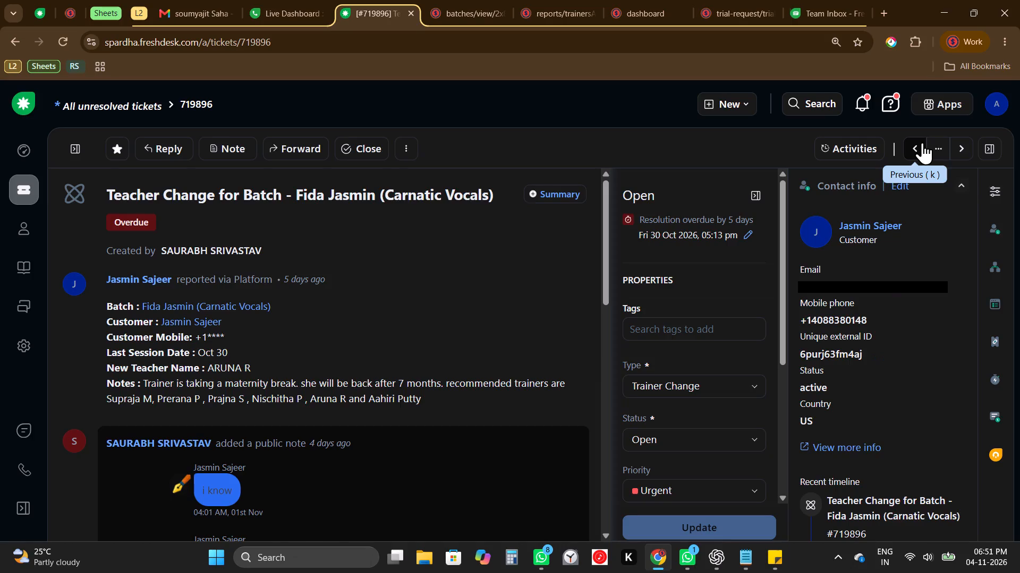
click(922, 142)
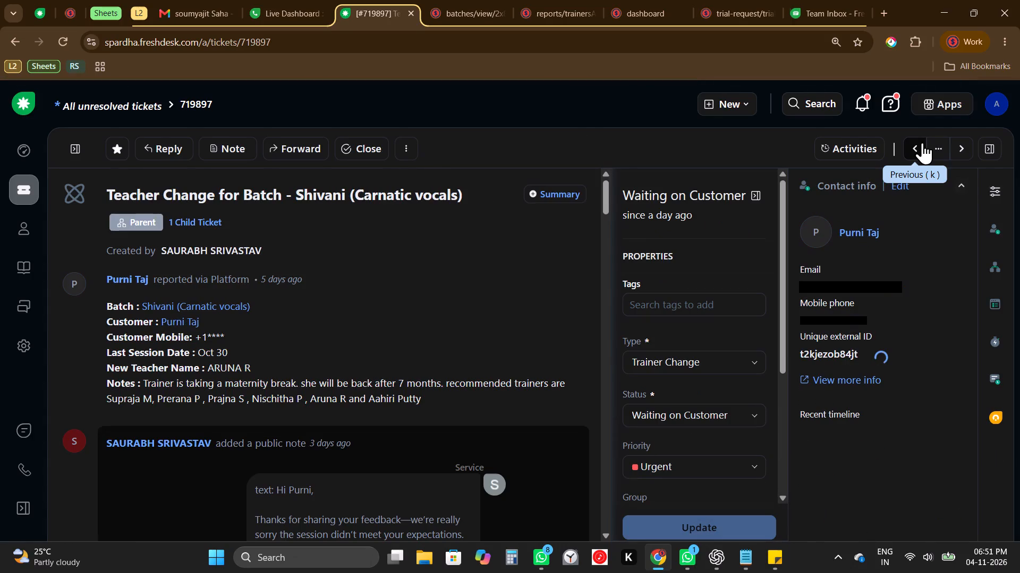
click(922, 142)
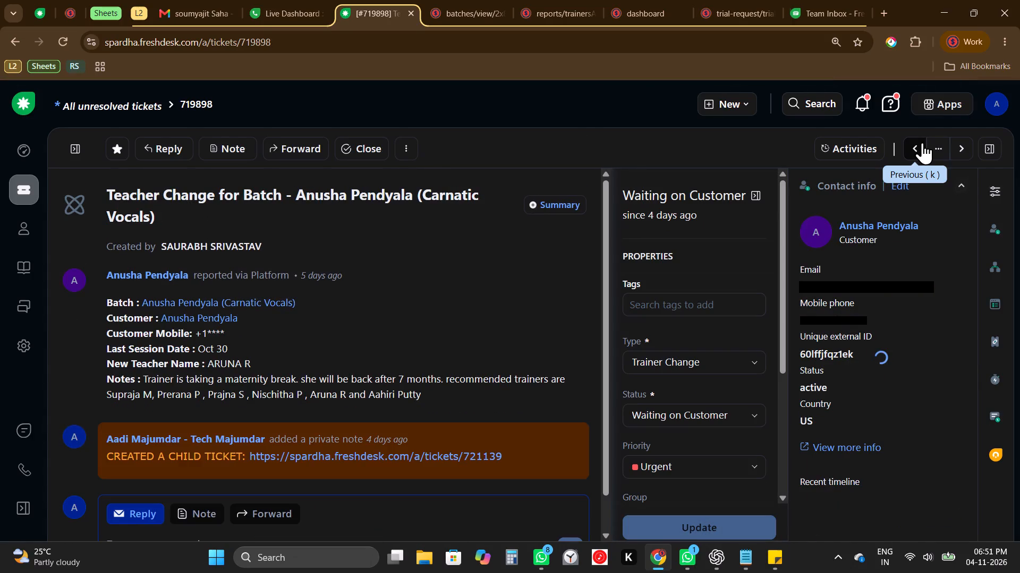
click(922, 142)
click(922, 142)
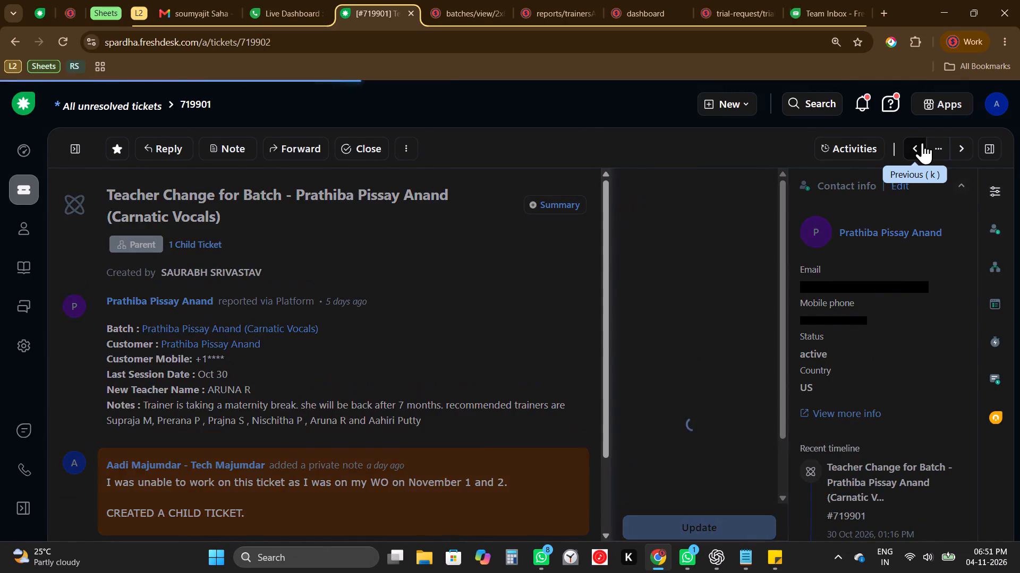
click(922, 142)
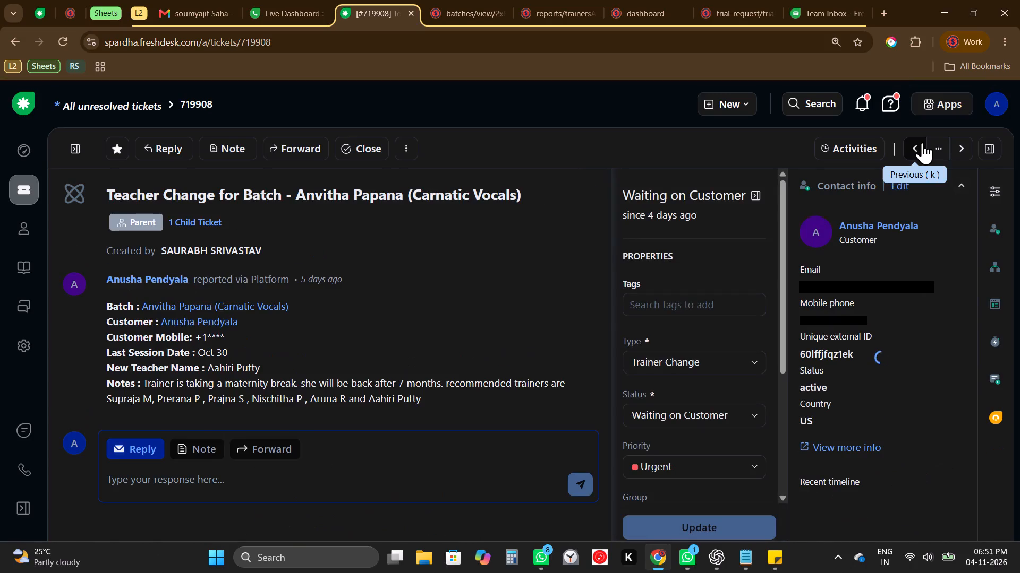
click(922, 142)
click(922, 142)
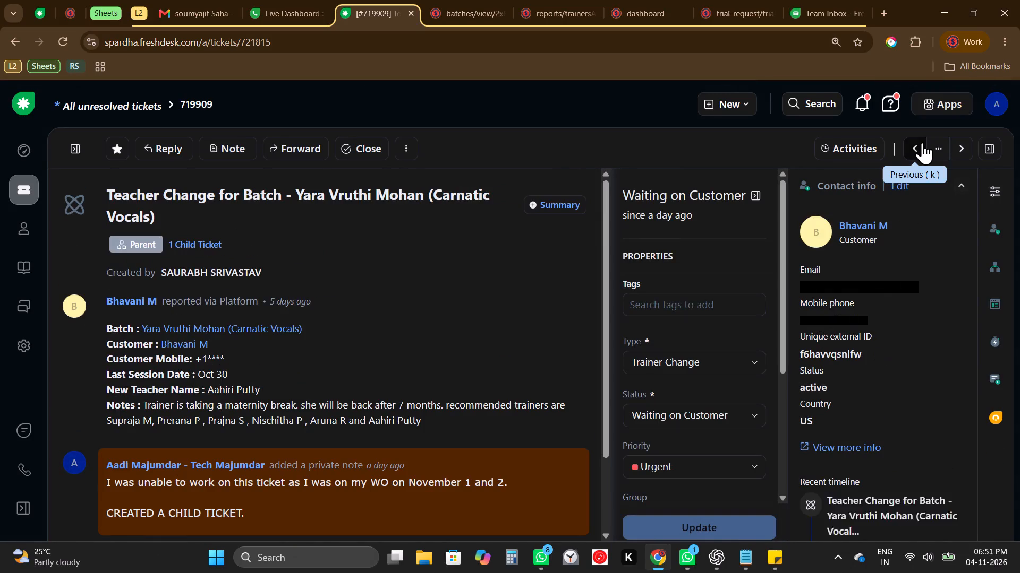
click(922, 142)
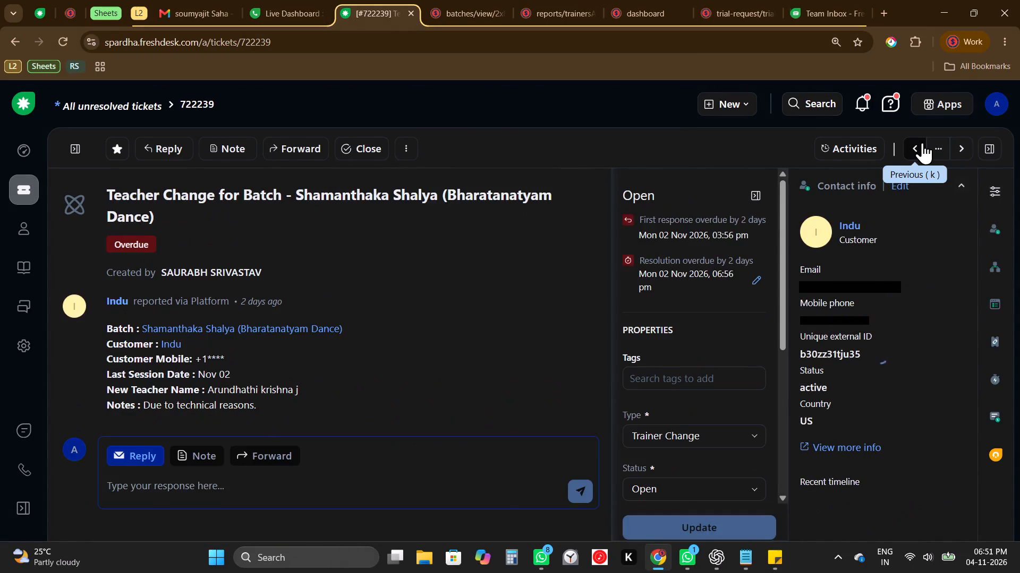
click(922, 142)
click(922, 142)
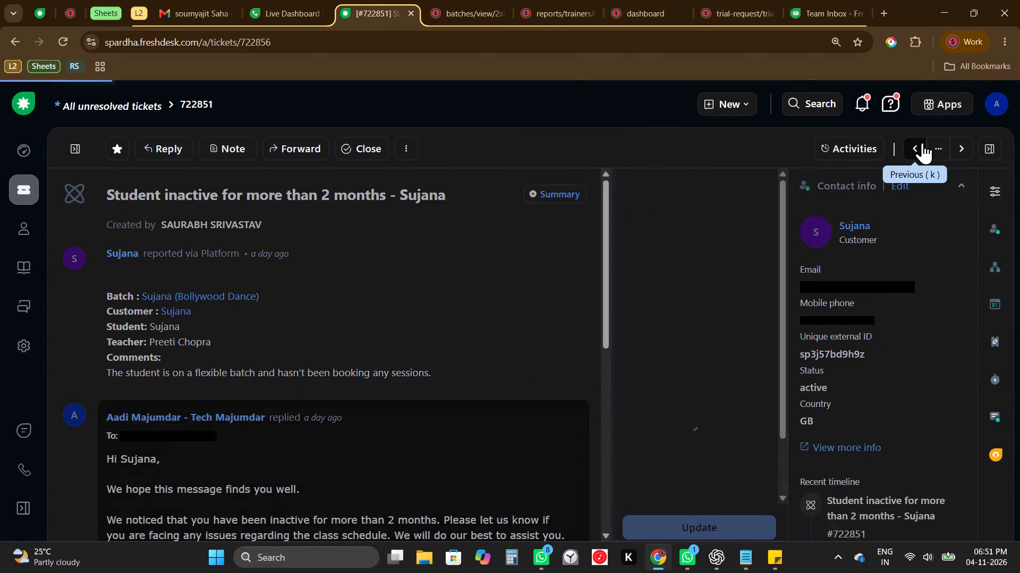
click(922, 142)
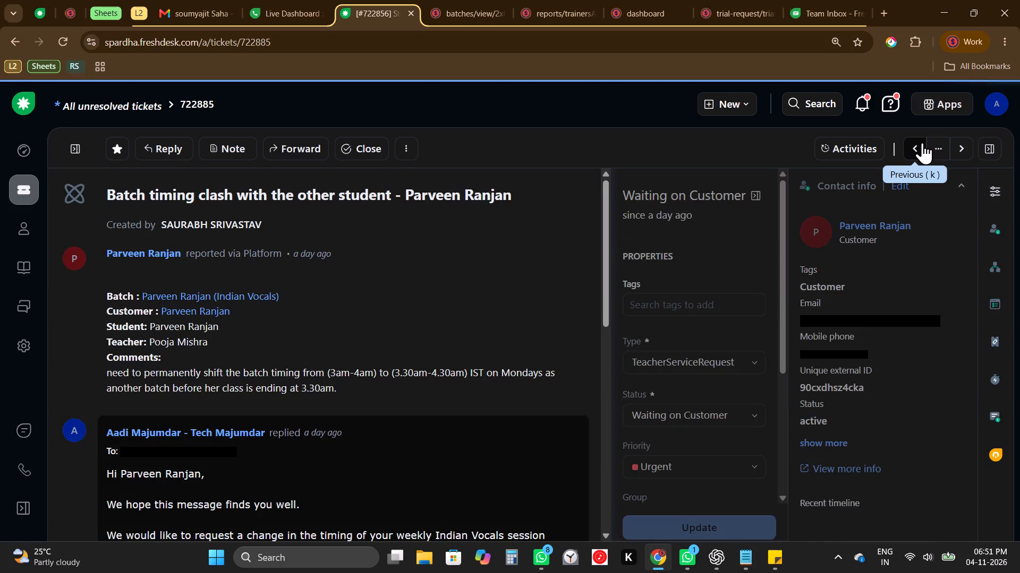
click(922, 142)
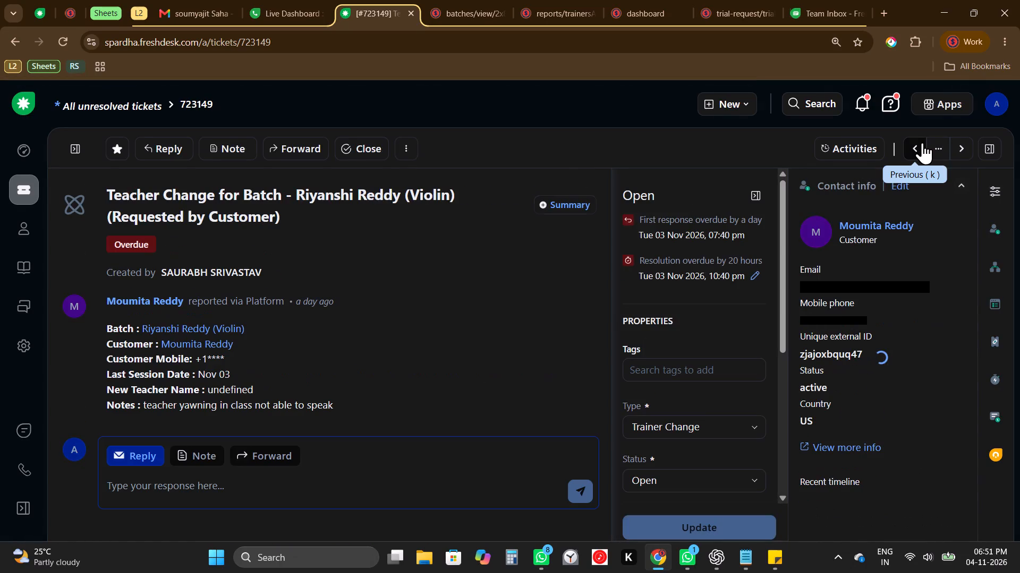
click(922, 142)
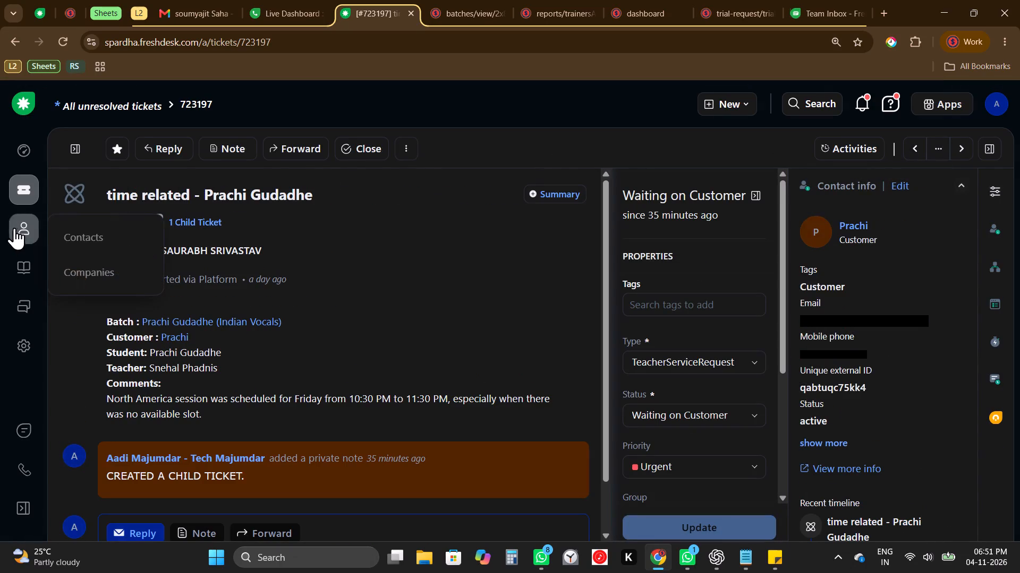
Return to the unresolved tickets list and look through its filter fields around Tags, Companies, Contacts and Association type.
click(27, 191)
scroll(938, 370, down, 2)
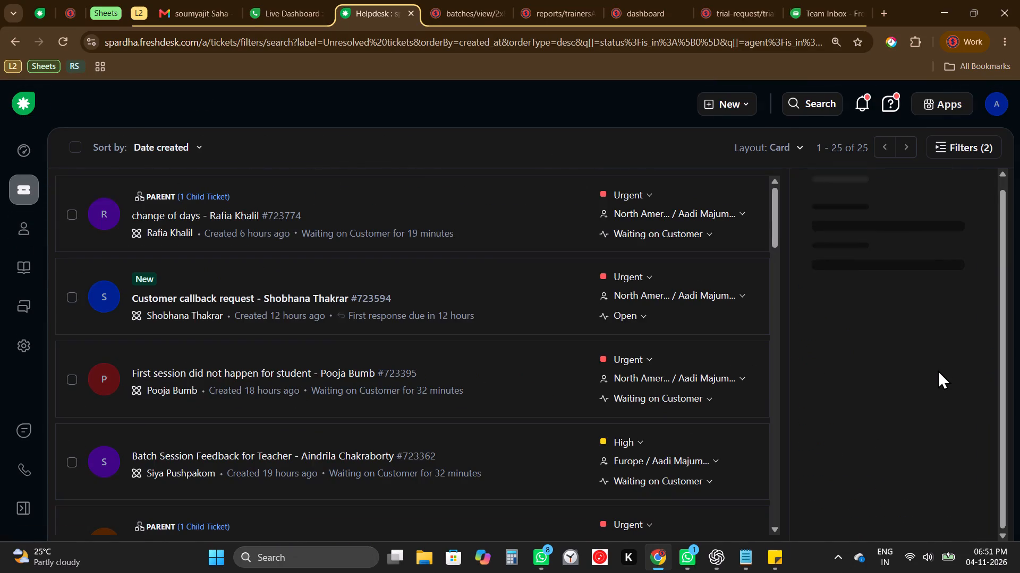
scroll(938, 370, down, 5)
scroll(938, 370, up, 2)
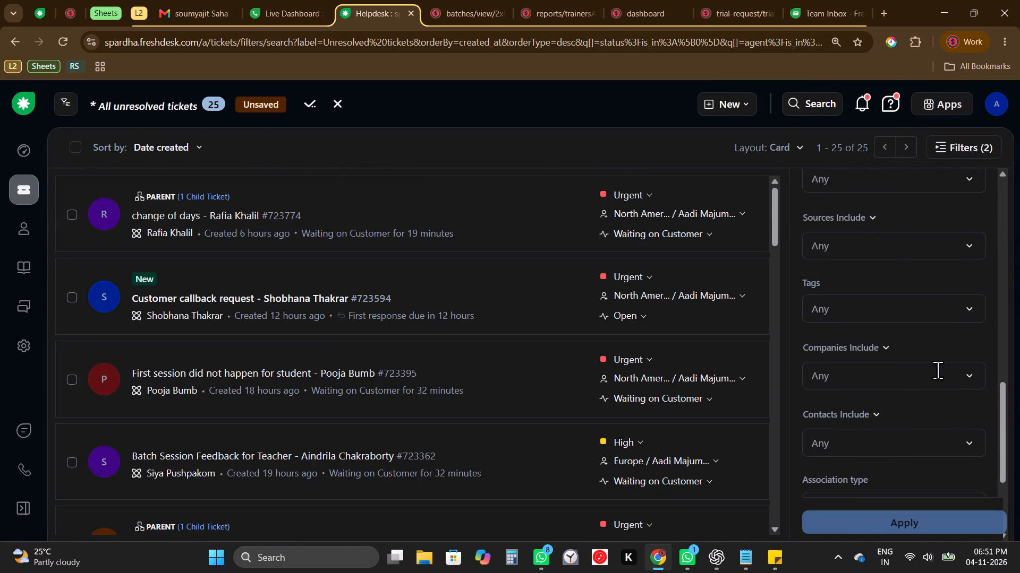
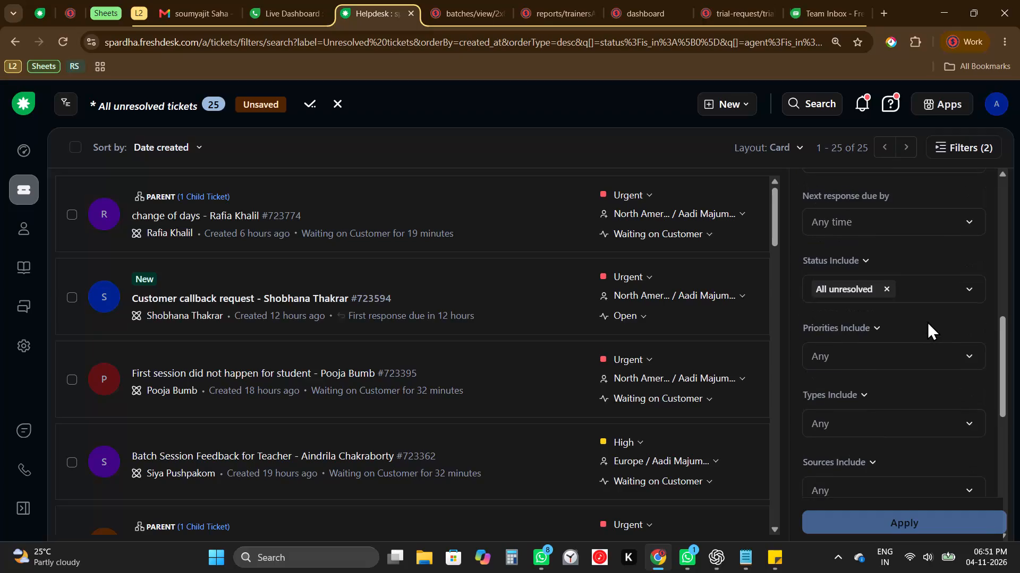
Look up "cl" in the Status filter of the unresolved tickets list and add the matching status.
click(885, 340)
text(cl)
key(Return)
Set the Closed at filter to Within 24 hours, leaving the Groups filter at any group.
scroll(885, 340, up, 3)
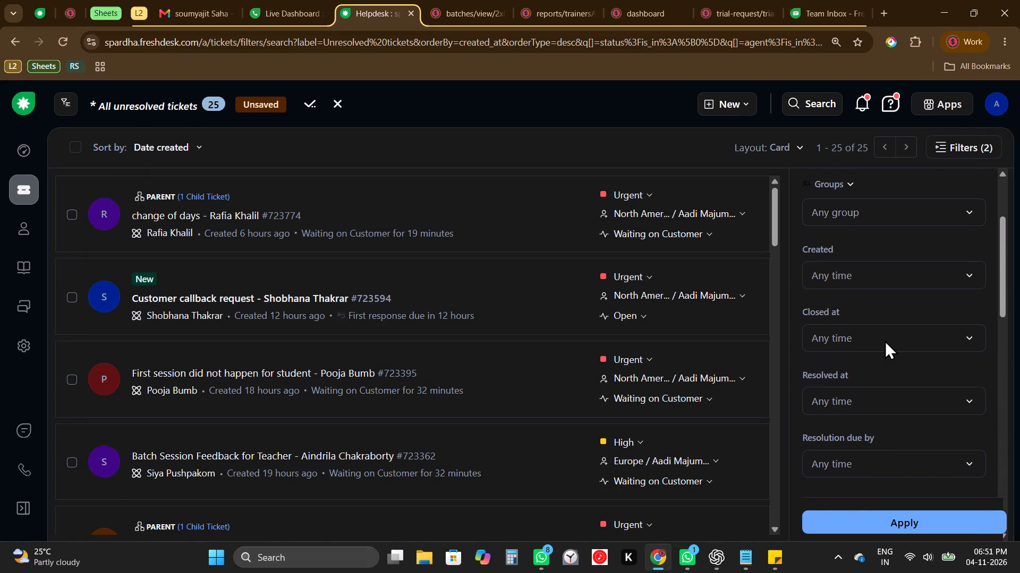
scroll(885, 340, up, 2)
click(879, 344)
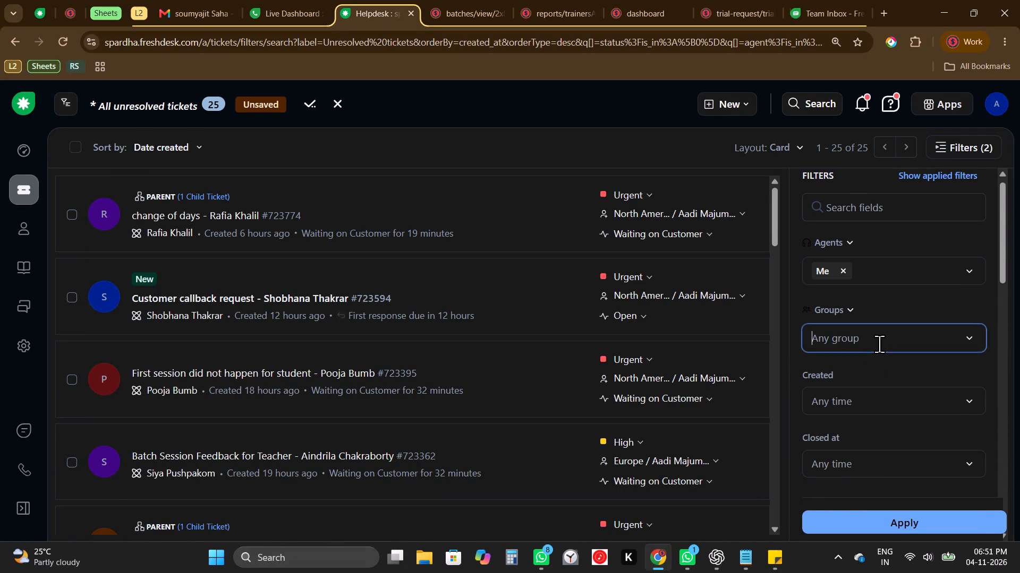
click(906, 305)
click(868, 468)
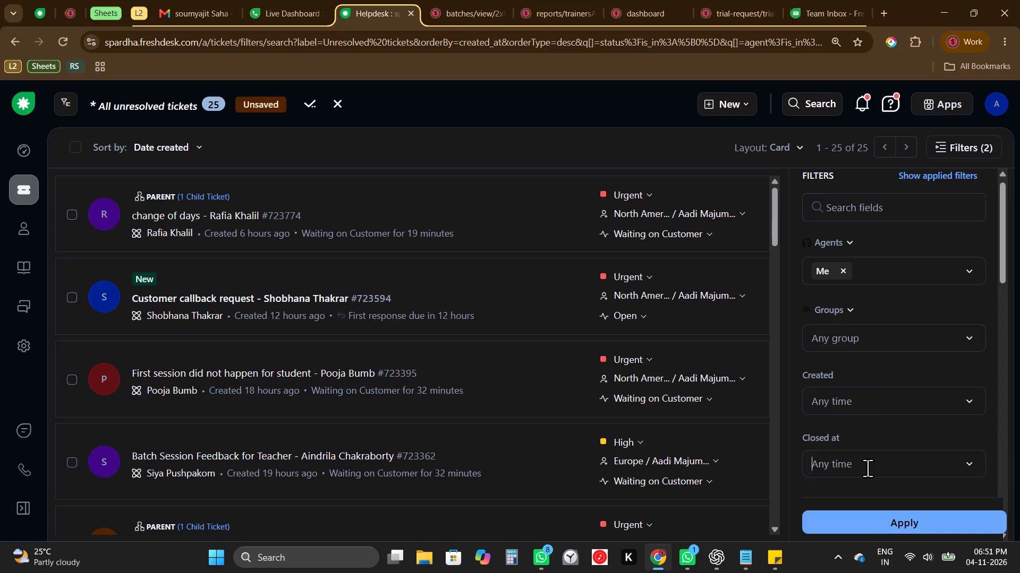
scroll(874, 380, down, 2)
click(896, 395)
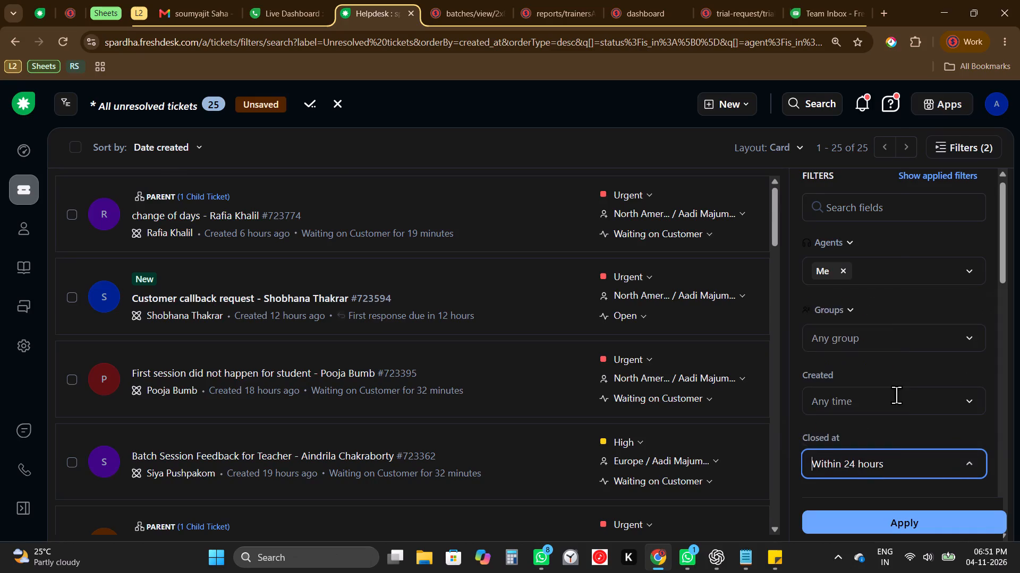
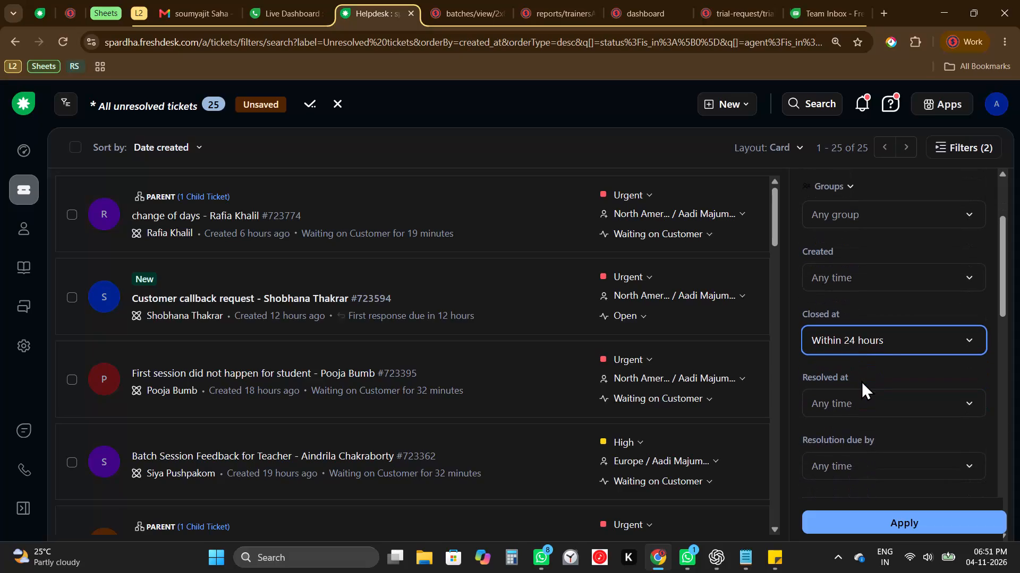
Change the Closed at filter of the tickets list to Yesterday.
click(894, 349)
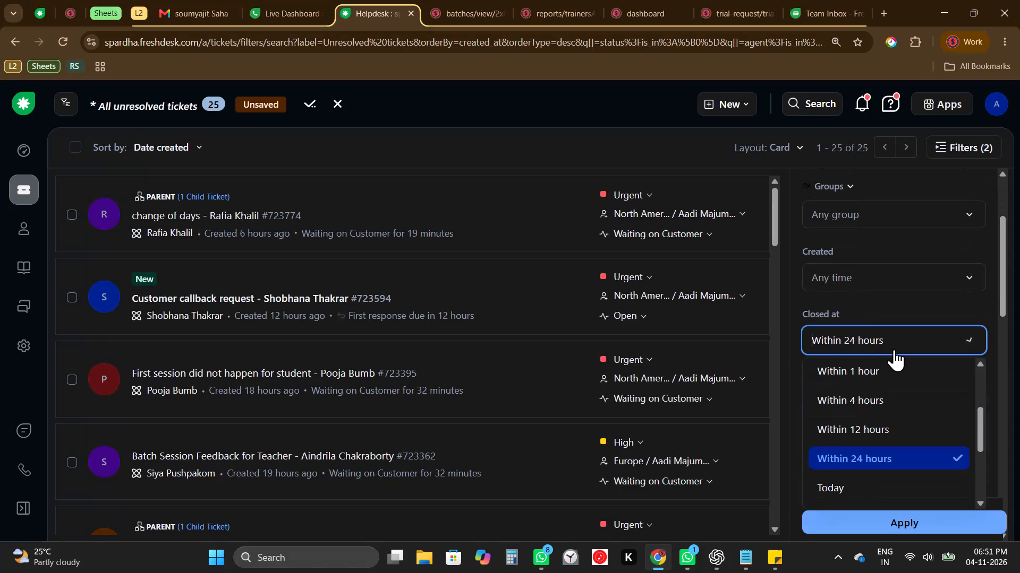
scroll(886, 420, down, 1)
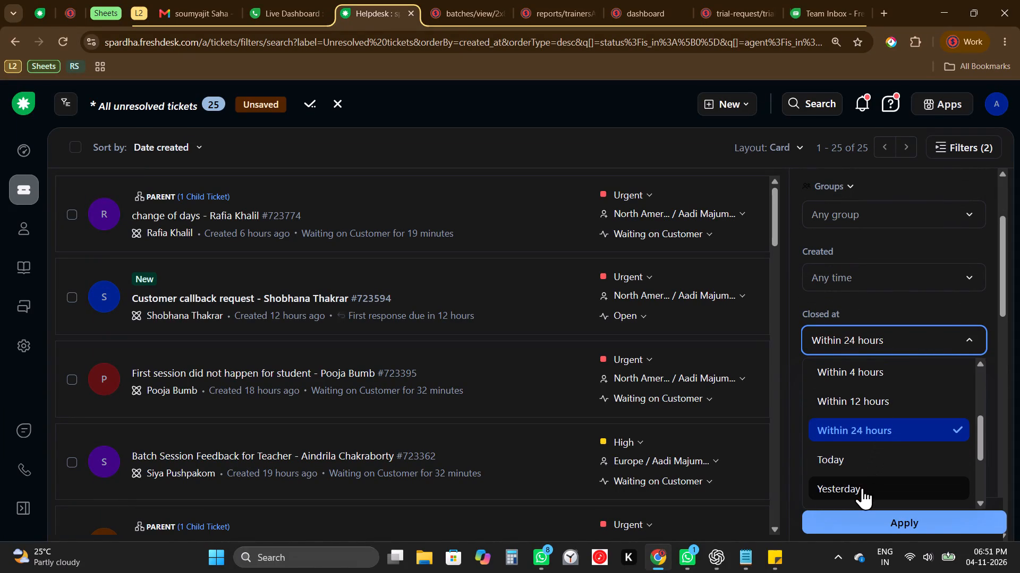
click(862, 488)
Look up "cha" in the Types filter, add Trainer Change, and apply the filters to the tickets list.
scroll(906, 422, down, 2)
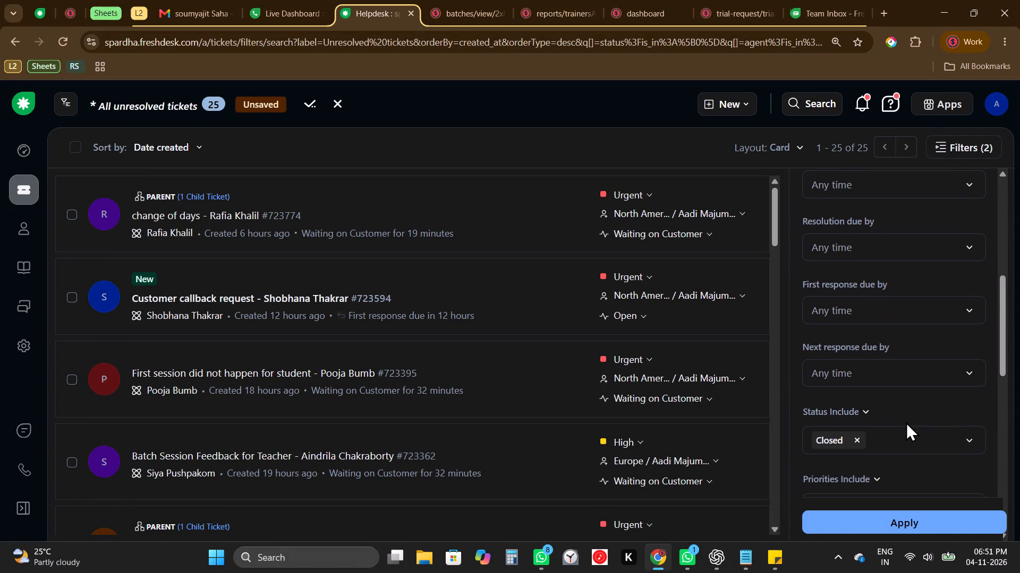
scroll(928, 406, down, 1)
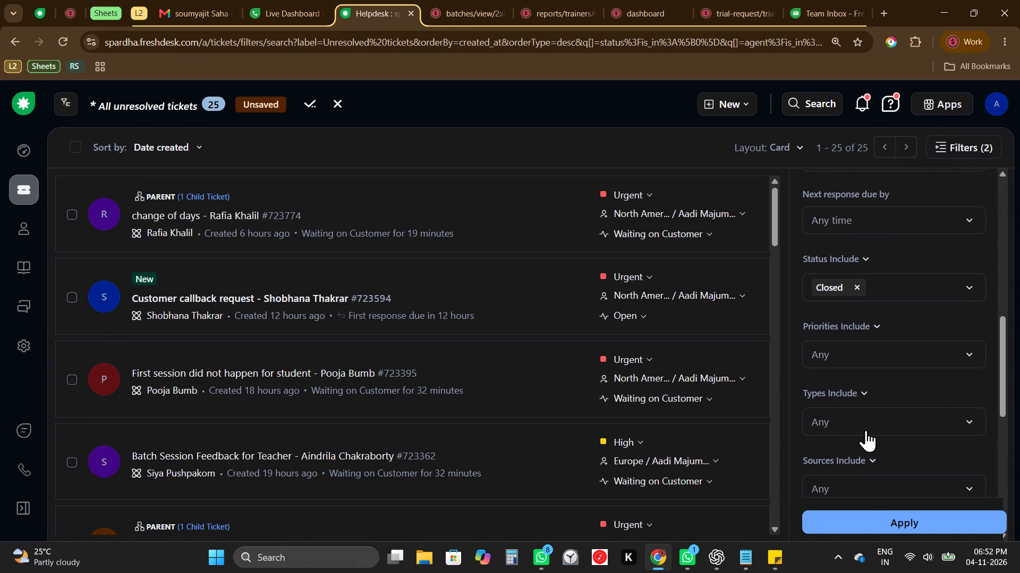
click(866, 430)
text(cha)
key(Return)
drag(868, 509, 870, 522)
click(870, 522)
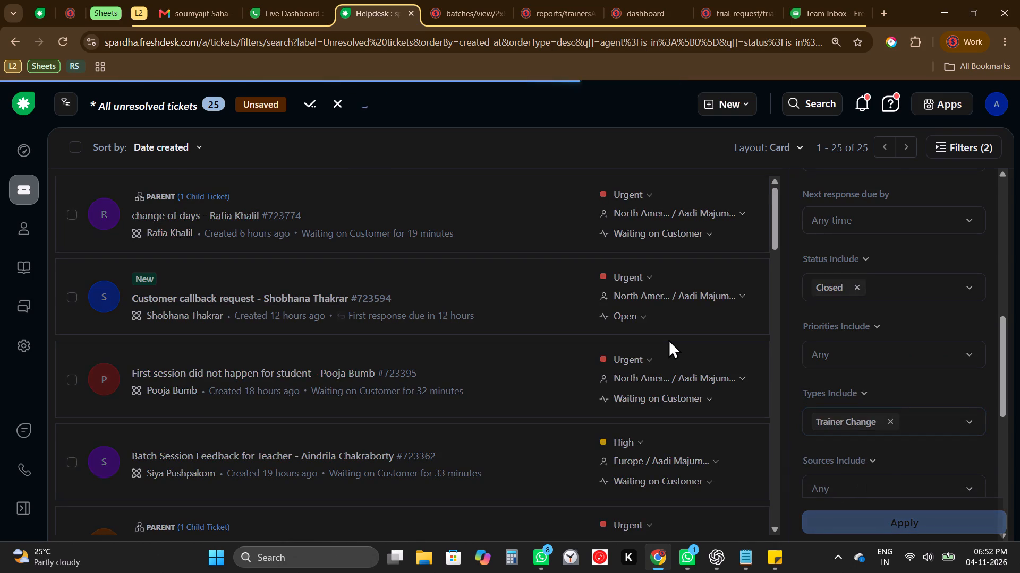
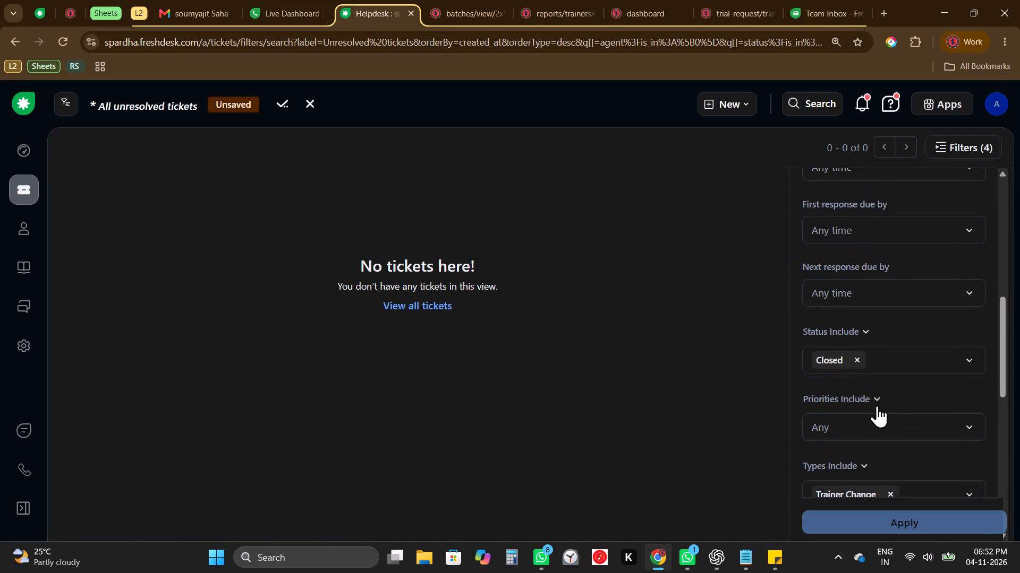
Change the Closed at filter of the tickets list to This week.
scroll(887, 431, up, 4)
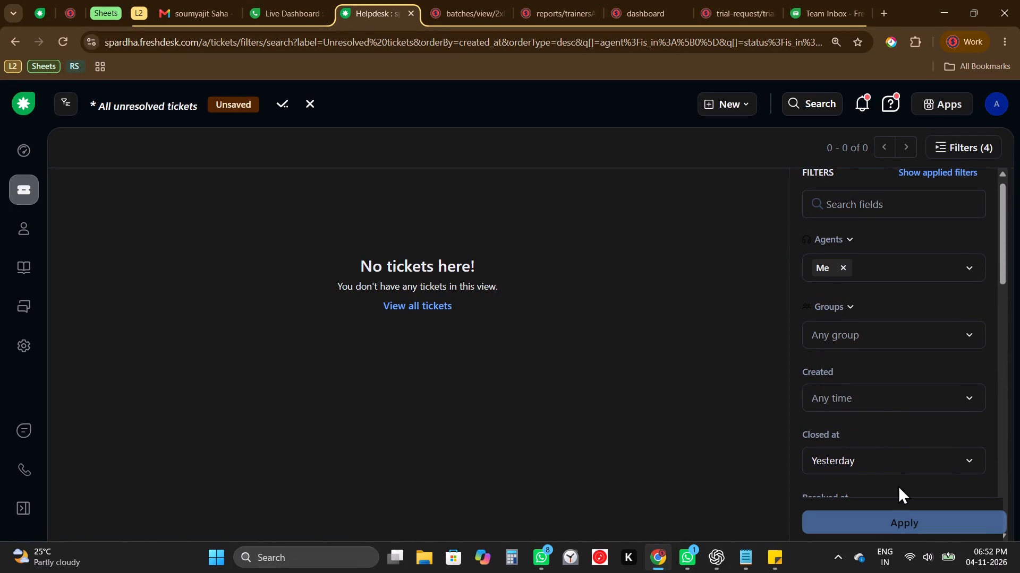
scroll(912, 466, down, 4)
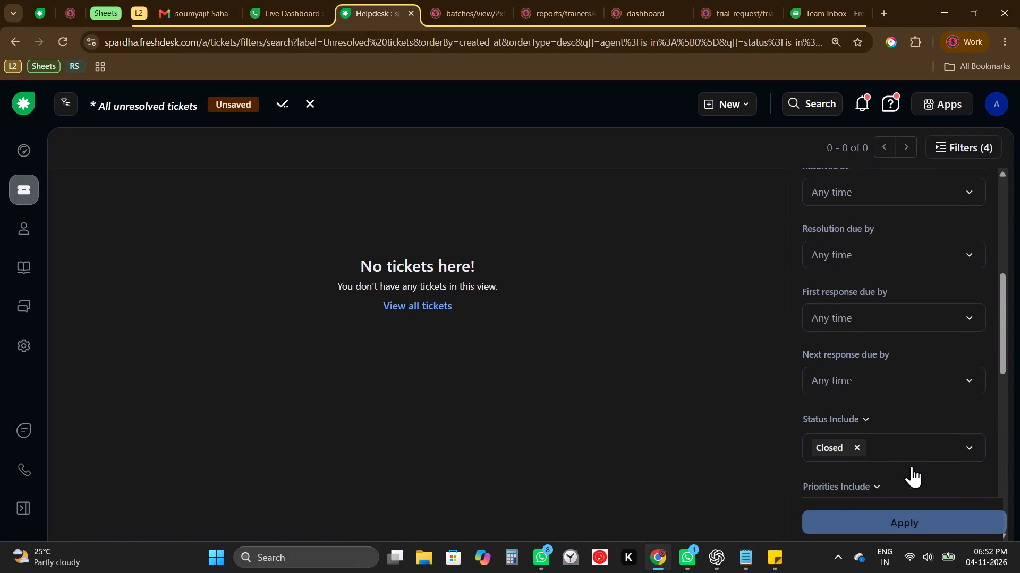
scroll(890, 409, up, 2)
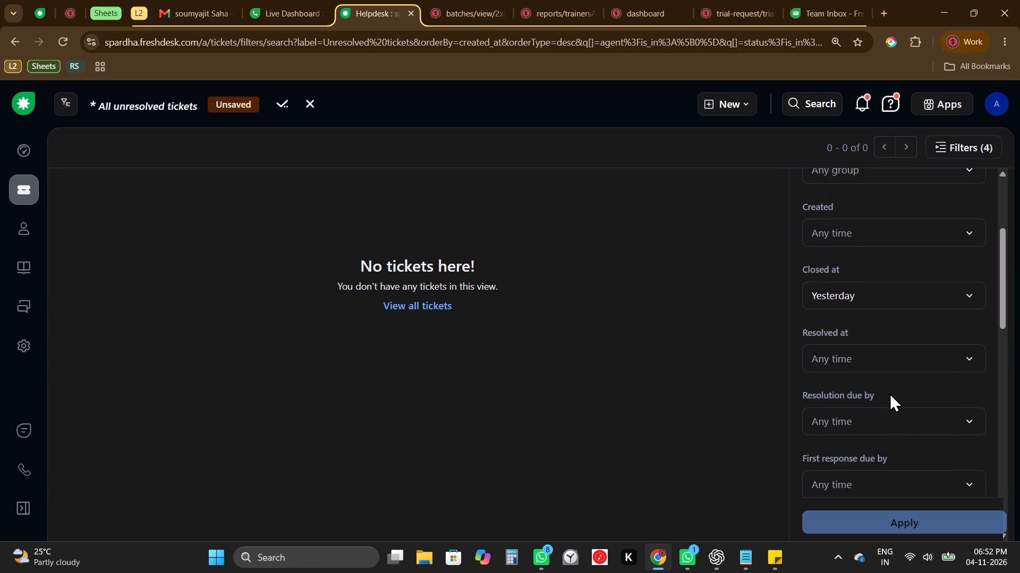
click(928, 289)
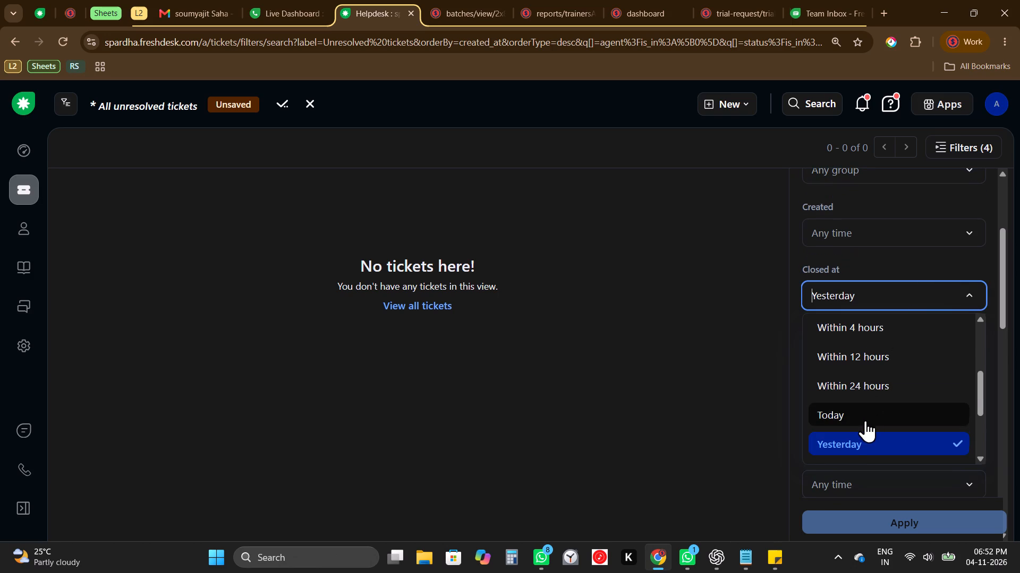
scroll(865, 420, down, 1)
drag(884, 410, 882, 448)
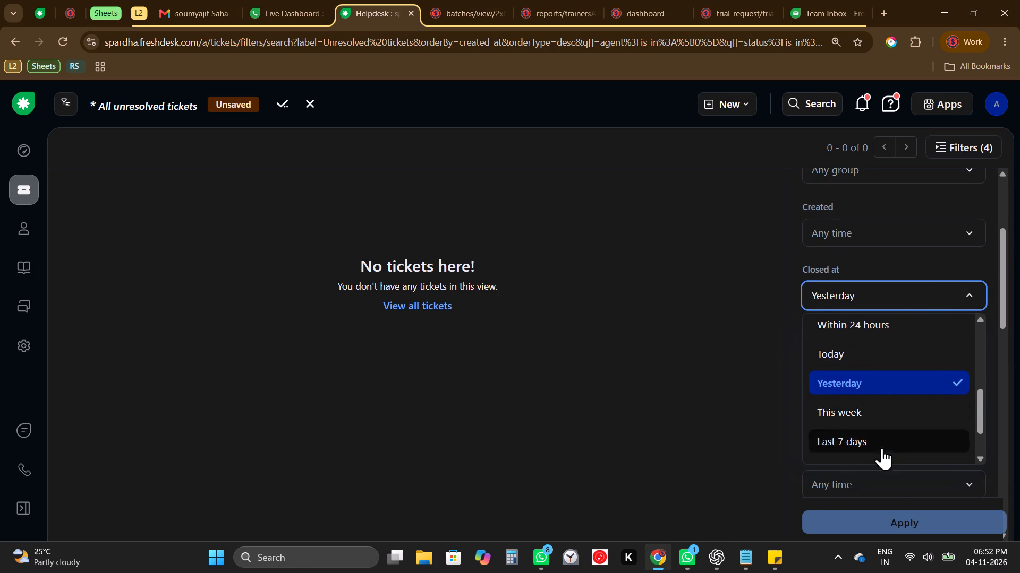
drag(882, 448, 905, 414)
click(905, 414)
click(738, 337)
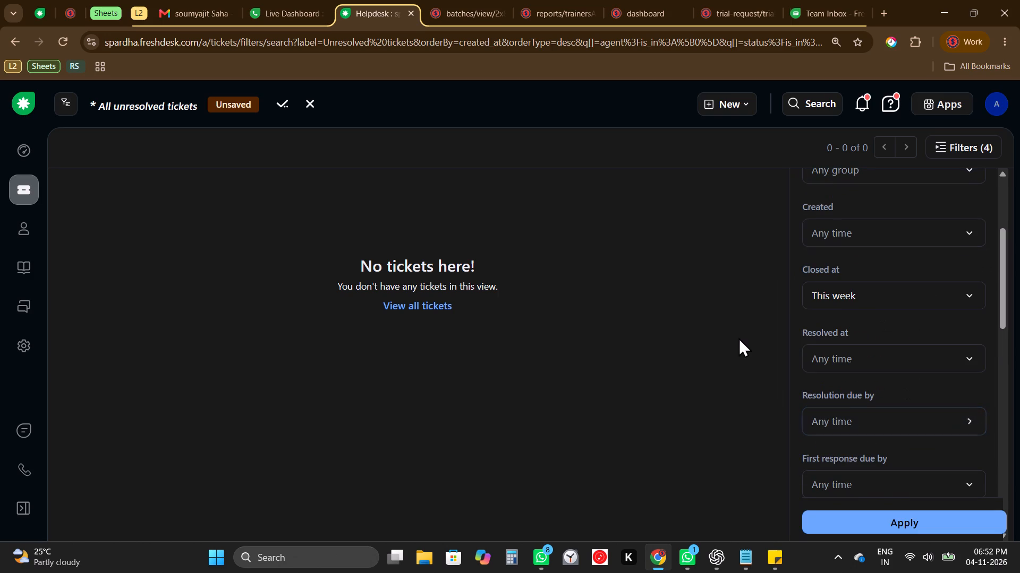
Set the Closed at filter to This month and apply the filters to the tickets list.
click(866, 305)
scroll(872, 419, down, 2)
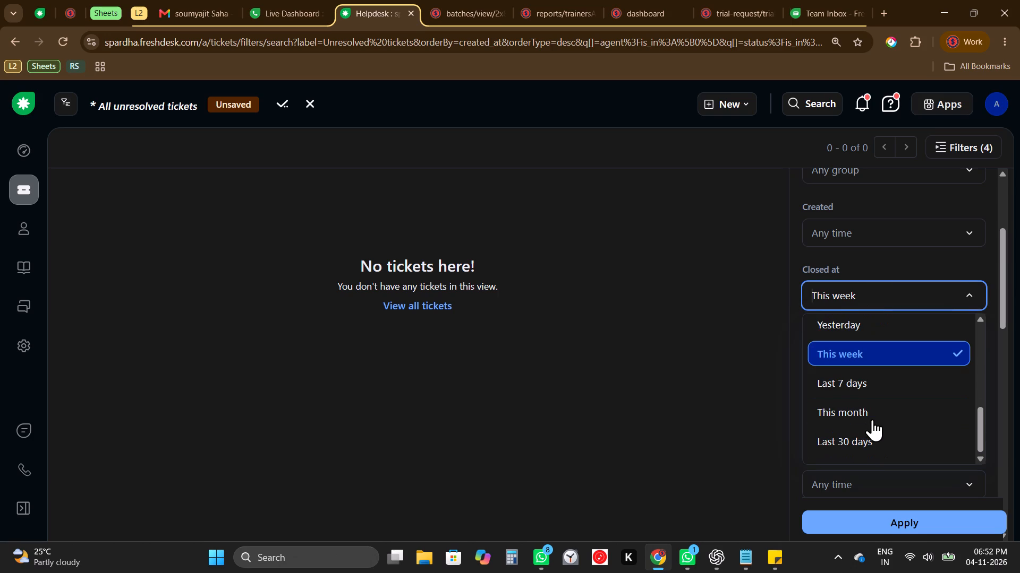
click(878, 419)
click(887, 516)
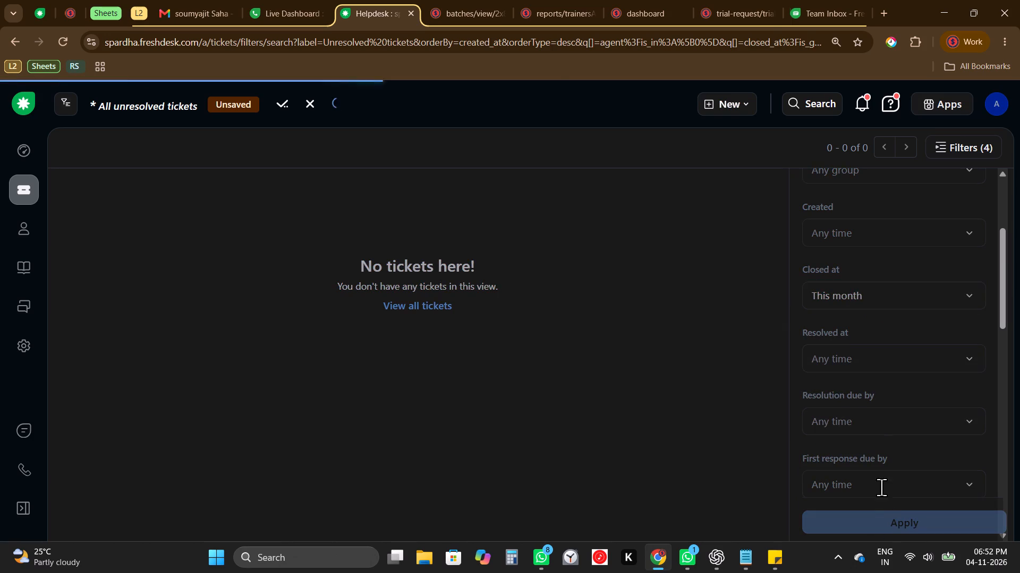
scroll(891, 377, up, 2)
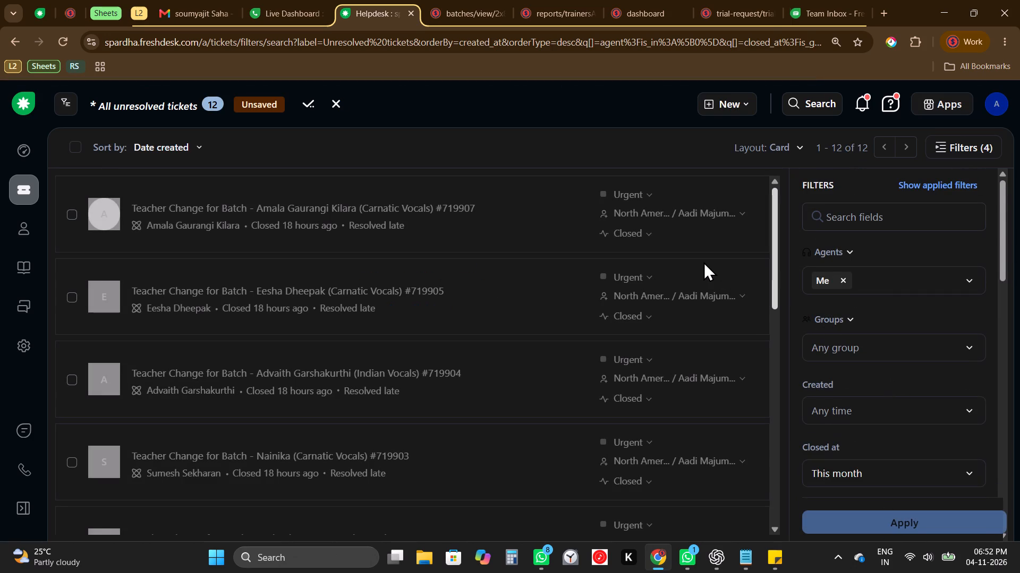
Search the filtered tickets page for the copied customer name, and clear the search text.
key(ctrl+f)
key(ctrl+v)
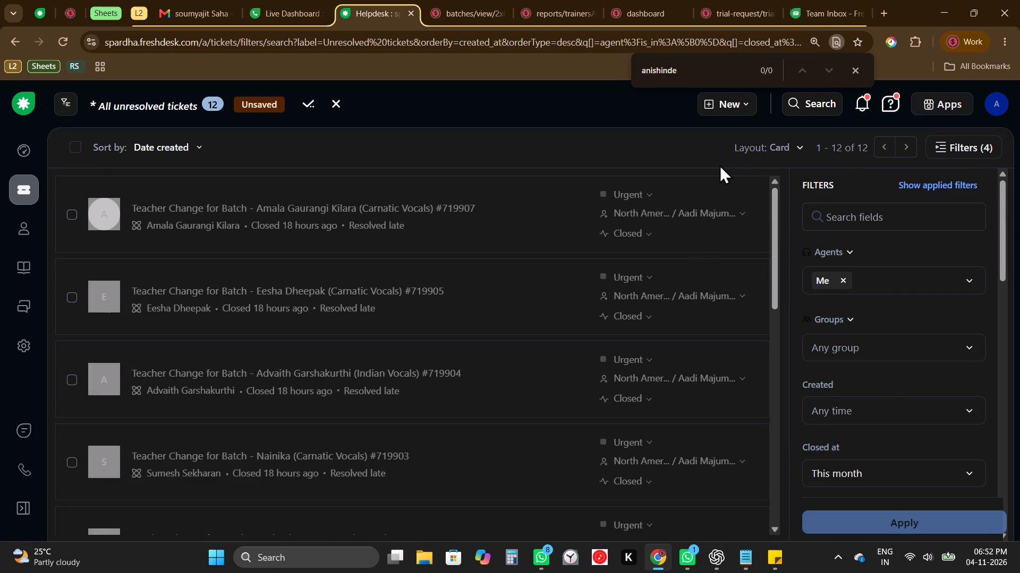
key(BackSpace)
key(BackSpace)
key(BackSpace)
key(BackSpace)
key(BackSpace)
key(BackSpace)
key(BackSpace)
key(BackSpace)
key(BackSpace)
key(BackSpace)
Look through the filtered trainer-change tickets, open ticket #719907, and read its conversation down to the private note.
scroll(501, 250, down, 4)
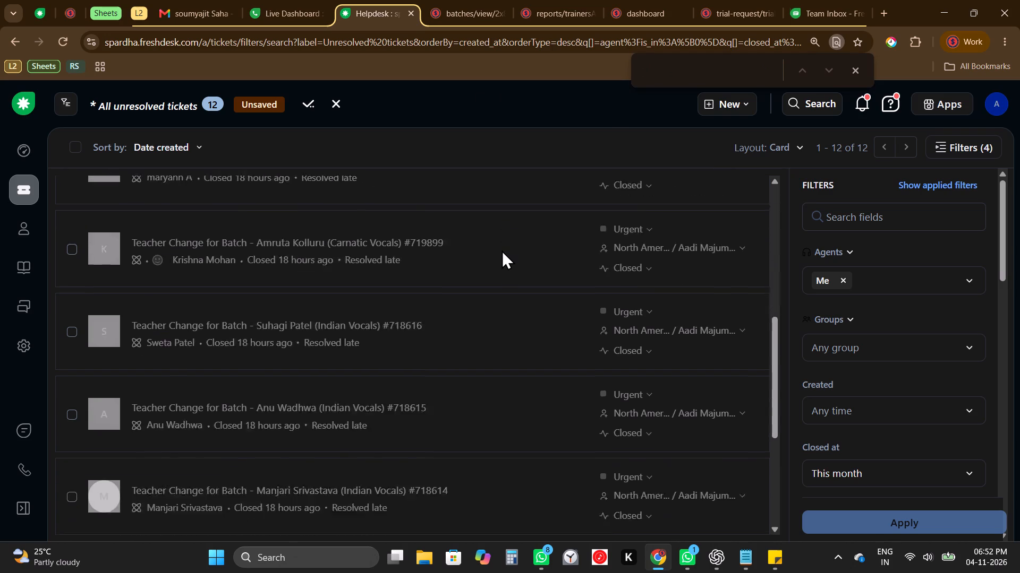
scroll(501, 250, down, 2)
scroll(501, 250, up, 5)
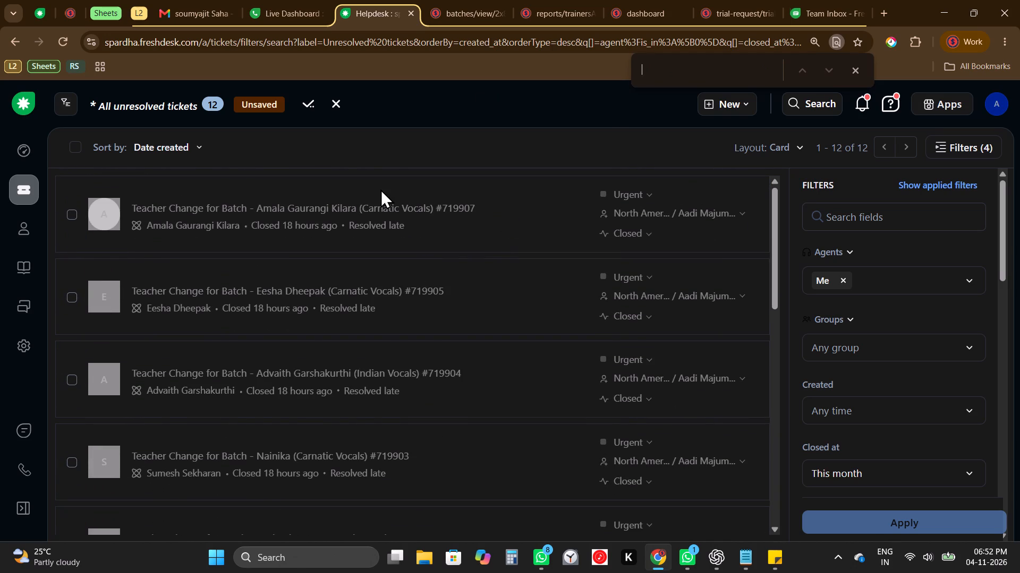
click(435, 211)
click(855, 74)
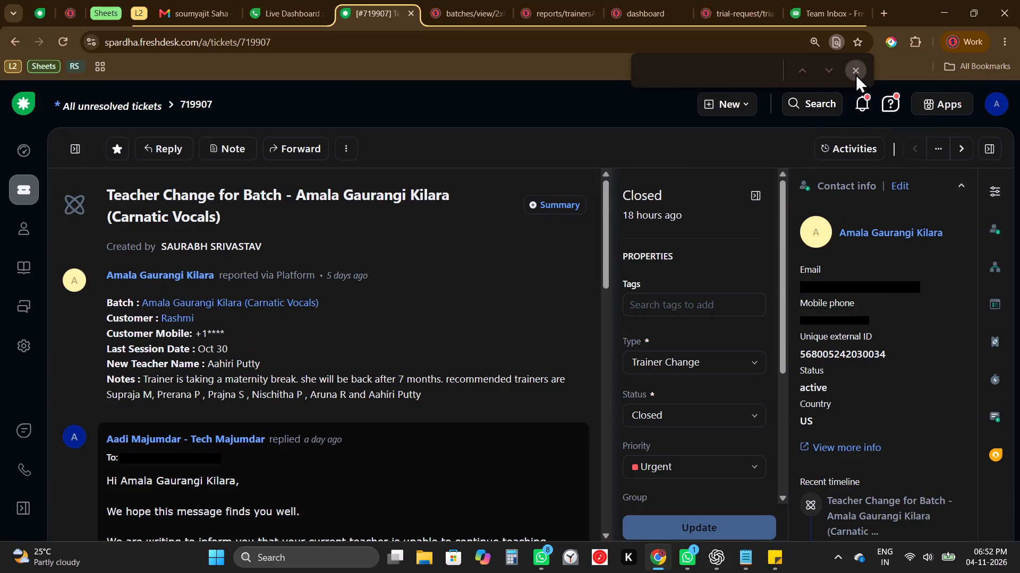
scroll(501, 421, down, 1)
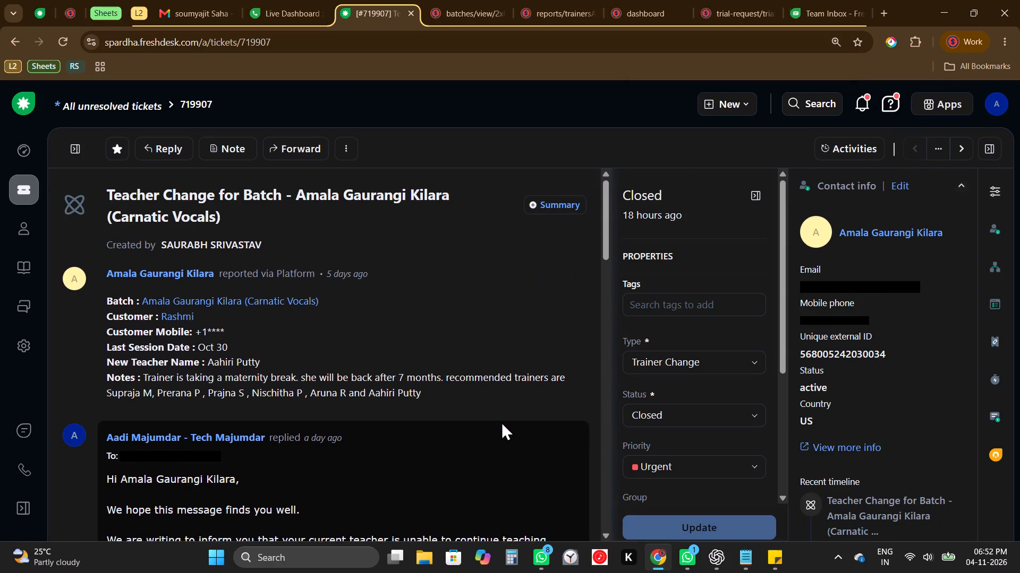
scroll(501, 421, down, 3)
scroll(486, 368, down, 4)
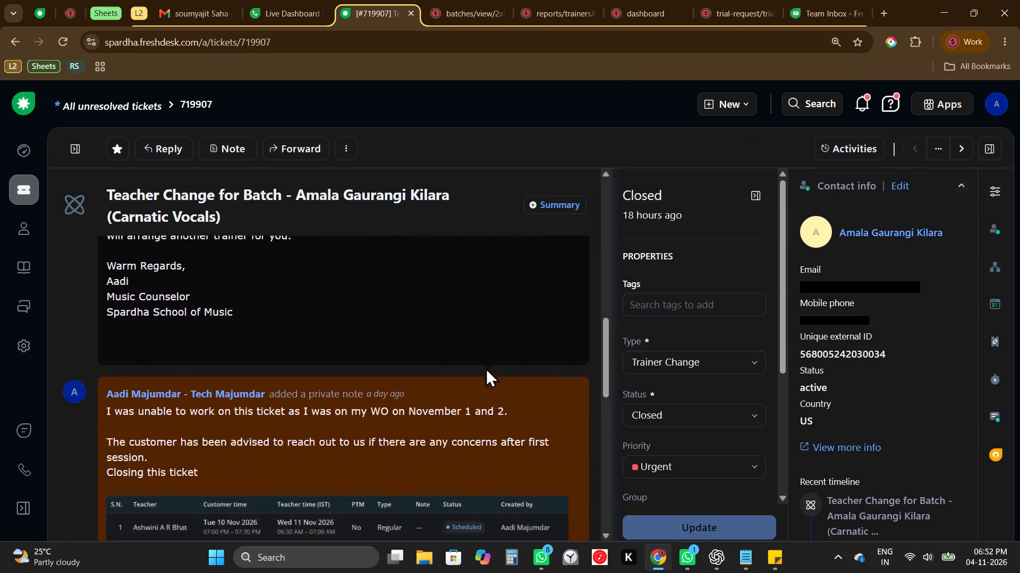
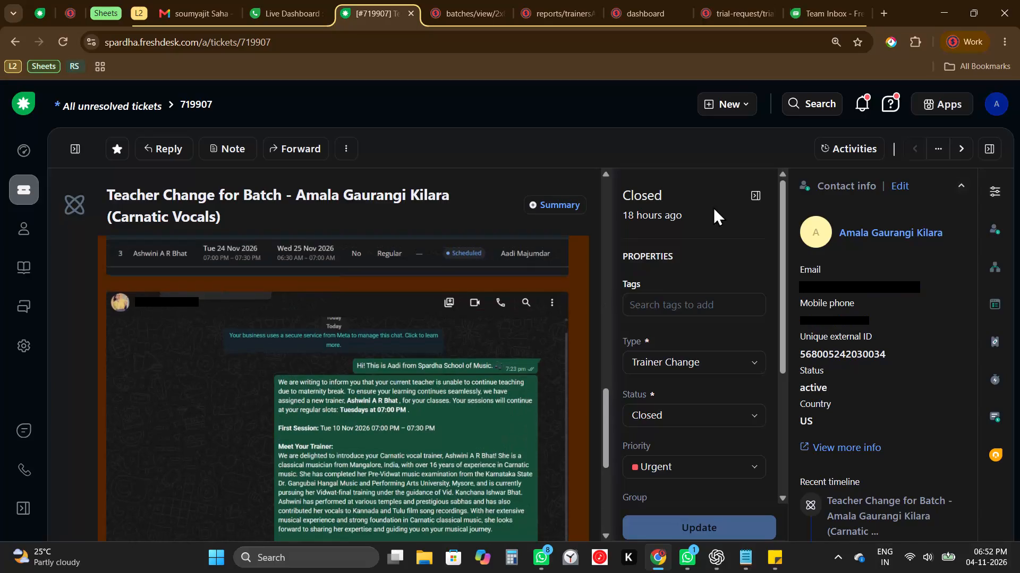
Go through the following closed trainer-change tickets, #719905 and #719904, and check their private notes and session schedules.
click(969, 145)
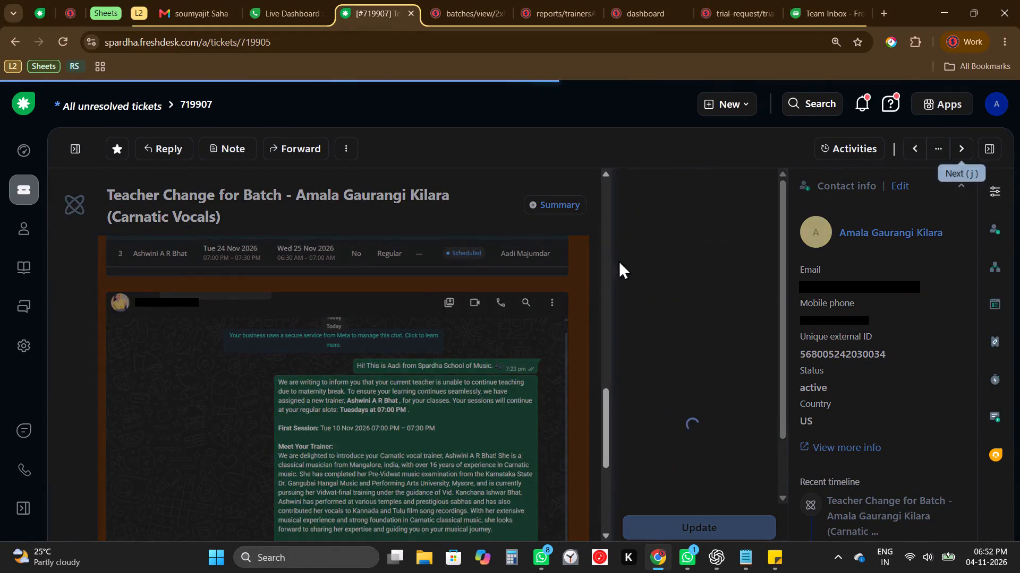
scroll(537, 334, down, 7)
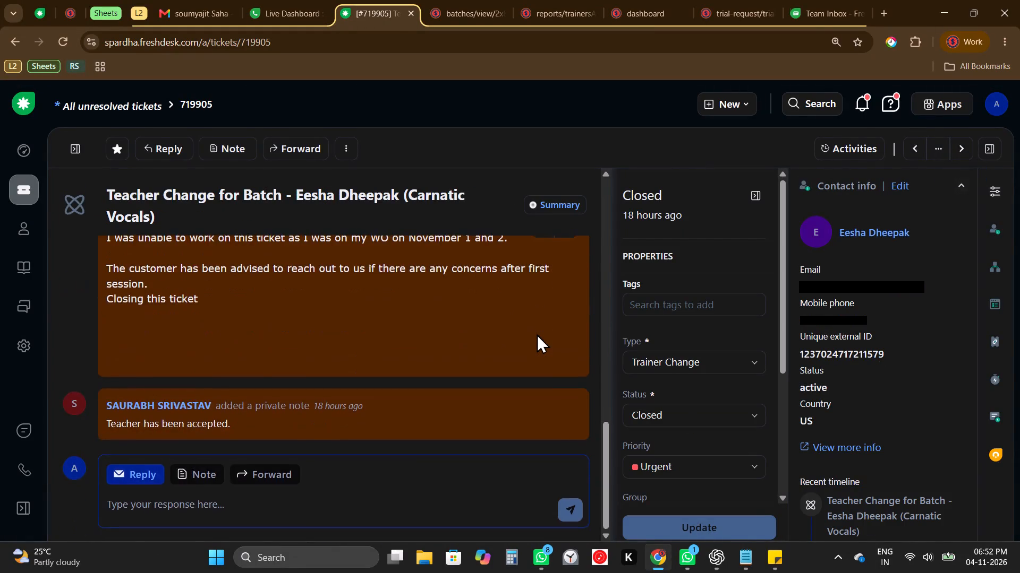
scroll(537, 334, up, 1)
scroll(537, 334, down, 1)
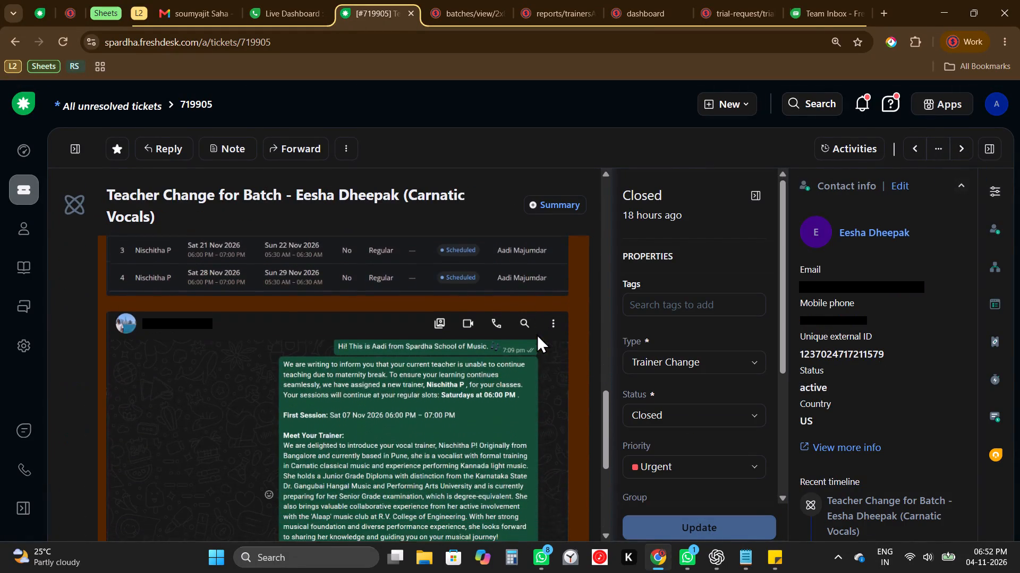
click(959, 156)
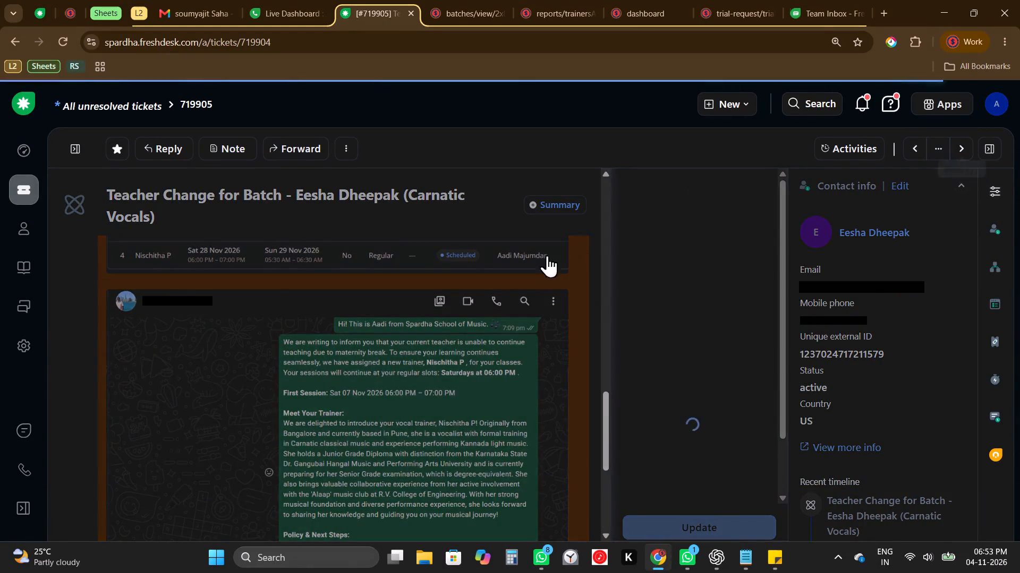
scroll(504, 361, down, 6)
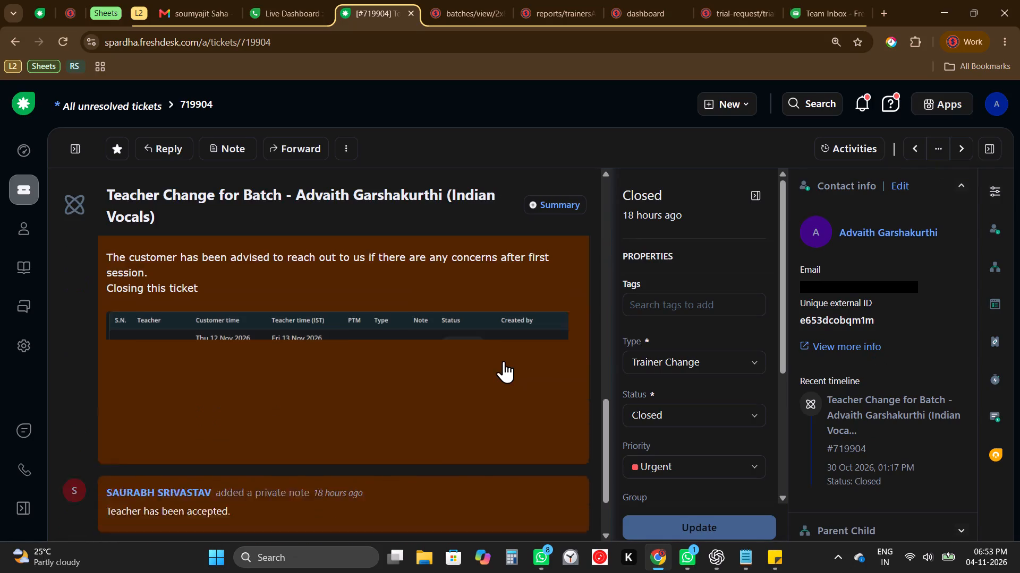
scroll(504, 361, down, 2)
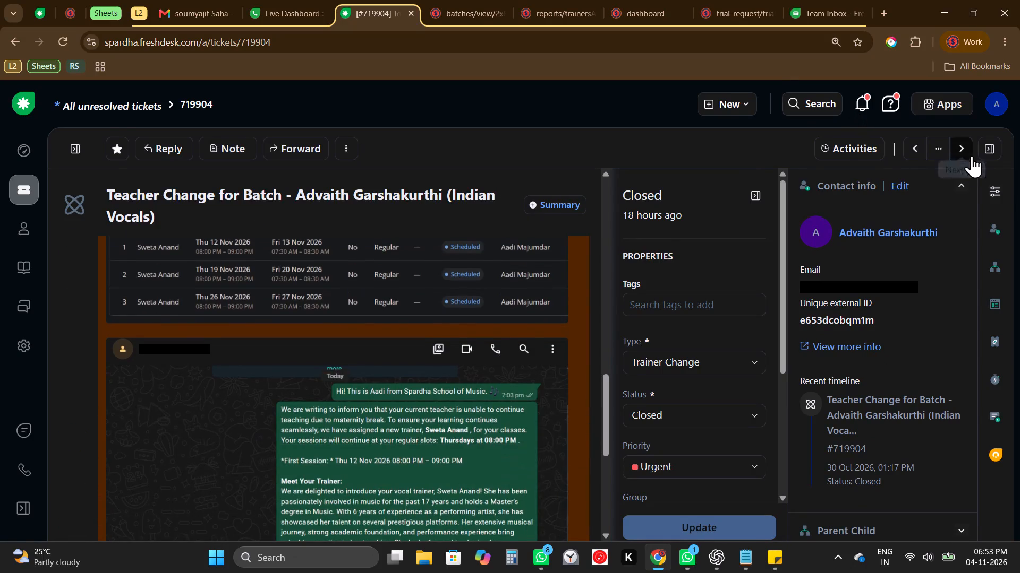
Review trainer-change tickets #719903 and #719900, reading the trainer introduction emails and the private notes with session schedules.
click(972, 155)
scroll(484, 411, down, 3)
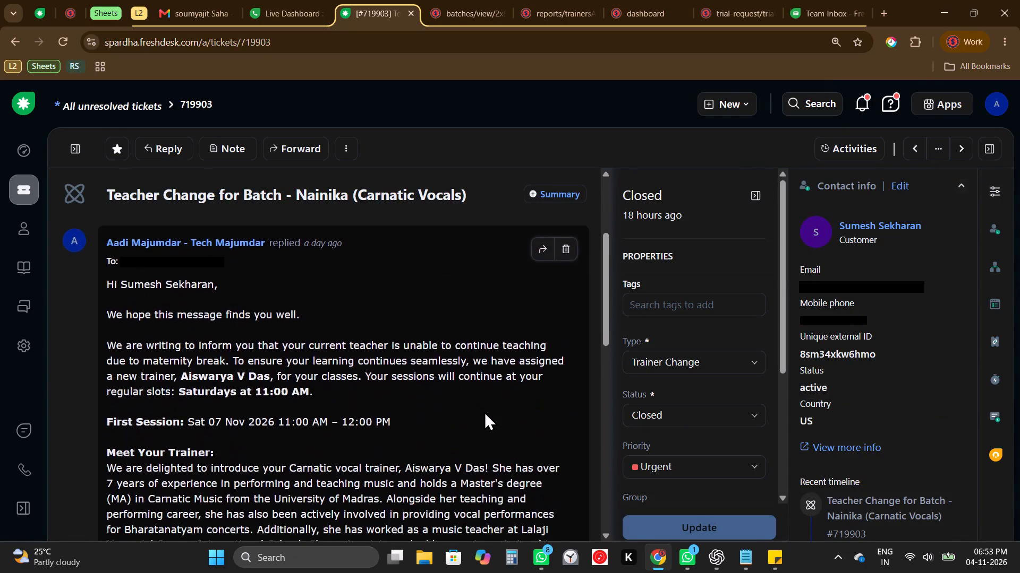
scroll(484, 411, down, 6)
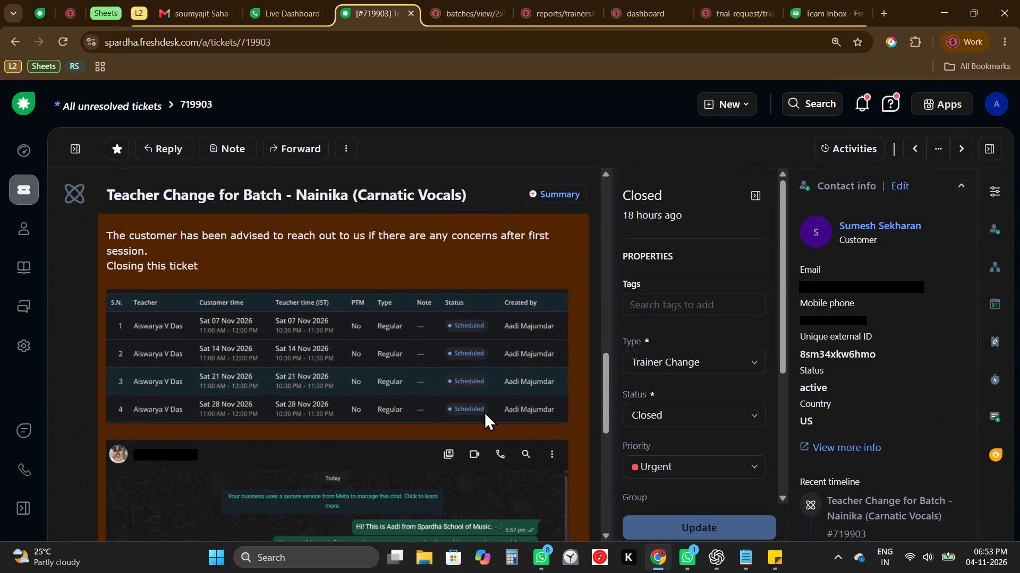
scroll(484, 411, down, 1)
click(960, 138)
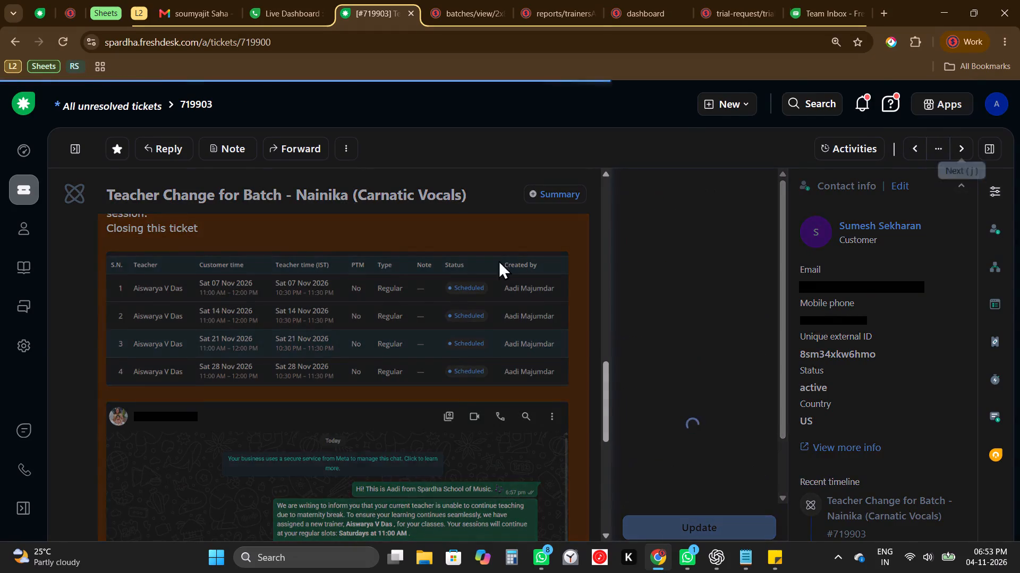
scroll(478, 312, down, 6)
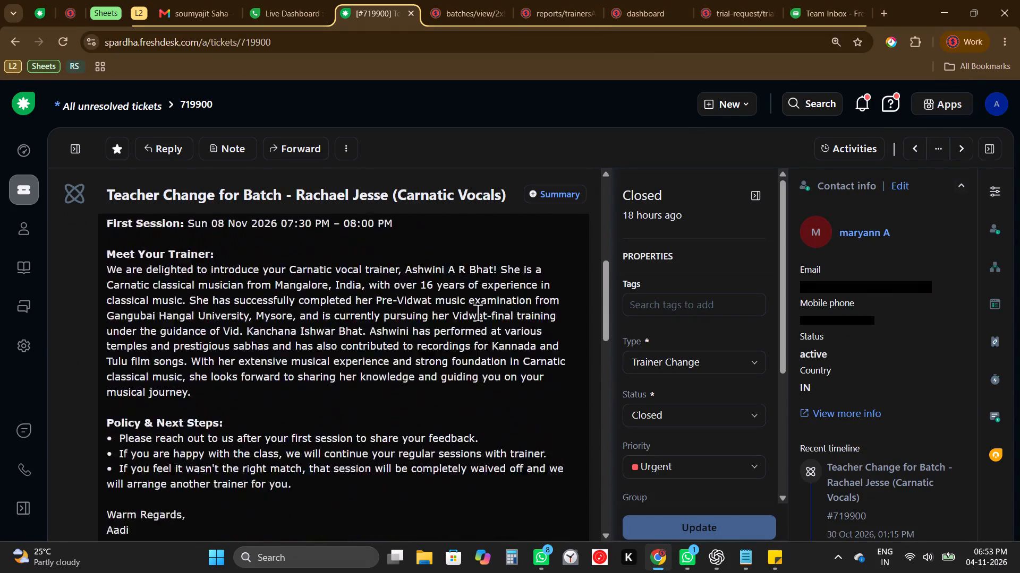
scroll(478, 312, down, 3)
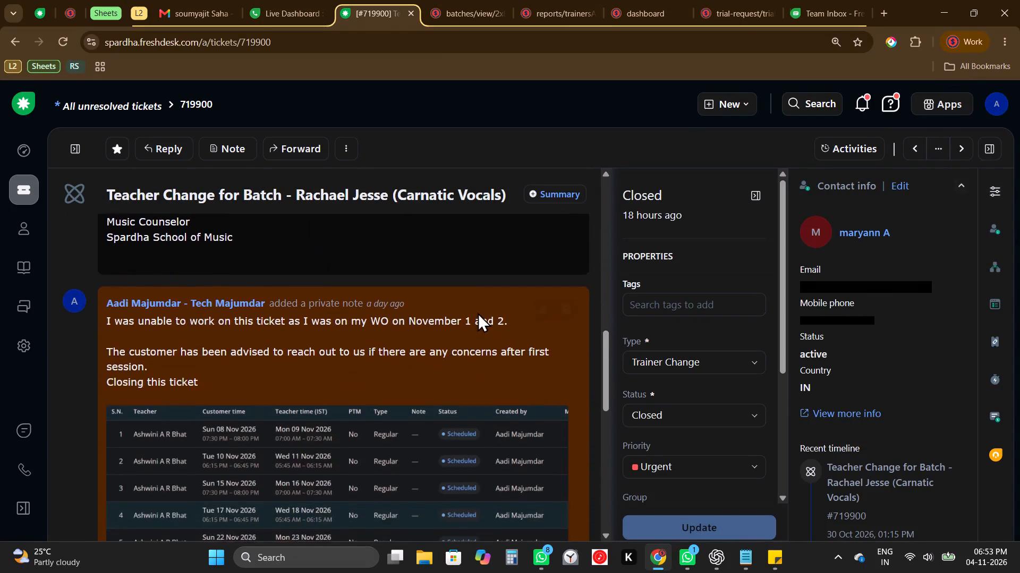
scroll(478, 312, down, 2)
scroll(478, 312, up, 2)
Move on to ticket #719899 and read its conversation down to the customer's survey response.
click(962, 148)
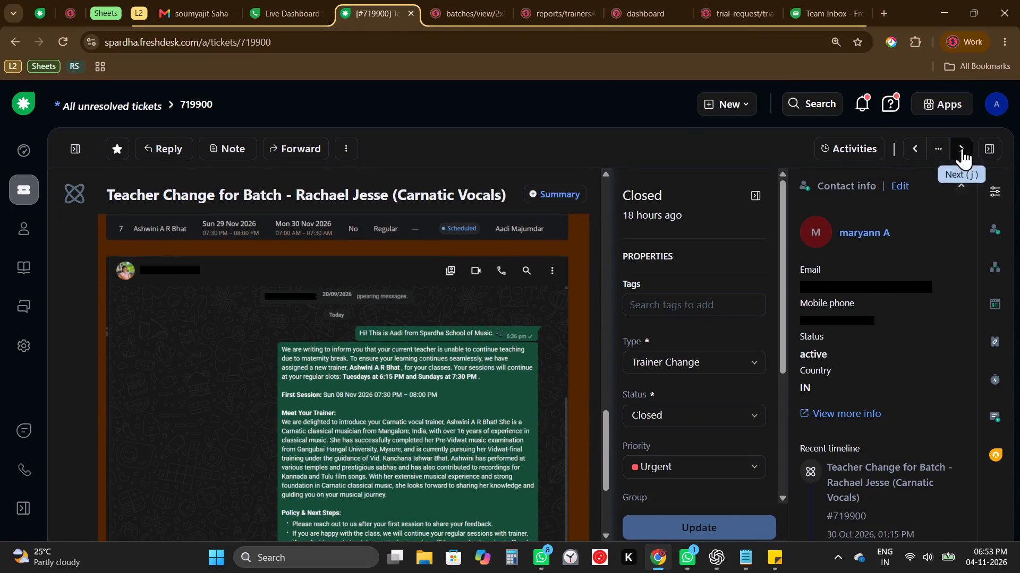
scroll(533, 395, down, 2)
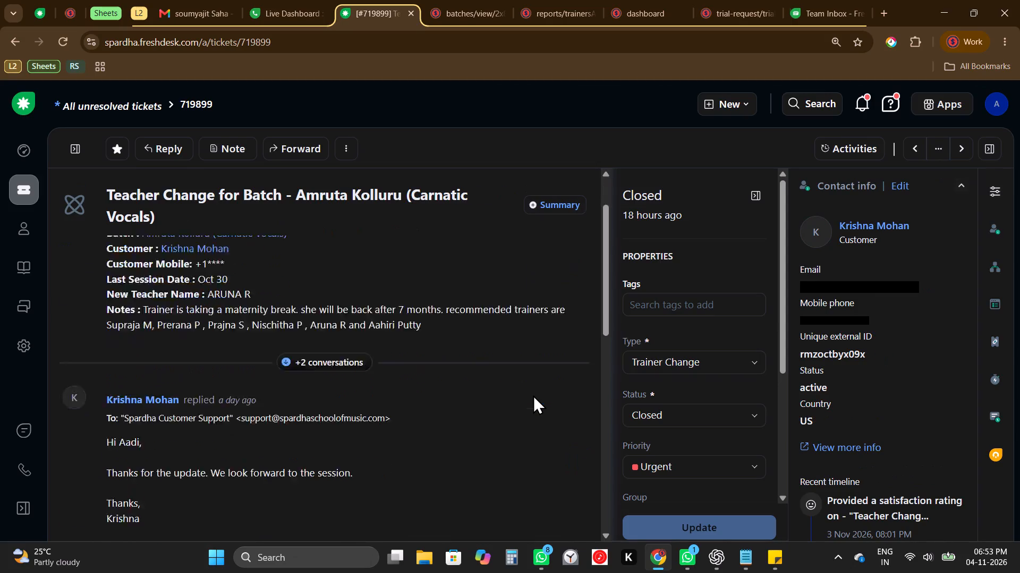
scroll(533, 395, down, 6)
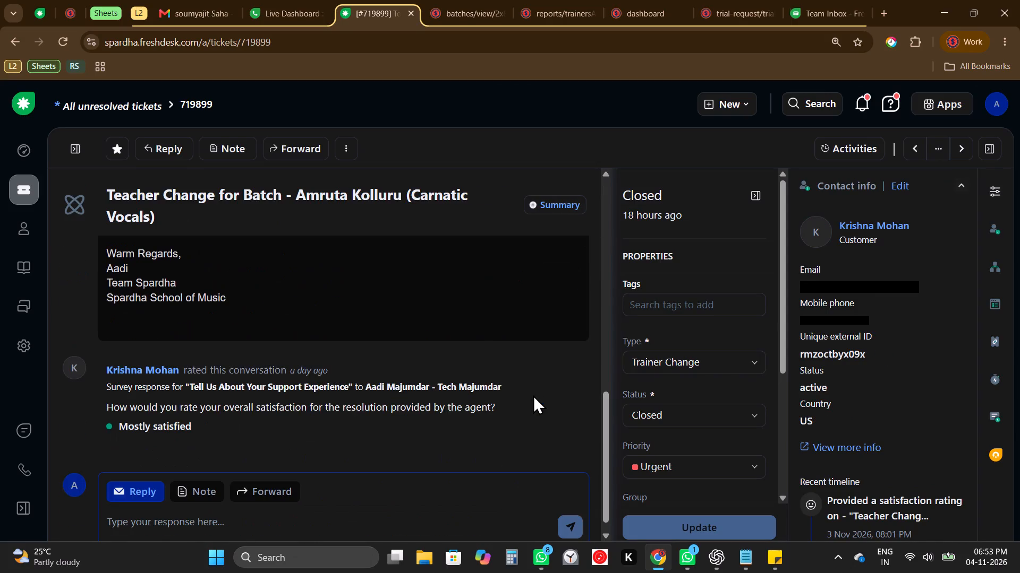
Expand the collapsed conversations in ticket #719899 and read the trainer-change email and the private note with the session schedule.
scroll(533, 395, up, 7)
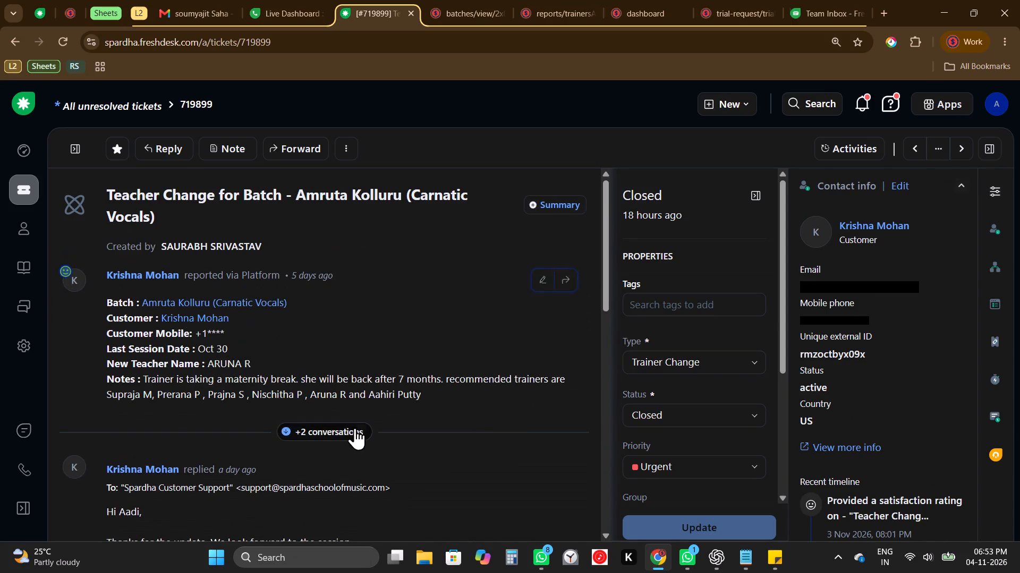
click(355, 428)
scroll(418, 437, down, 6)
scroll(418, 437, up, 3)
scroll(418, 437, down, 2)
scroll(418, 437, up, 4)
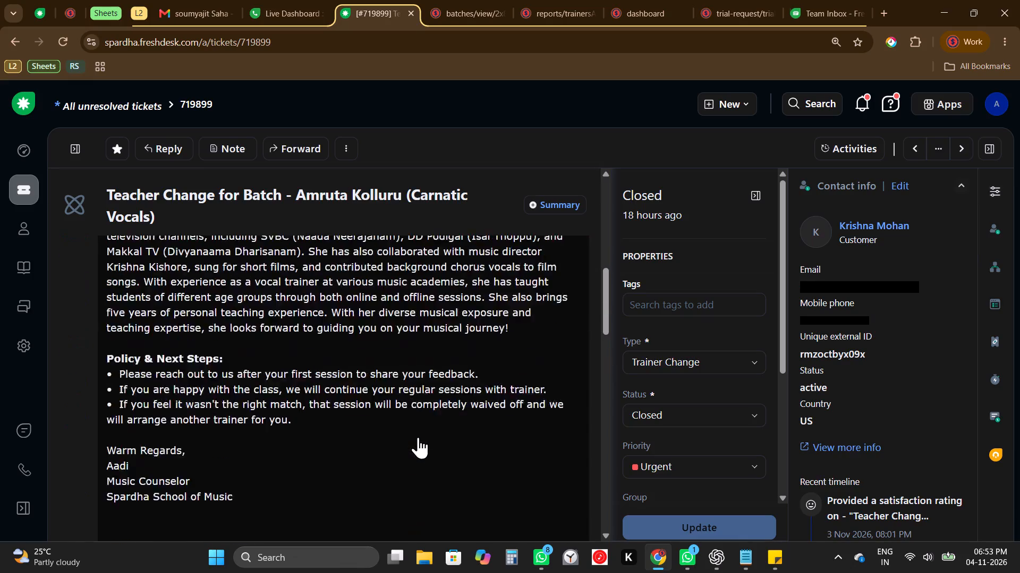
scroll(418, 437, down, 6)
scroll(418, 437, up, 5)
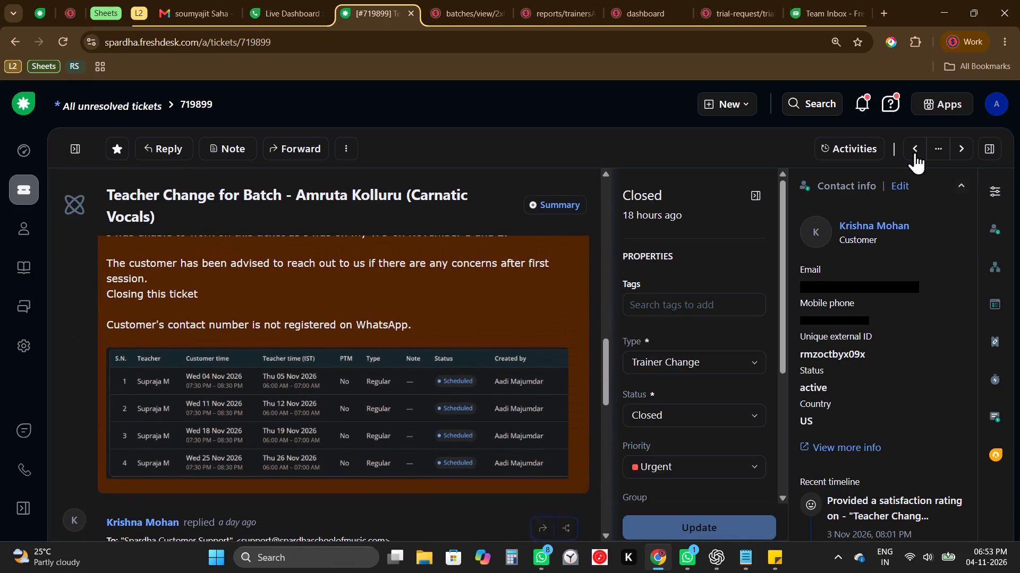
Review trainer-change tickets #718616 and #718615, checking their private notes and session schedules.
click(958, 159)
scroll(525, 333, down, 3)
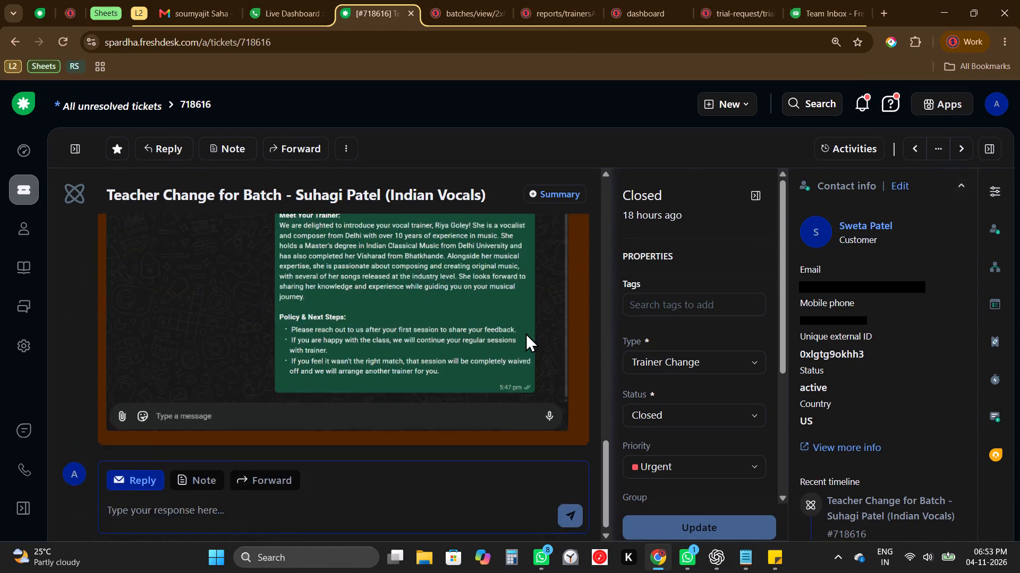
click(965, 141)
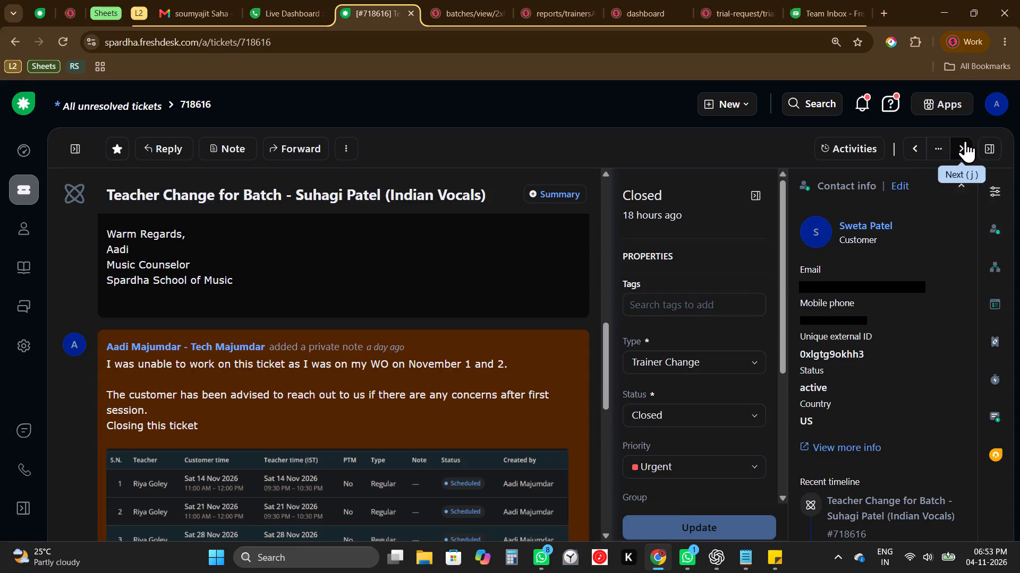
scroll(465, 416, down, 5)
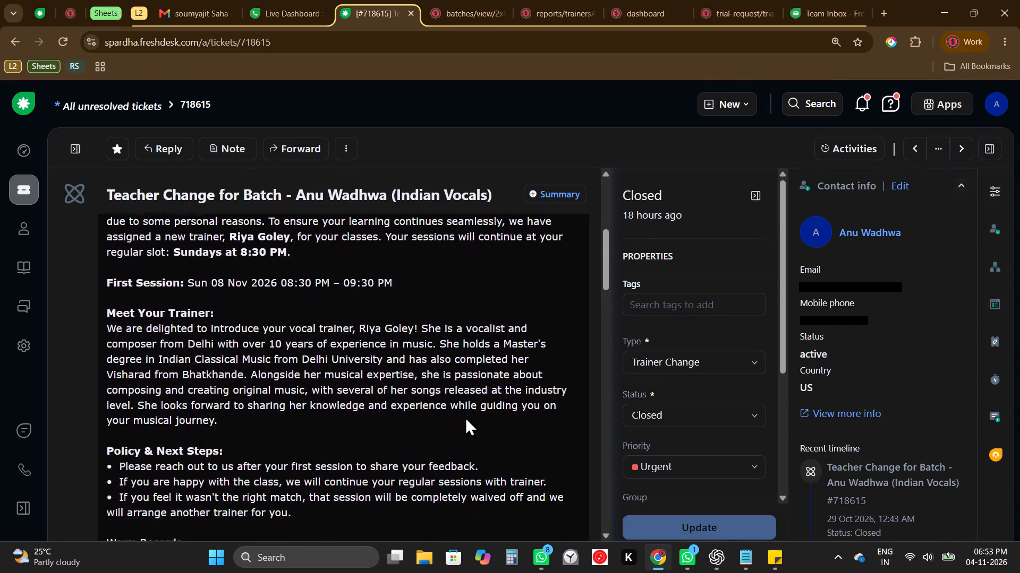
scroll(465, 416, down, 5)
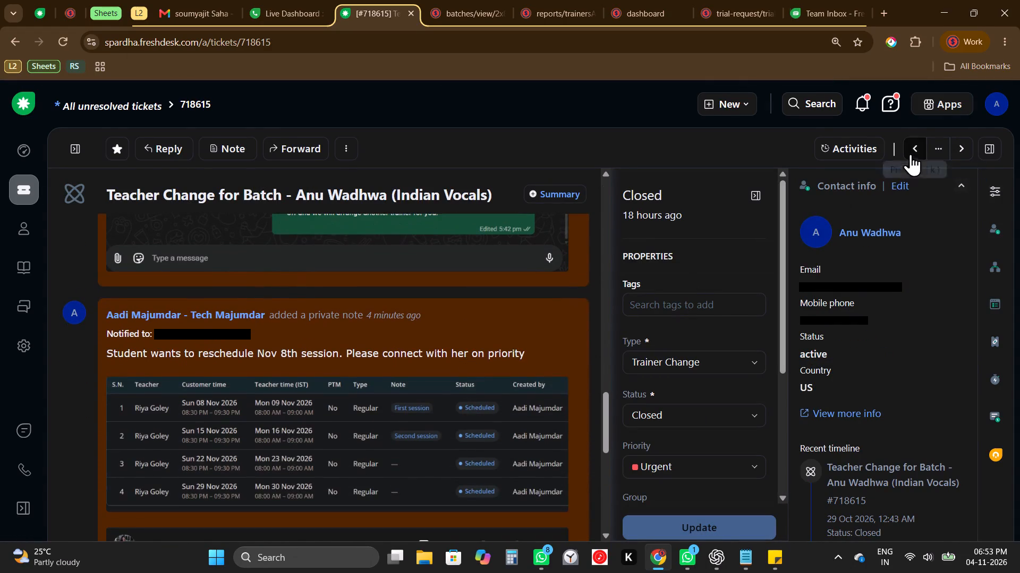
Review trainer-change tickets #718614, #718613 and #718611, checking the private notes in each.
click(962, 147)
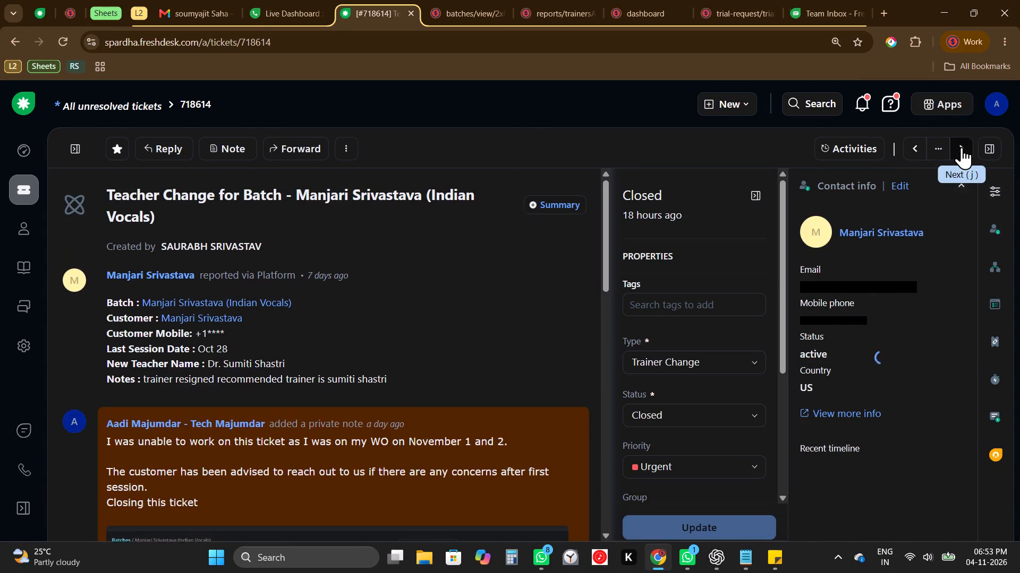
scroll(380, 442, down, 5)
click(963, 138)
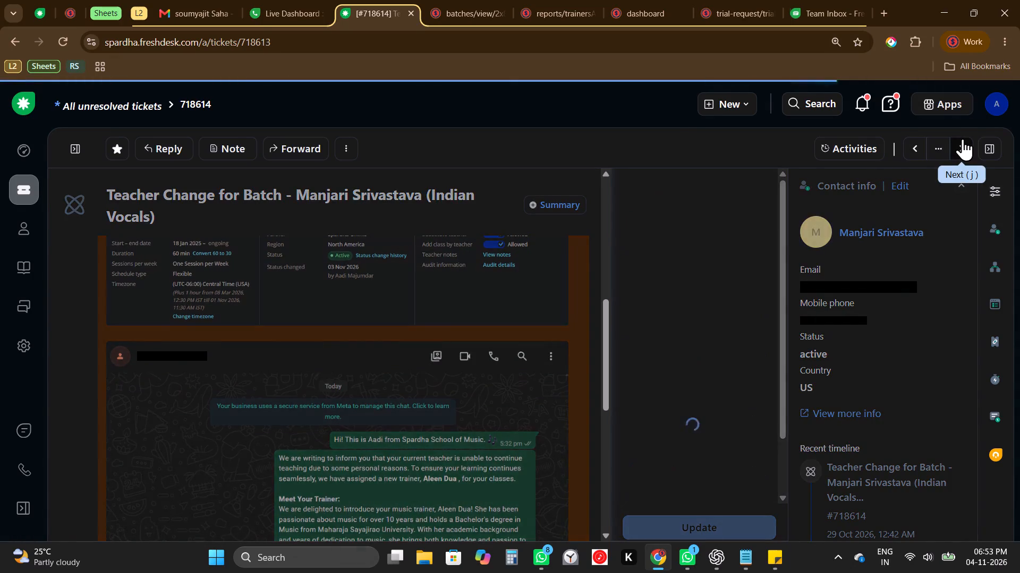
scroll(489, 410, down, 4)
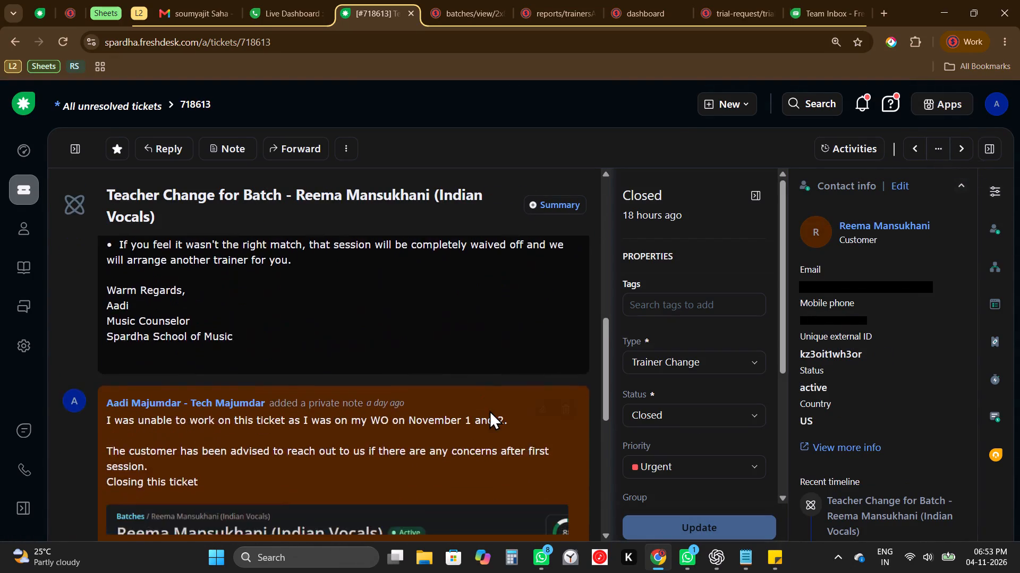
scroll(489, 410, down, 2)
scroll(489, 410, up, 1)
click(966, 147)
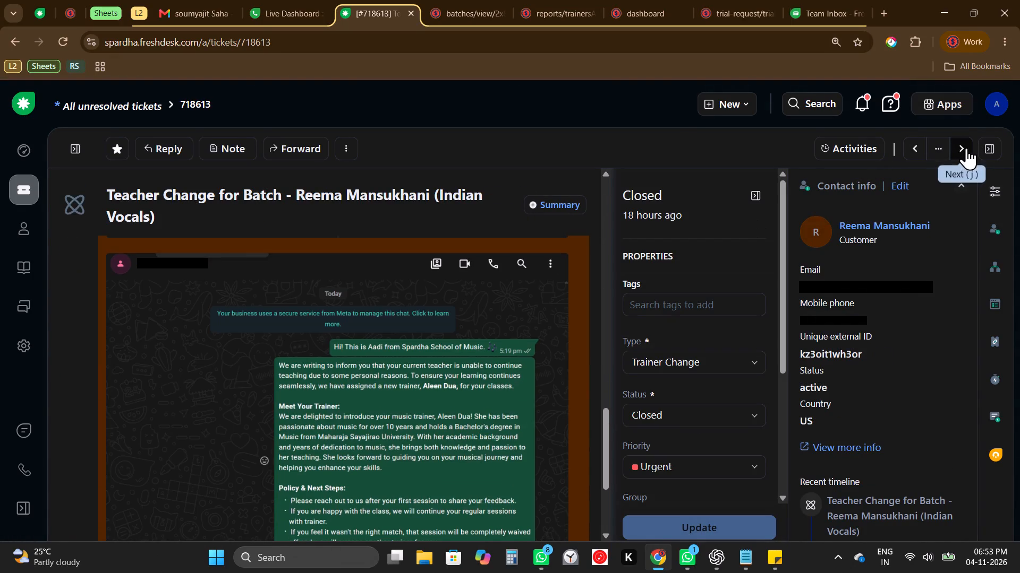
scroll(521, 395, down, 3)
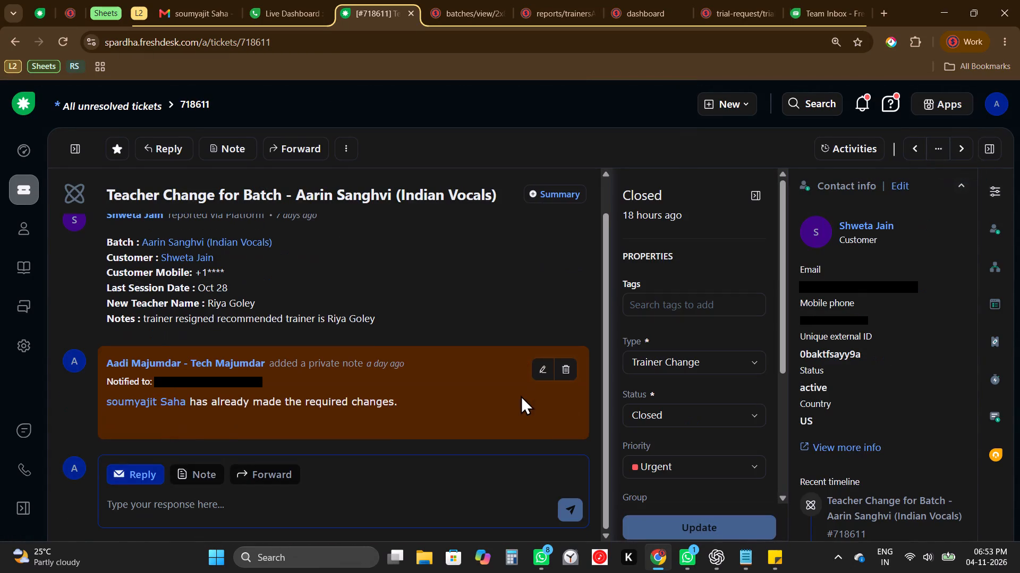
click(963, 152)
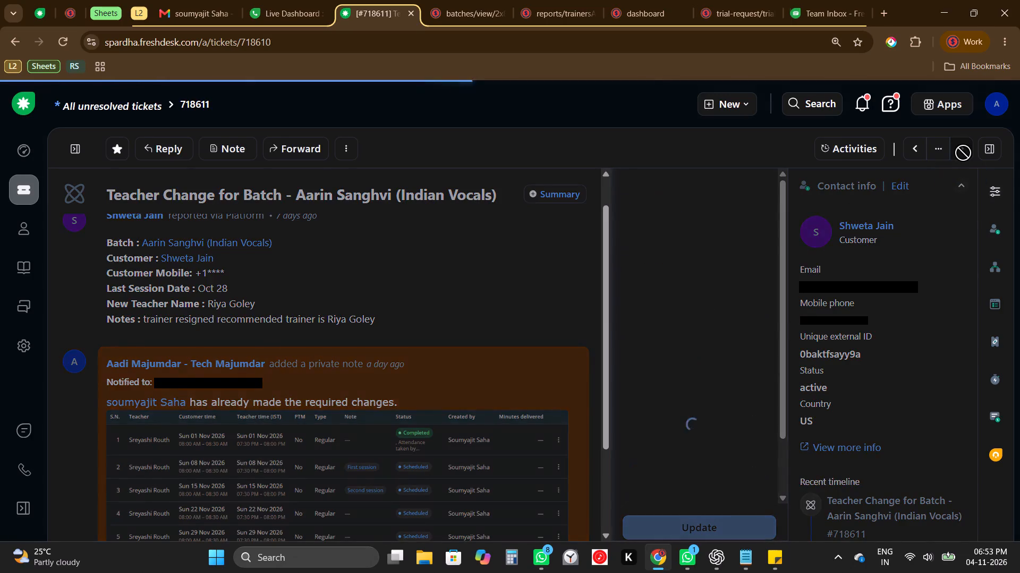
scroll(437, 477, down, 4)
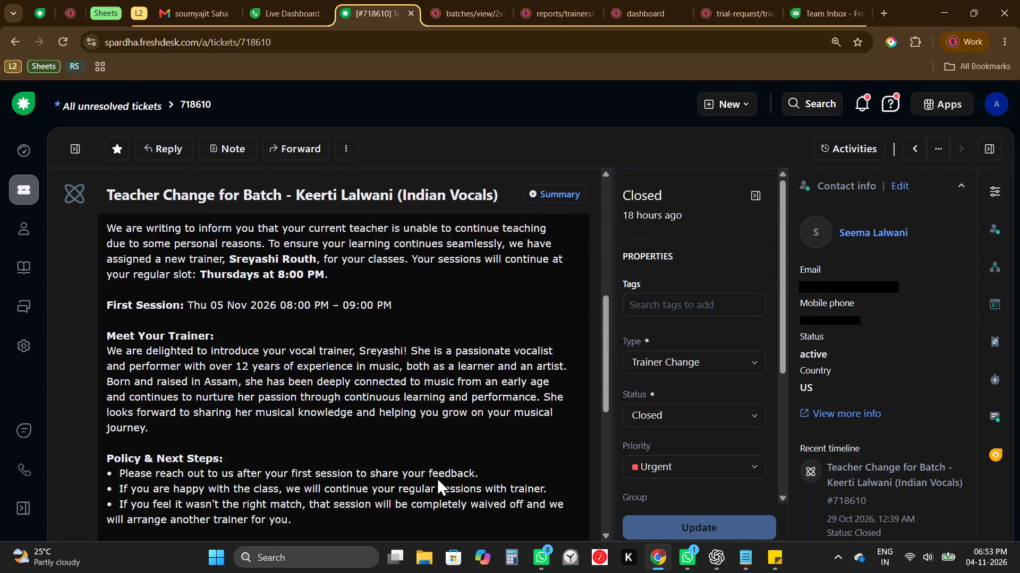
scroll(437, 477, down, 3)
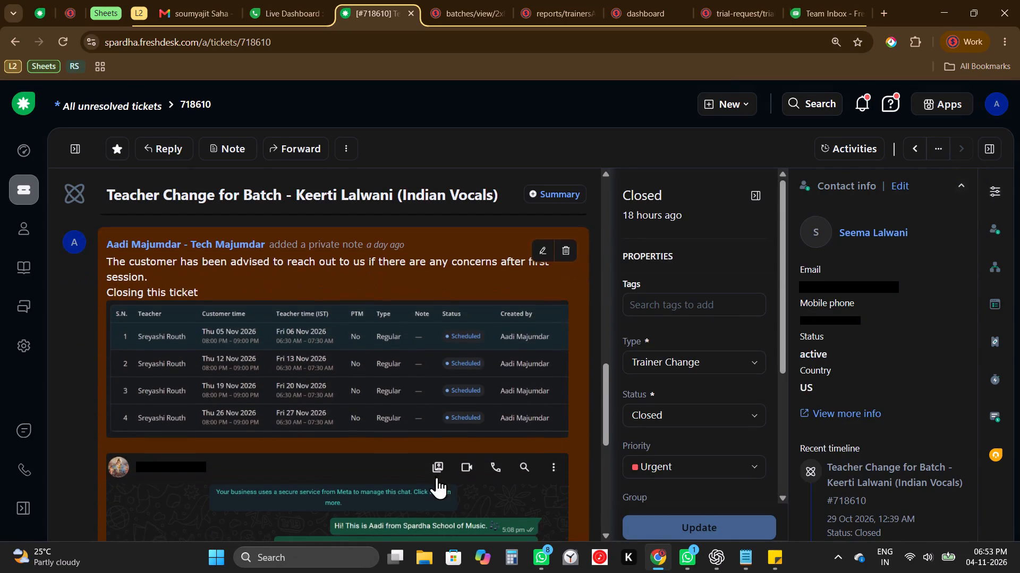
click(32, 189)
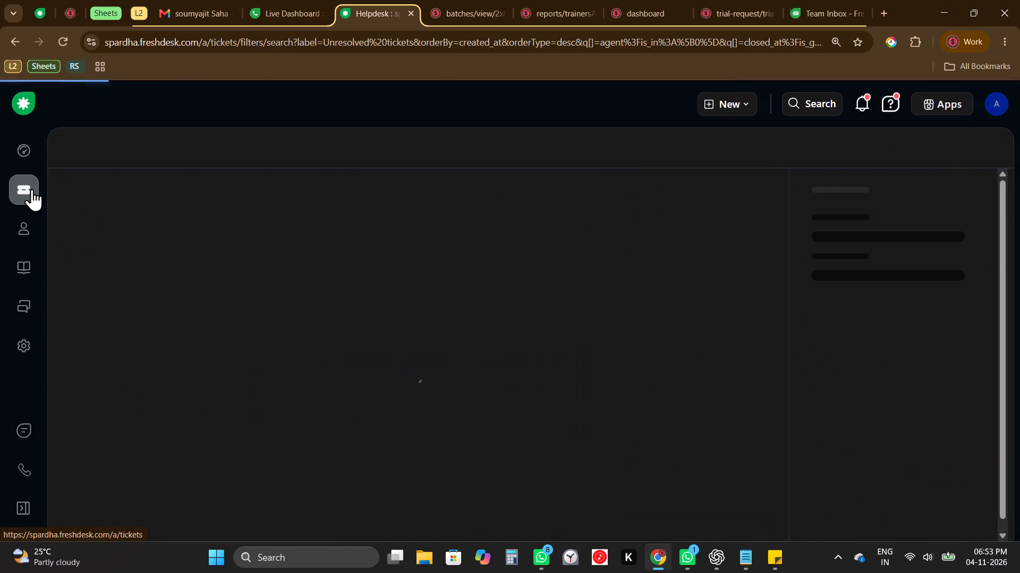
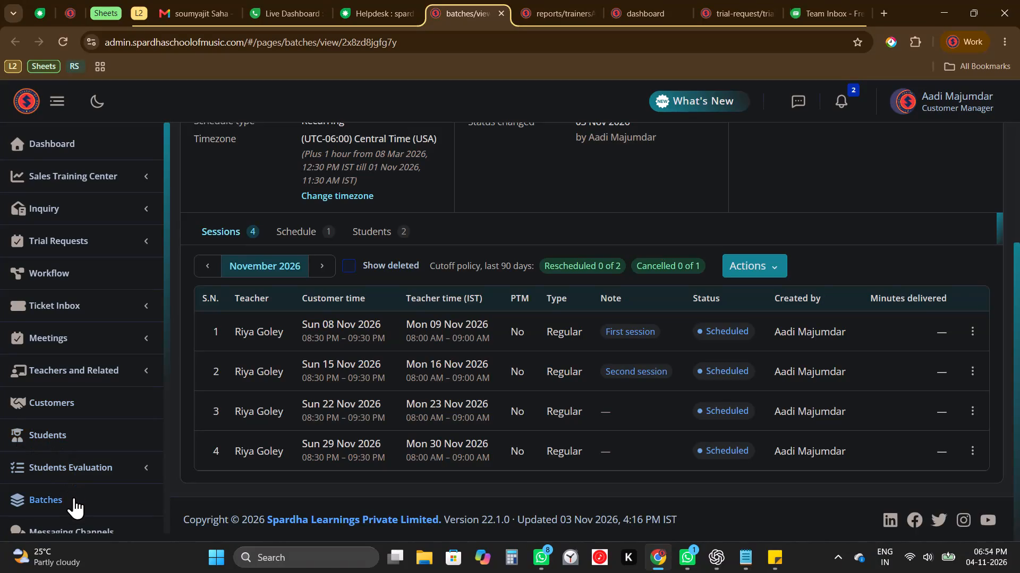
Search the batches list for the copied teacher's name with the region set to North America.
click(74, 497)
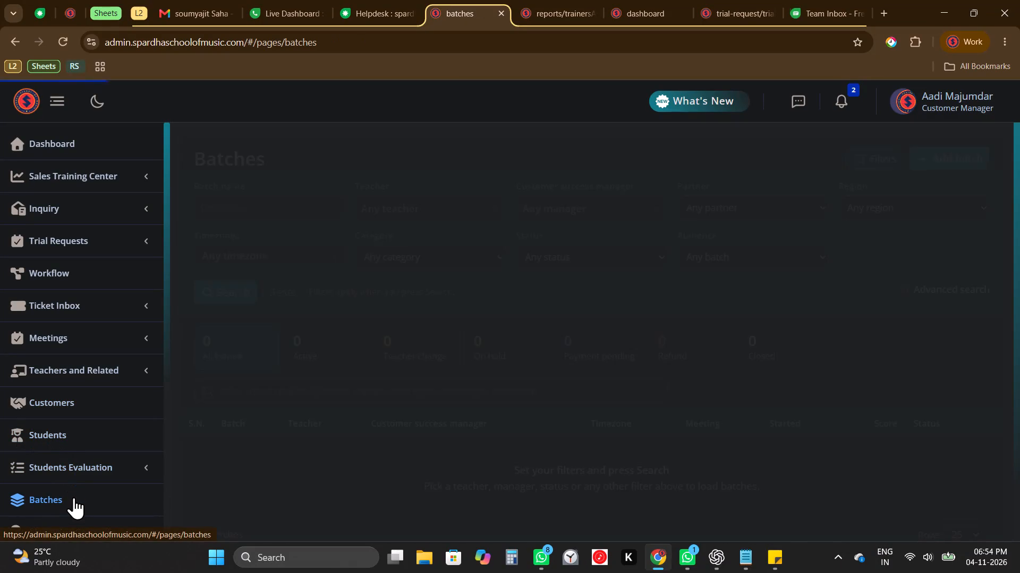
click(428, 204)
key(ctrl+v)
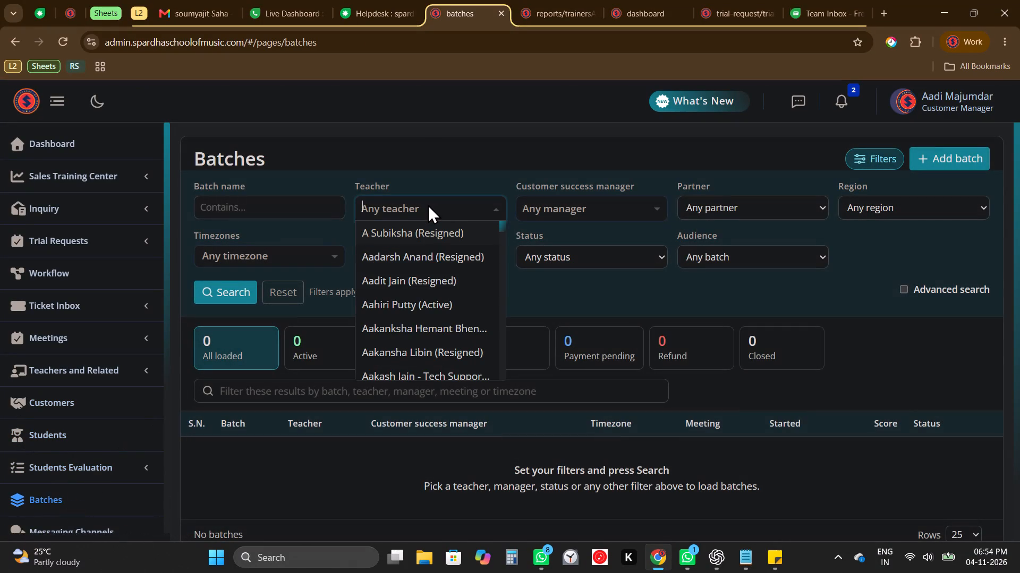
key(Return)
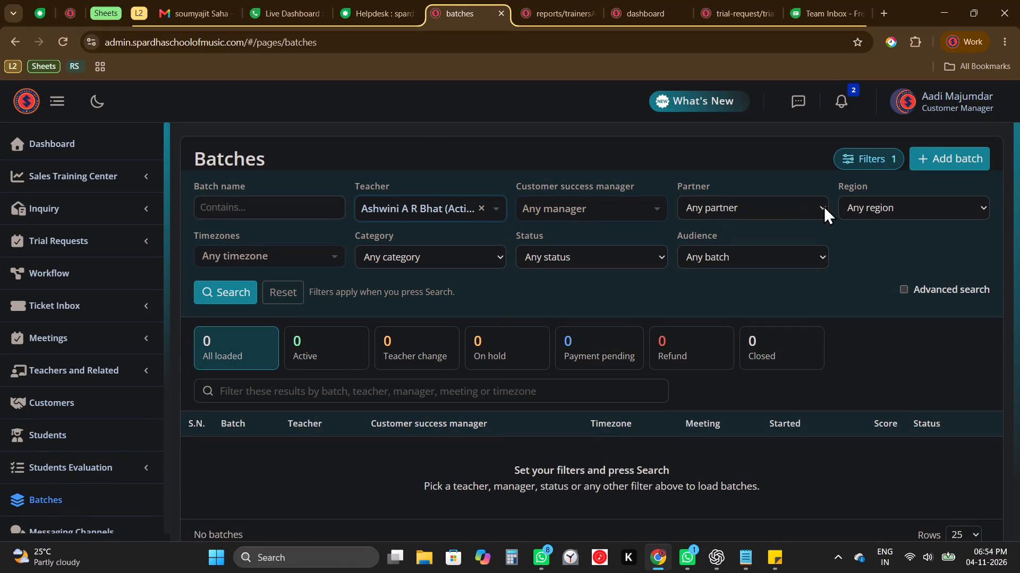
click(875, 216)
key(n)
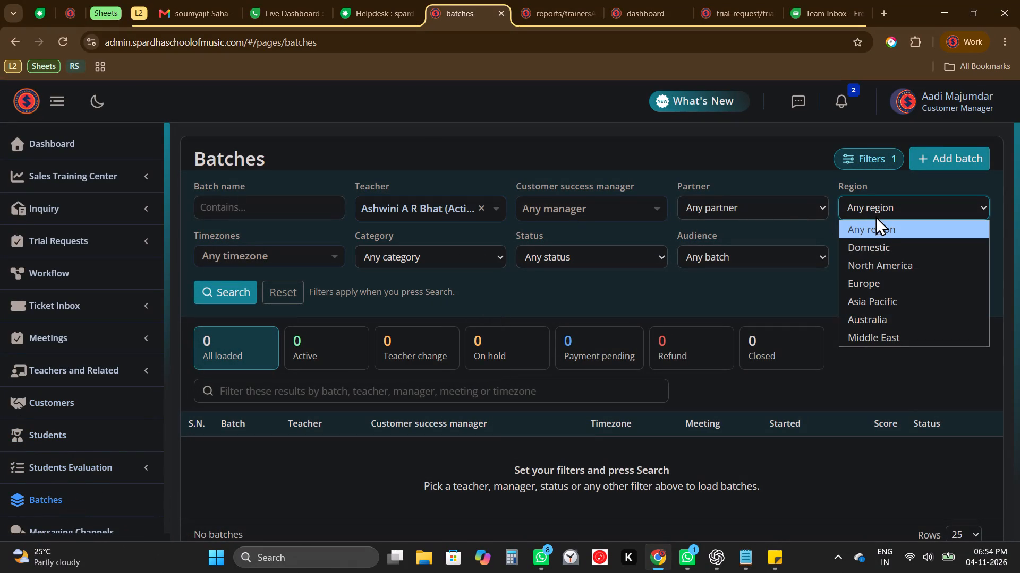
key(Return)
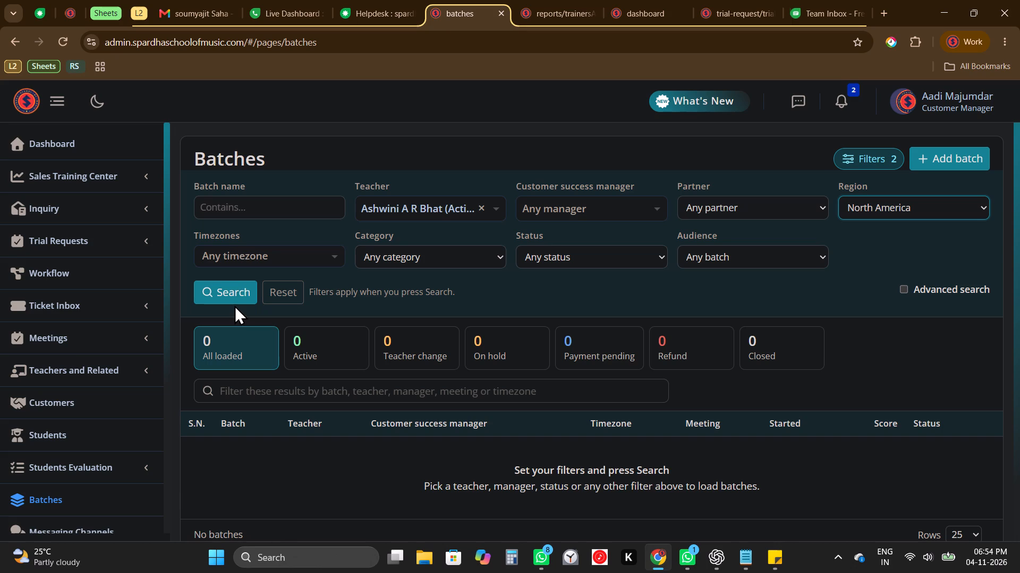
click(235, 298)
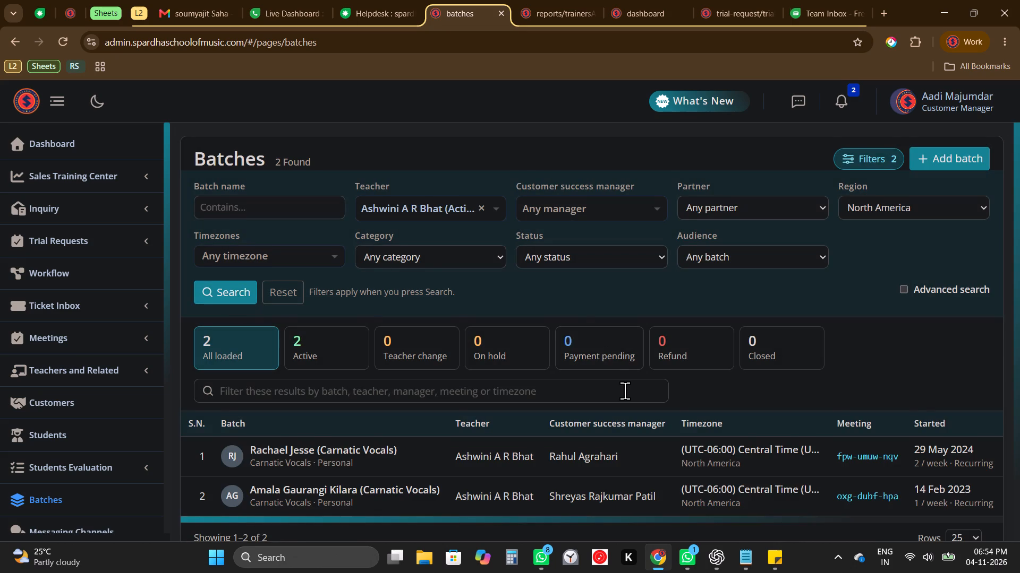
Open the teacher's Carnatic Vocals batch started 29 May 2024 and check its students and November 2026 sessions.
scroll(625, 390, down, 2)
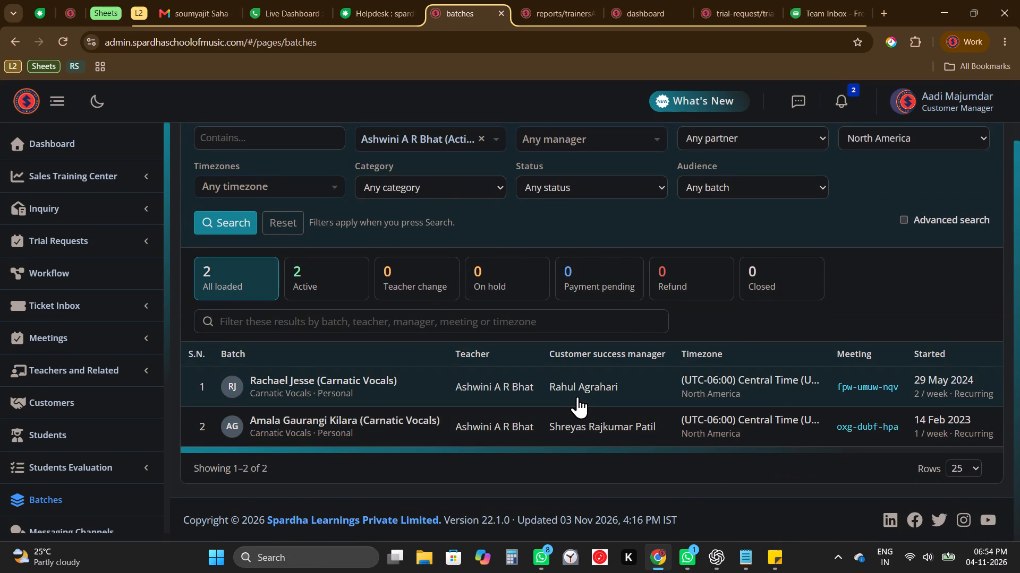
click(601, 389)
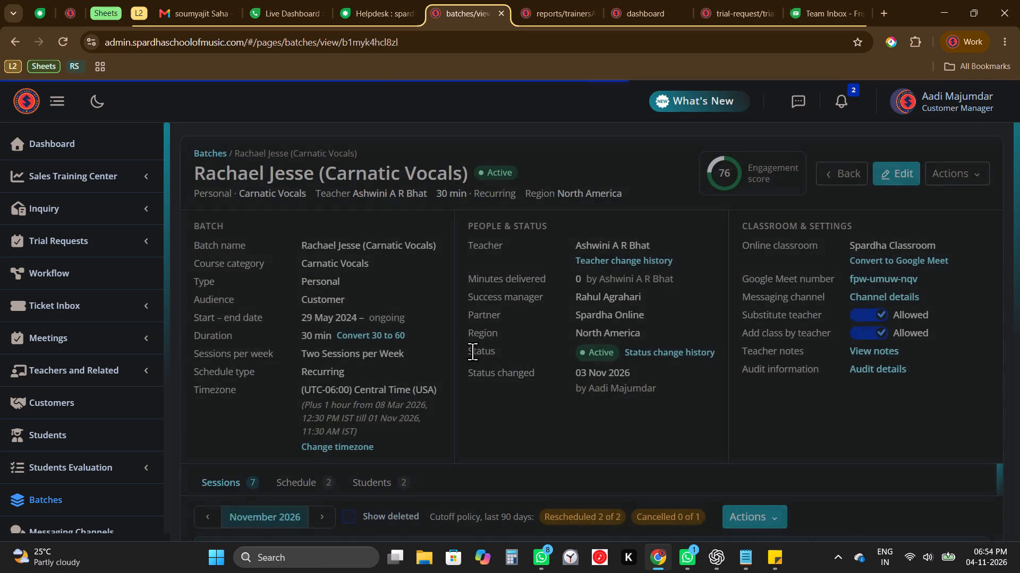
scroll(405, 388, down, 3)
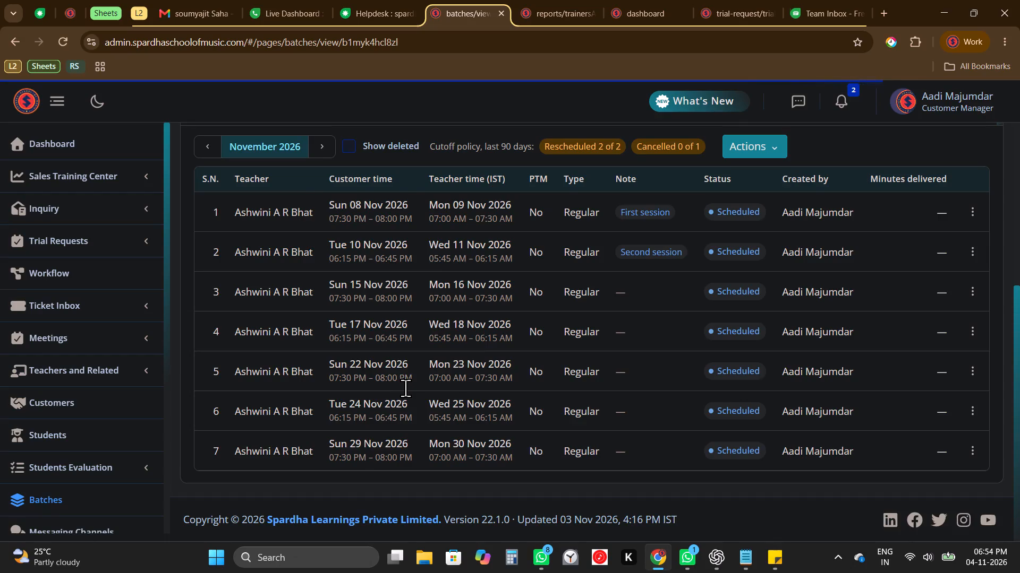
scroll(405, 388, up, 1)
click(366, 255)
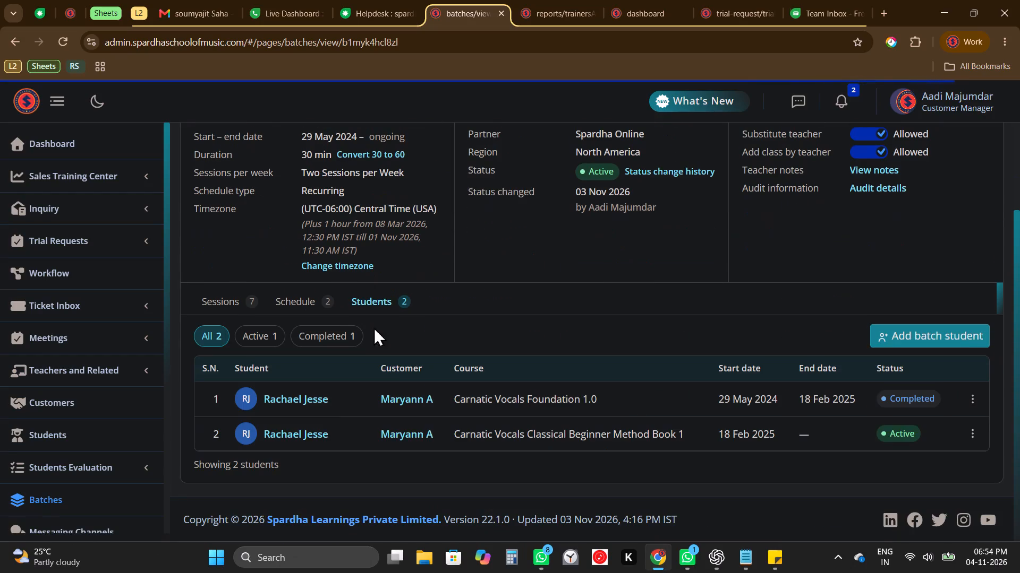
click(222, 291)
scroll(509, 402, down, 1)
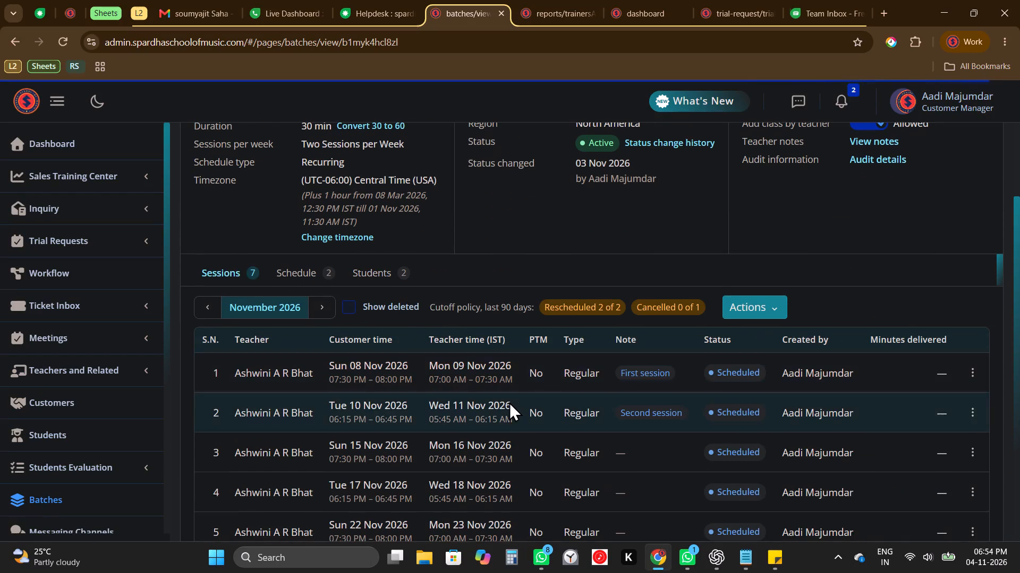
scroll(518, 389, right, 2)
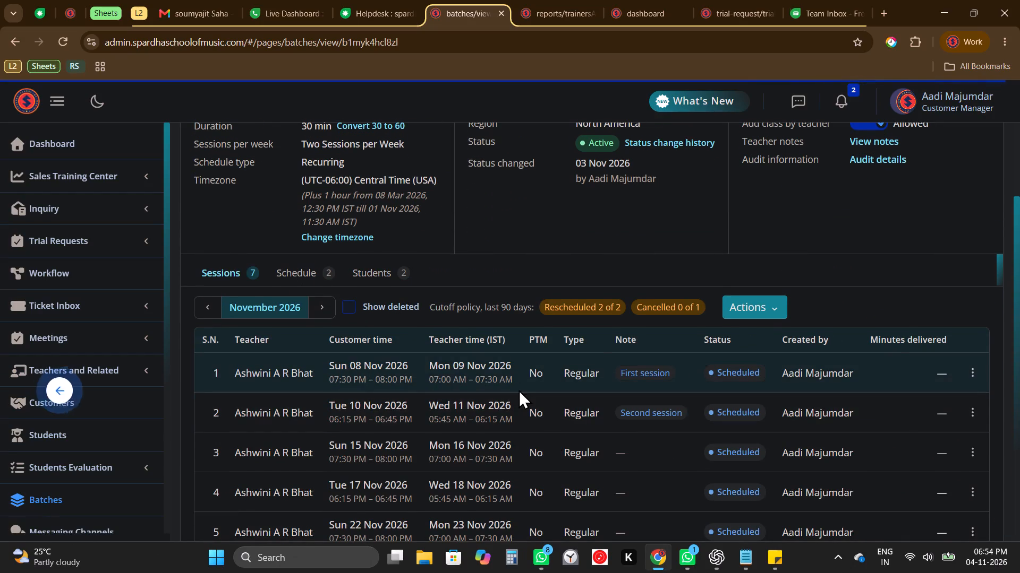
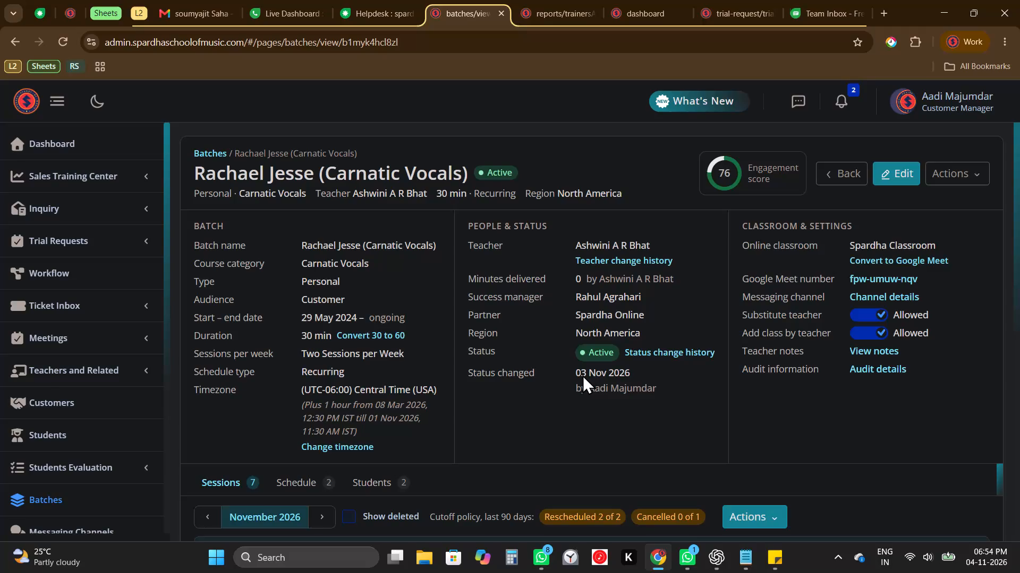
Return to the batch results and open the teacher's Carnatic Vocals batch started 14 Feb 2023 to check its details.
scroll(582, 375, right, 3)
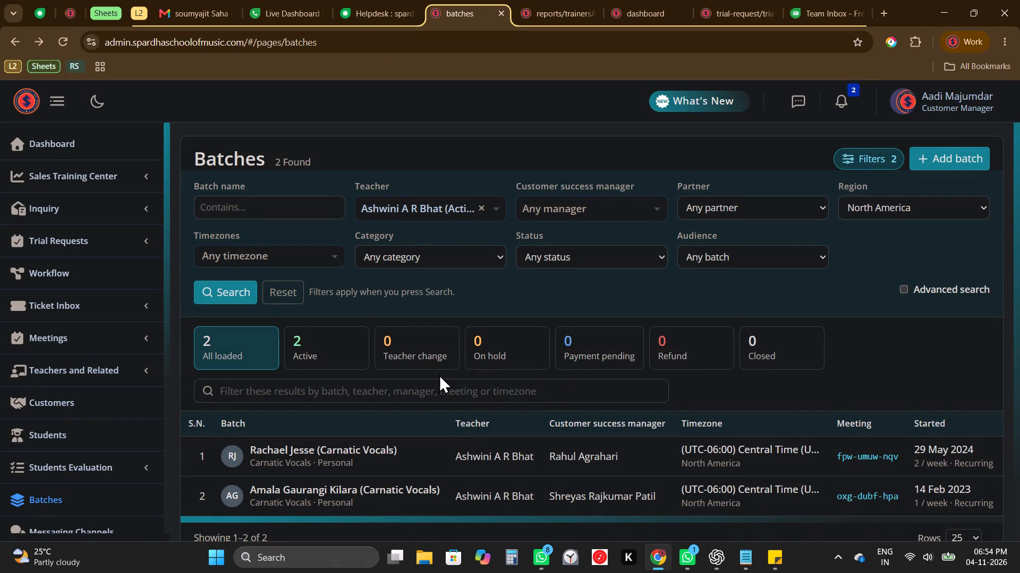
scroll(439, 374, down, 1)
click(409, 430)
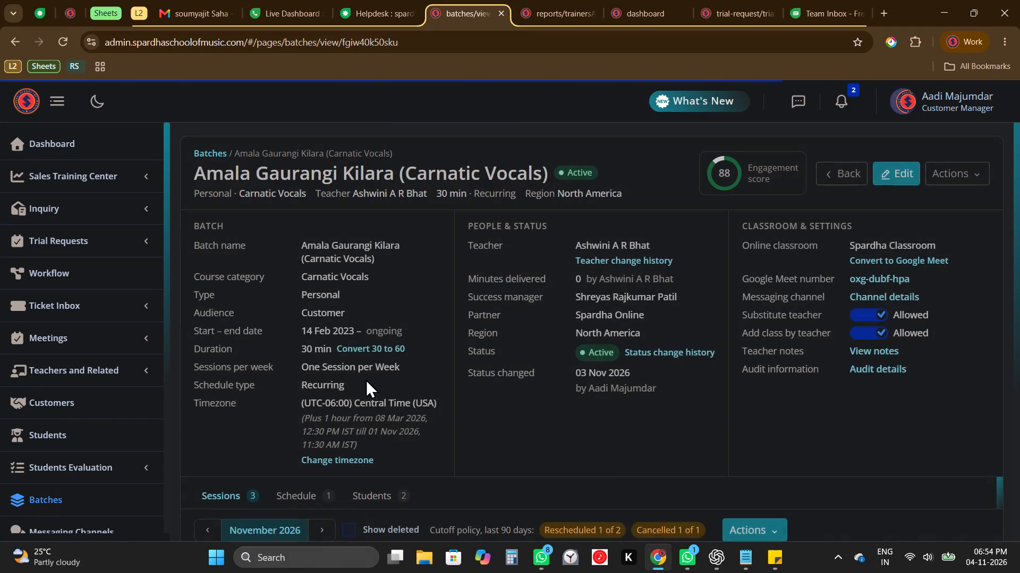
scroll(375, 422, down, 3)
scroll(375, 422, up, 2)
Select the full batch name, including the course in brackets, in the details of the batch started 14 Feb 2023.
double_click(367, 249)
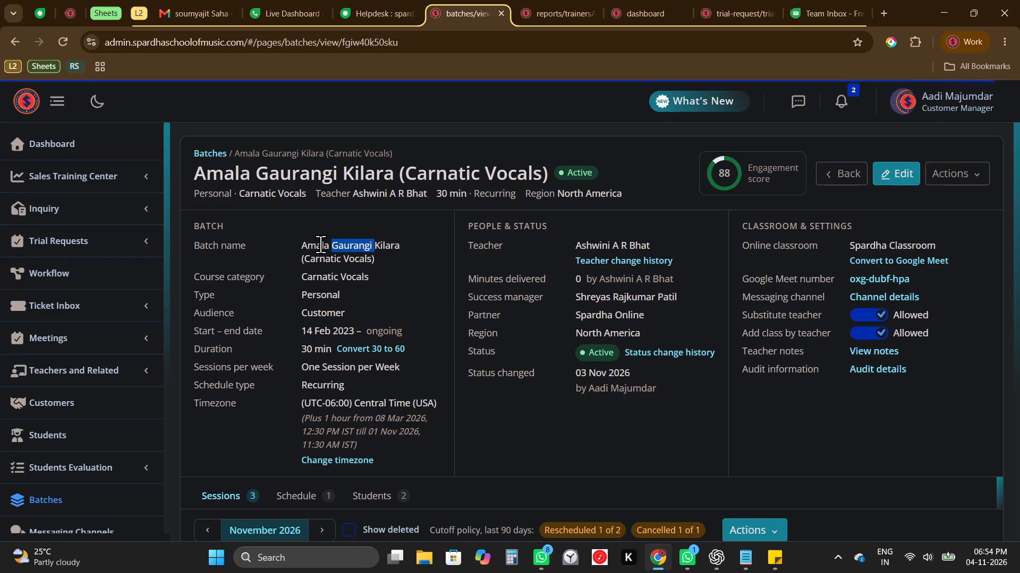
click(320, 244)
drag(320, 244, 388, 254)
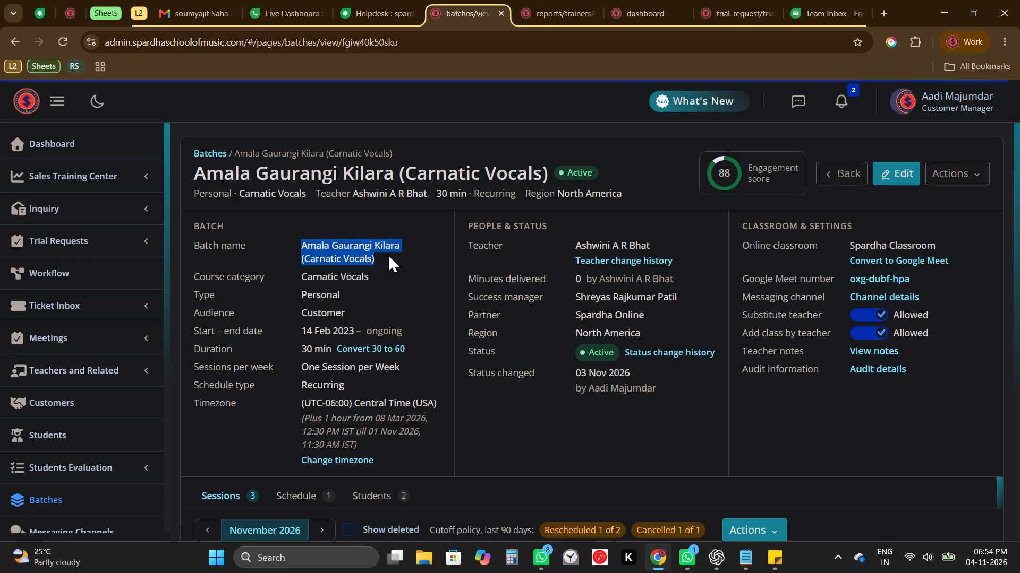
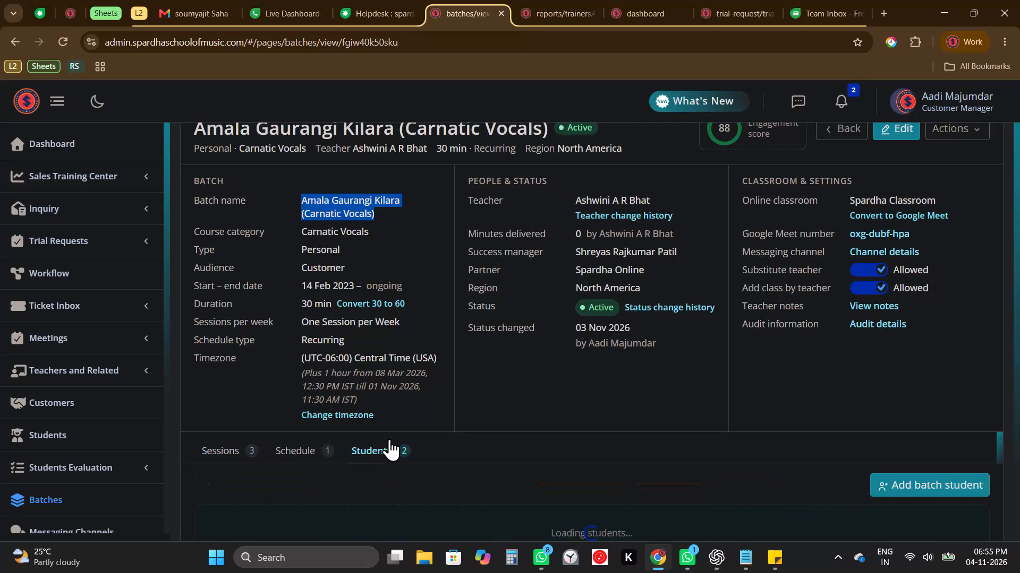
Open the student's profile from the batch's student list and copy the unused token count for Carnatic Vocals Classical Beginner Method Book 1.
scroll(470, 418, down, 1)
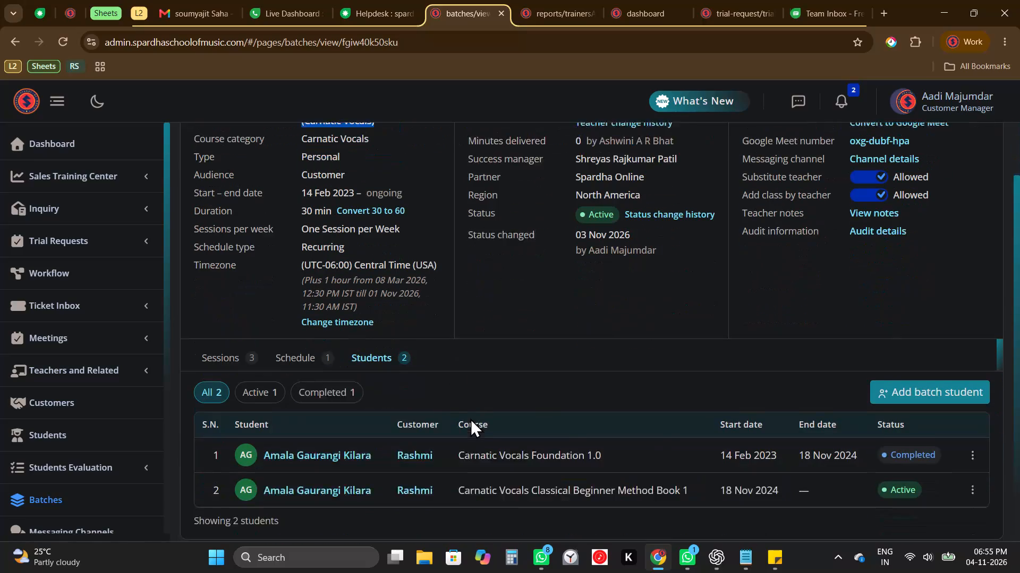
click(346, 424)
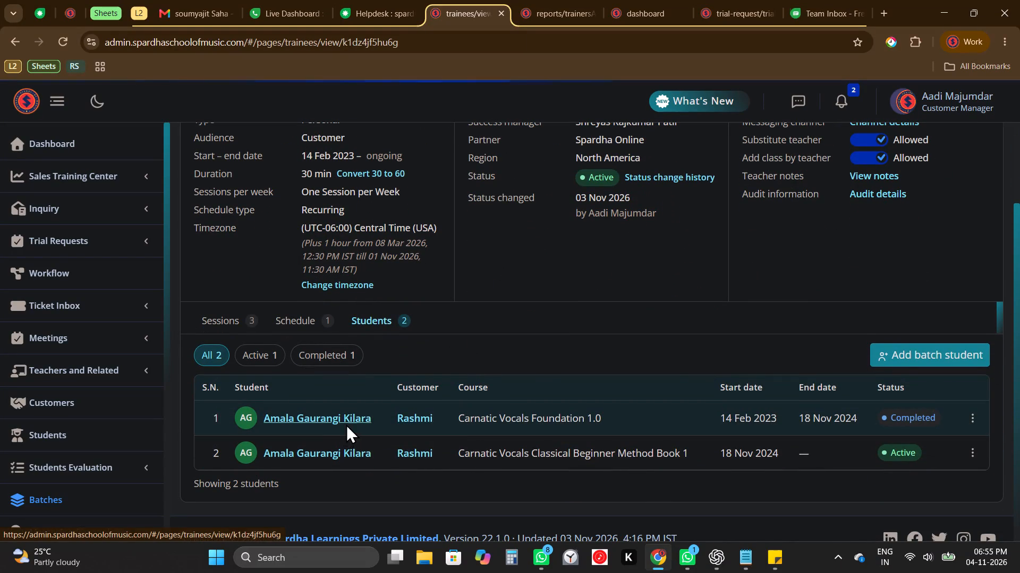
scroll(522, 427, down, 2)
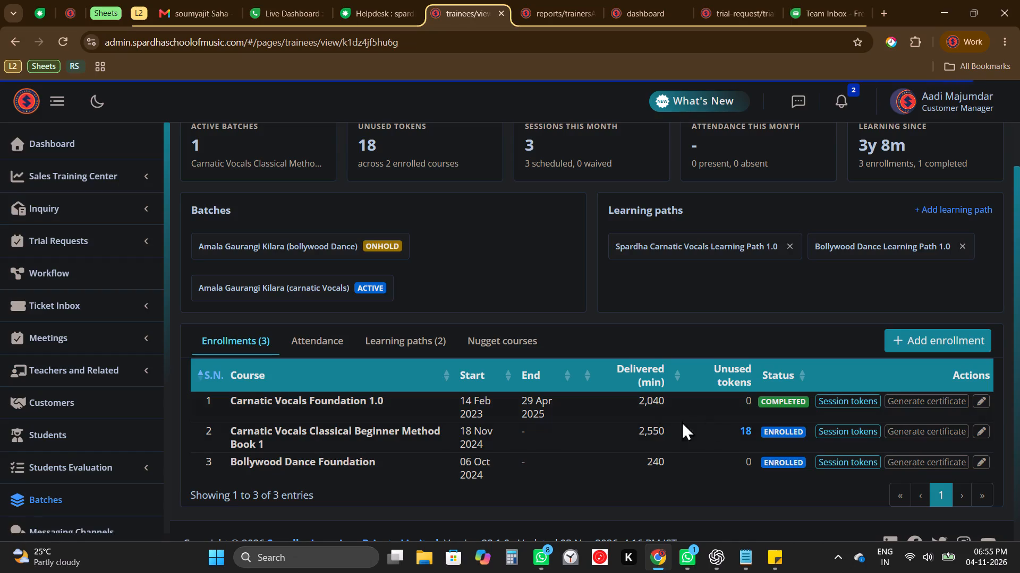
drag(739, 430, 758, 435)
key(ctrl+c)
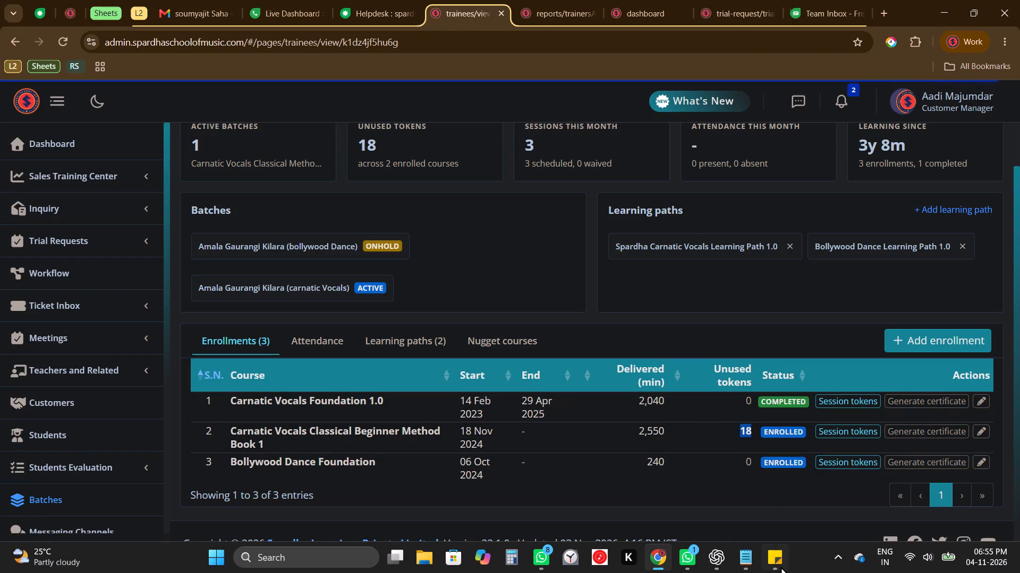
In the Sticky Notes reply templates, set the number of unused session tokens in the GENERAL QUERY sentence to 18.
click(780, 566)
scroll(868, 229, up, 20)
scroll(868, 229, up, 6)
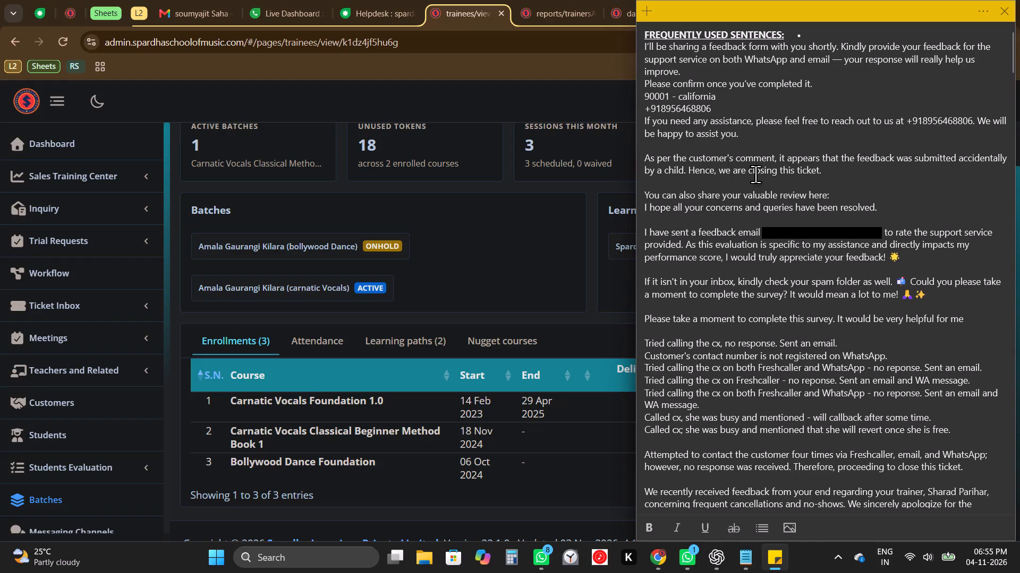
scroll(756, 238, down, 2)
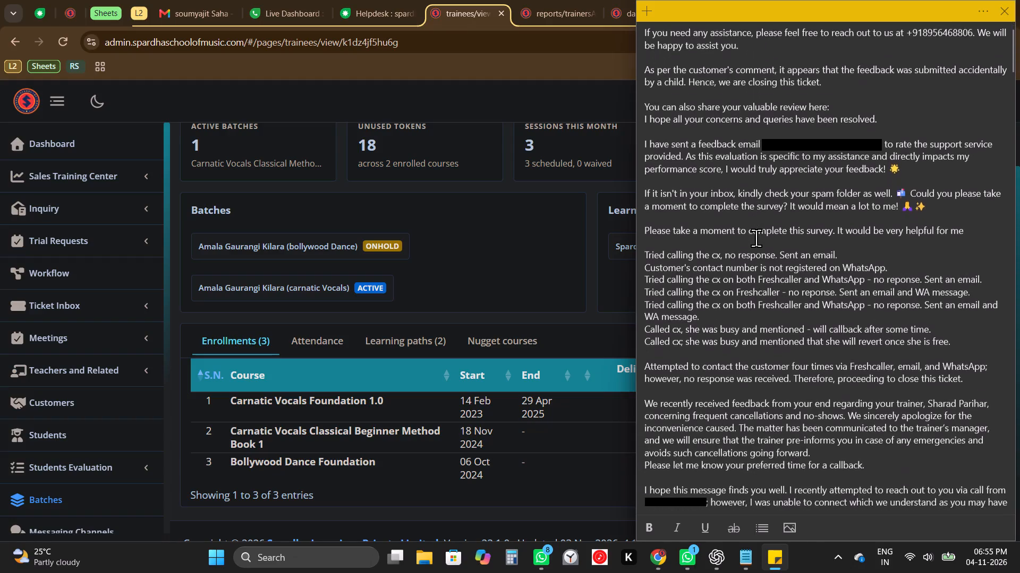
scroll(756, 238, down, 1)
scroll(756, 238, up, 6)
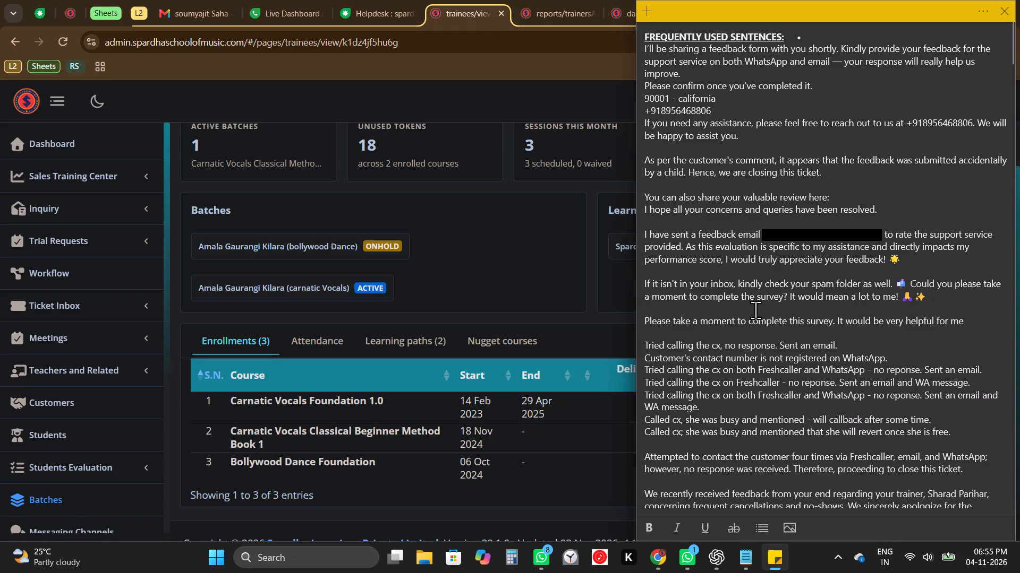
scroll(756, 333, down, 4)
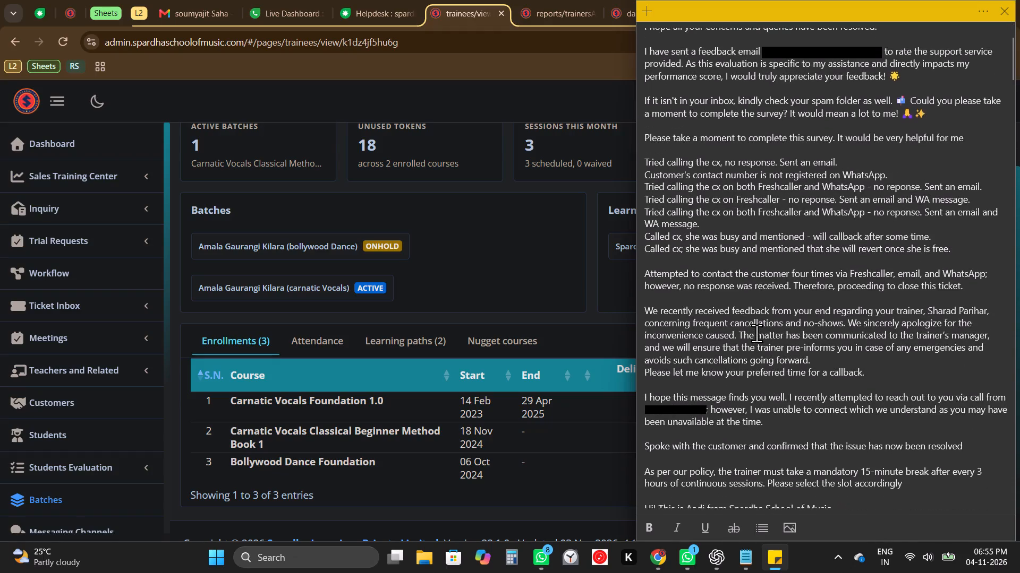
scroll(756, 333, down, 3)
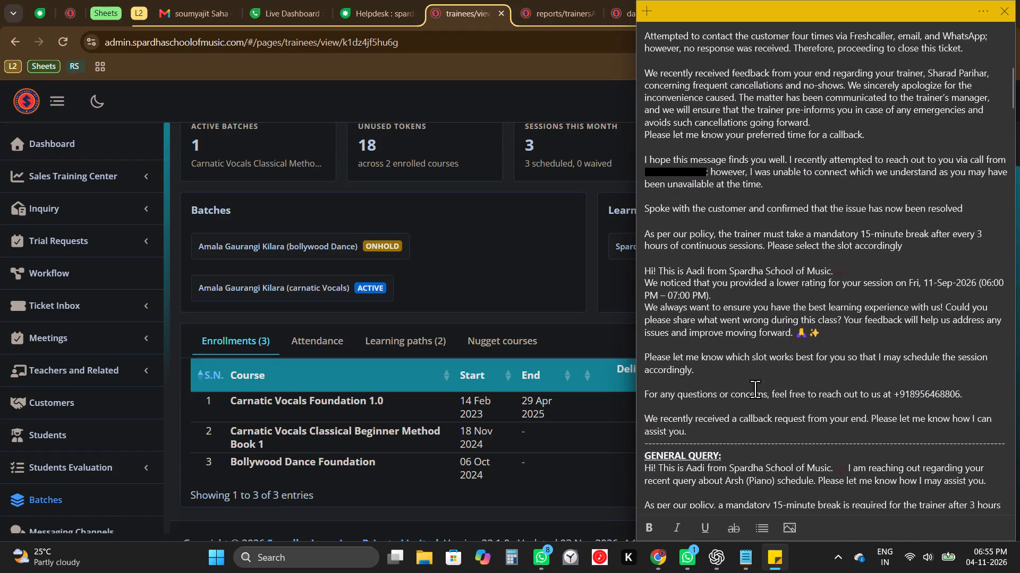
scroll(759, 423, down, 2)
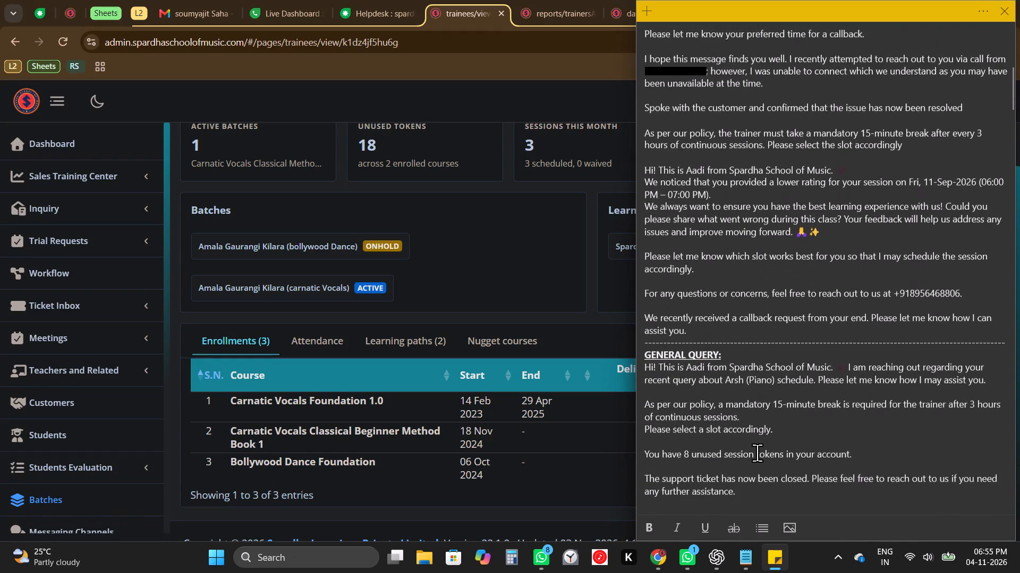
double_click(685, 455)
key(ctrl+v)
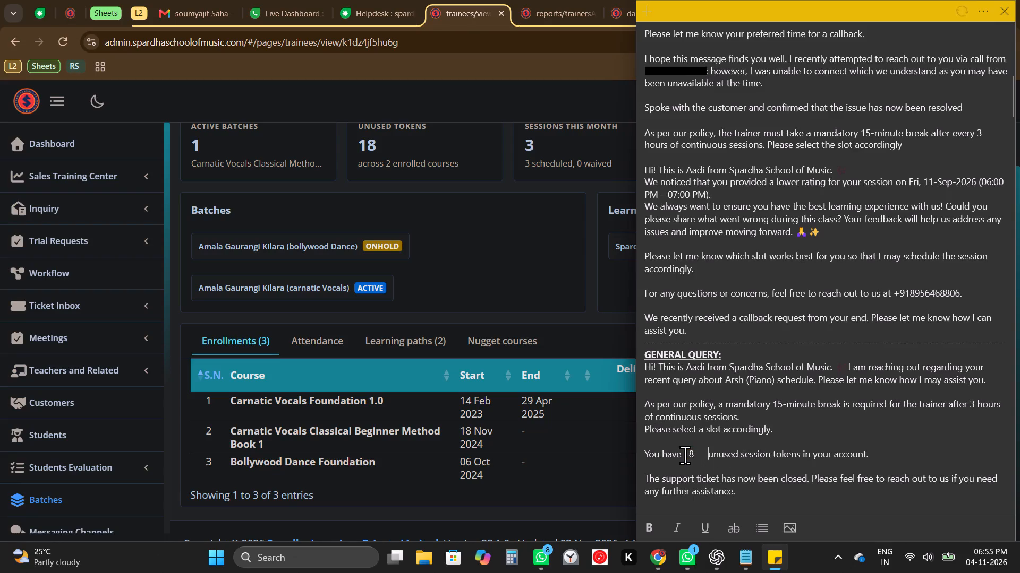
key(BackSpace)
key(space)
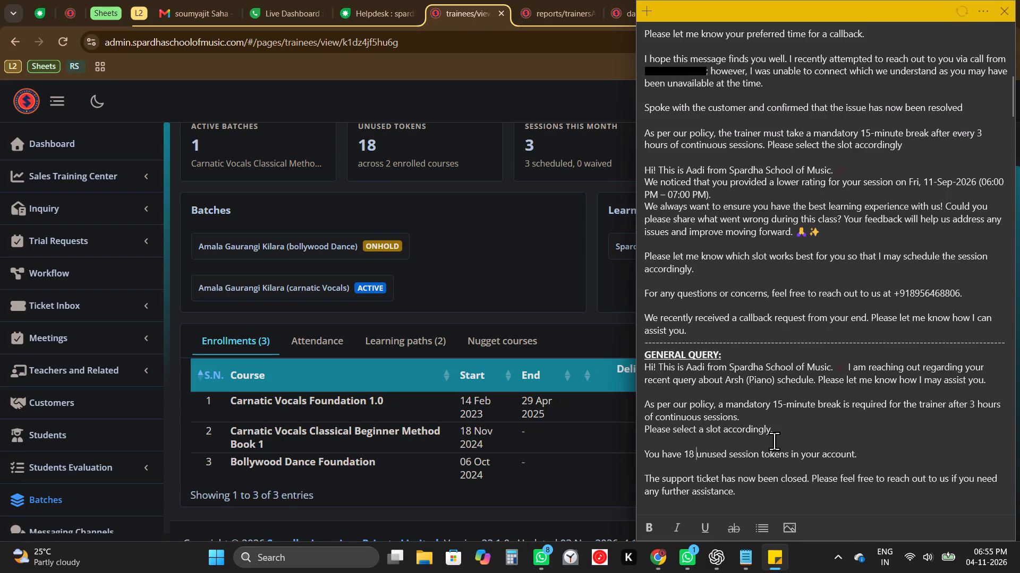
Copy the sentence "You have 18 unused session tokens in your account." and return to the top of the student's profile in Chrome.
triple_click(773, 457)
key(ctrl+c)
key(ctrl+c)
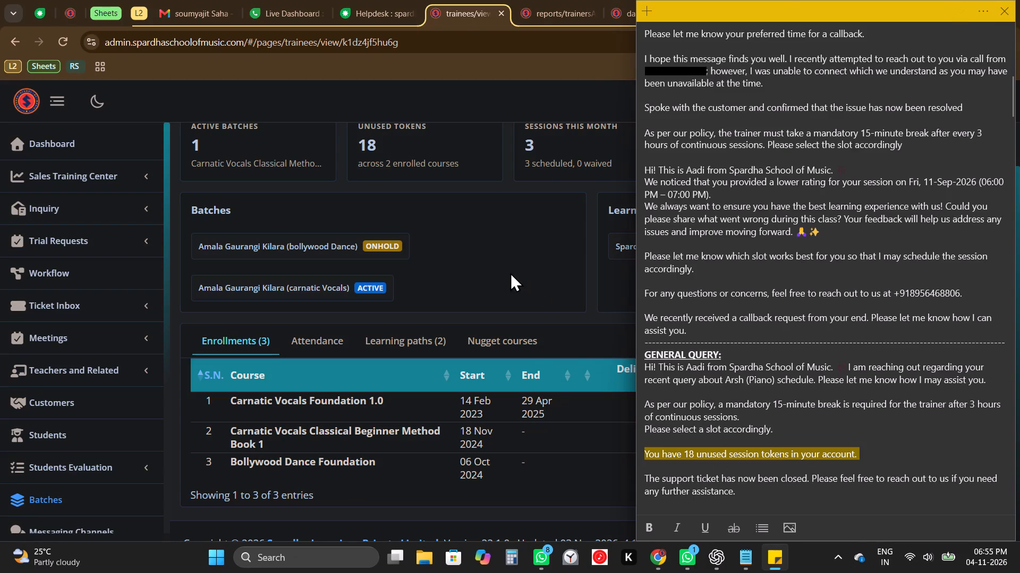
key(ctrl+c)
click(510, 272)
scroll(510, 272, up, 6)
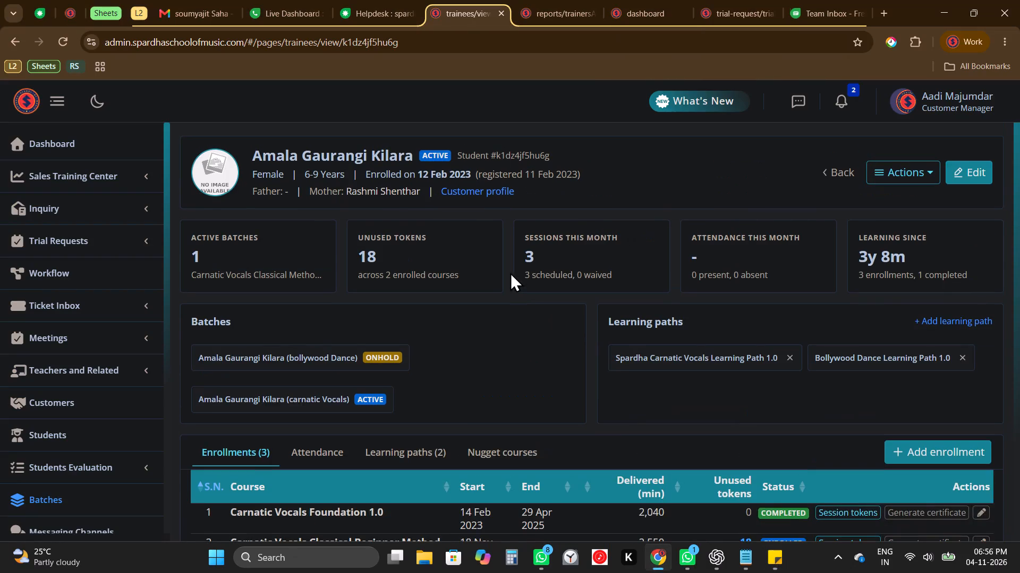
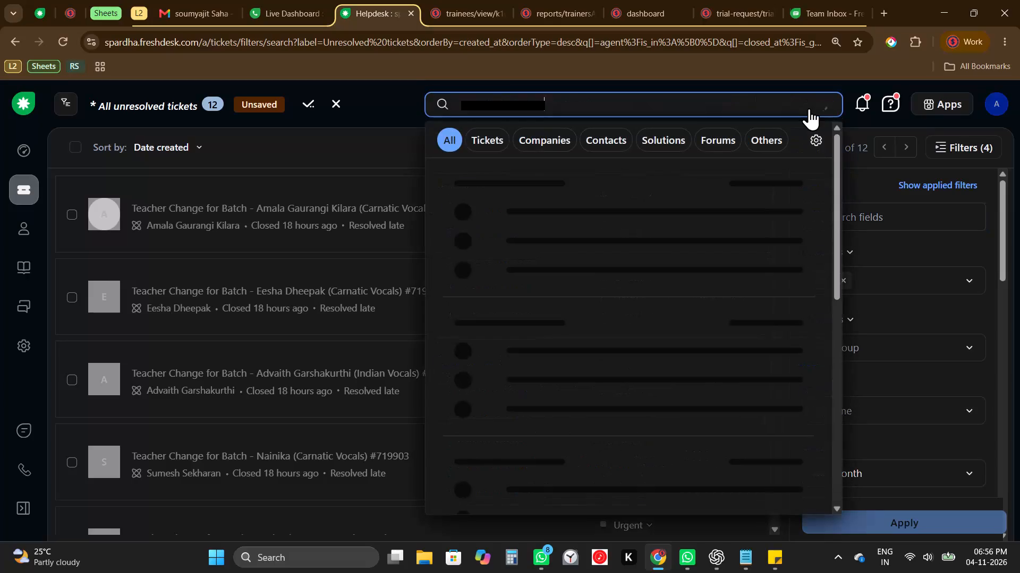
Trim the extra characters from the customer search term in the helpdesk and copy the cleaned-up term.
key(ctrl+Left)
key(ctrl+BackSpace)
key(ctrl+Left)
key(ctrl+BackSpace)
key(ctrl+Left)
key(BackSpace)
key(BackSpace)
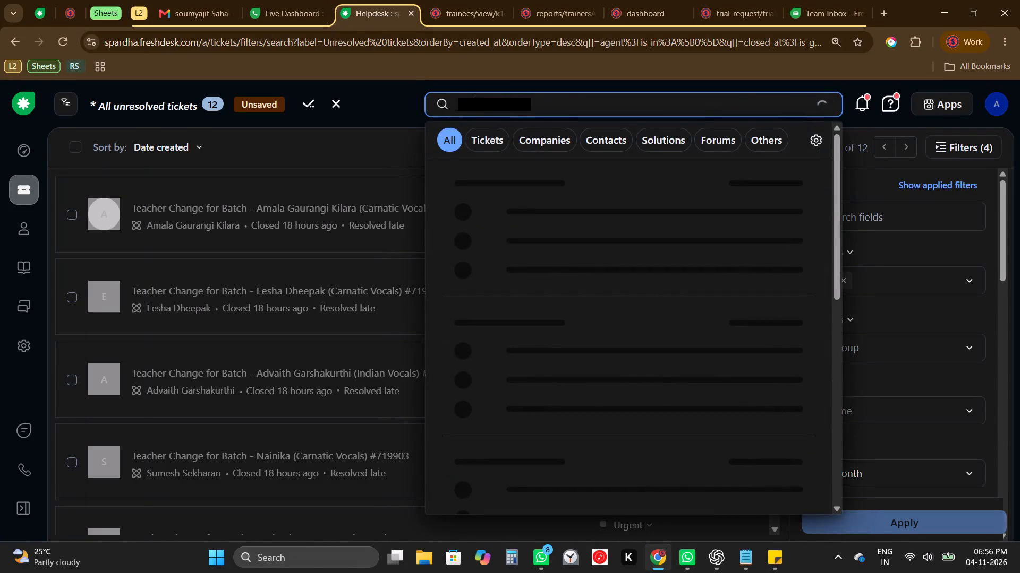
key(ctrl+a)
key(ctrl+c)
key(ctrl+c)
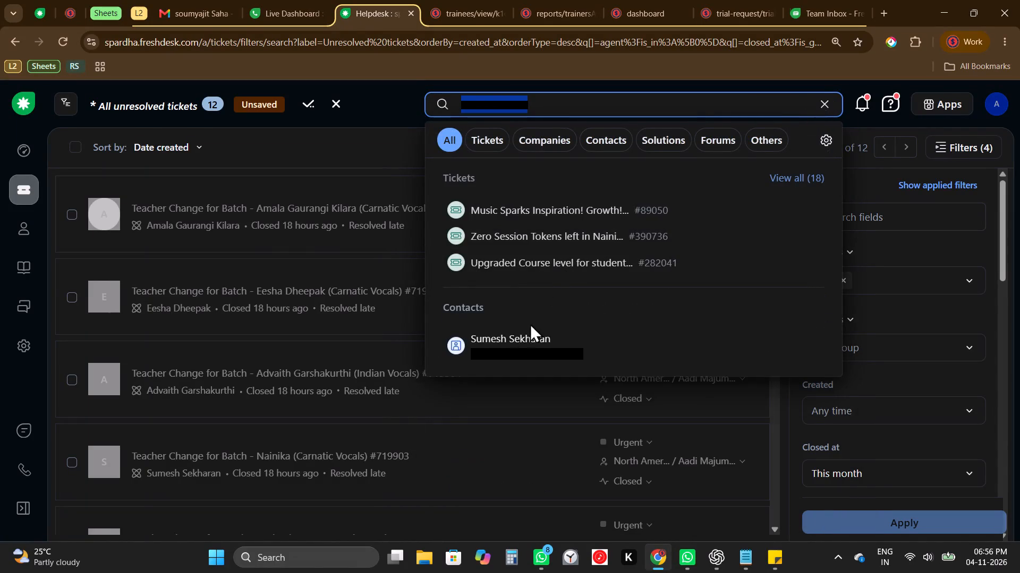
click(525, 335)
click(236, 390)
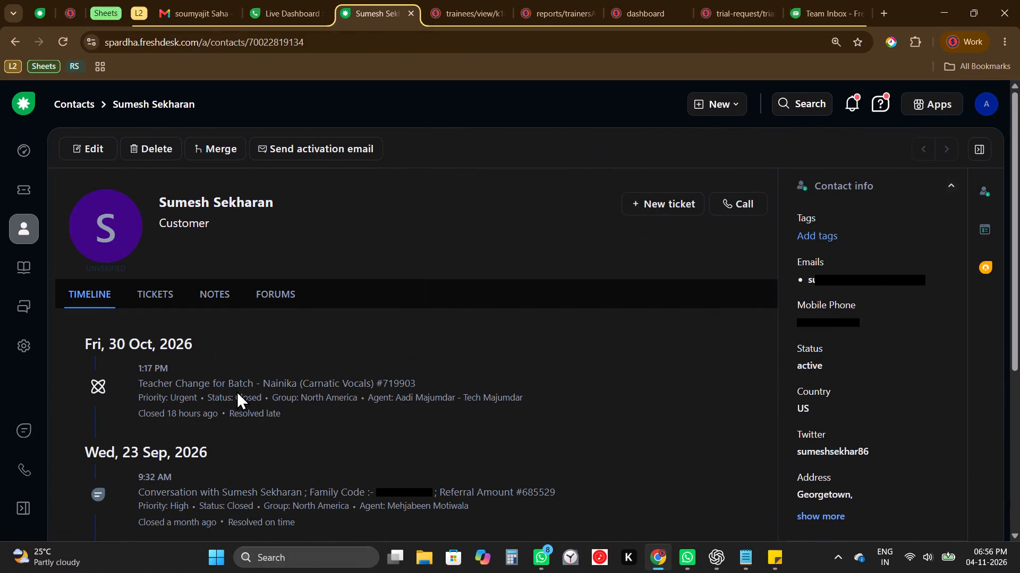
Open the Nainika (Carnatic Vocals) batch page from the customer's closed Teacher Change ticket and close the old trainee view.
click(276, 377)
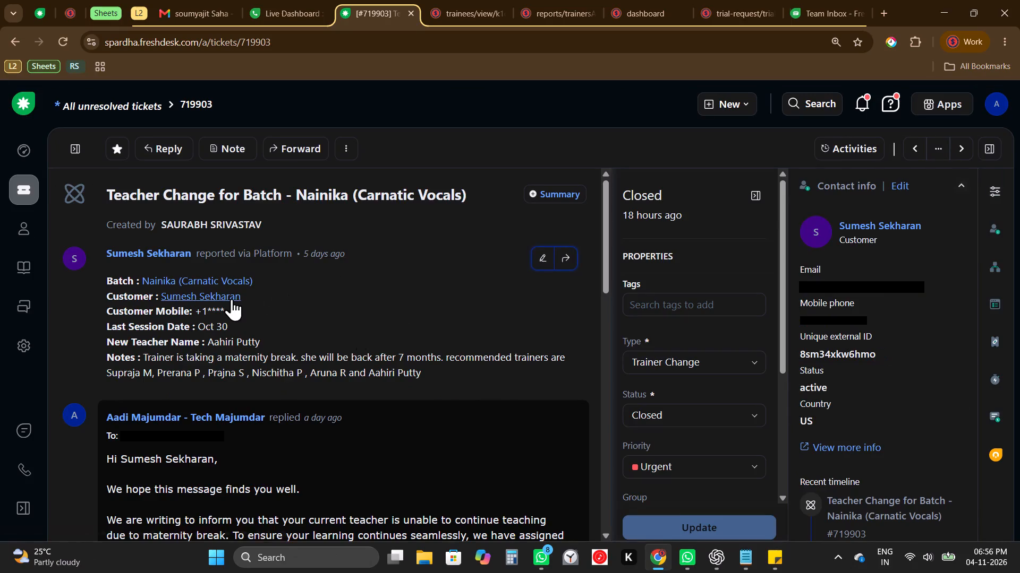
click(232, 276)
click(545, 17)
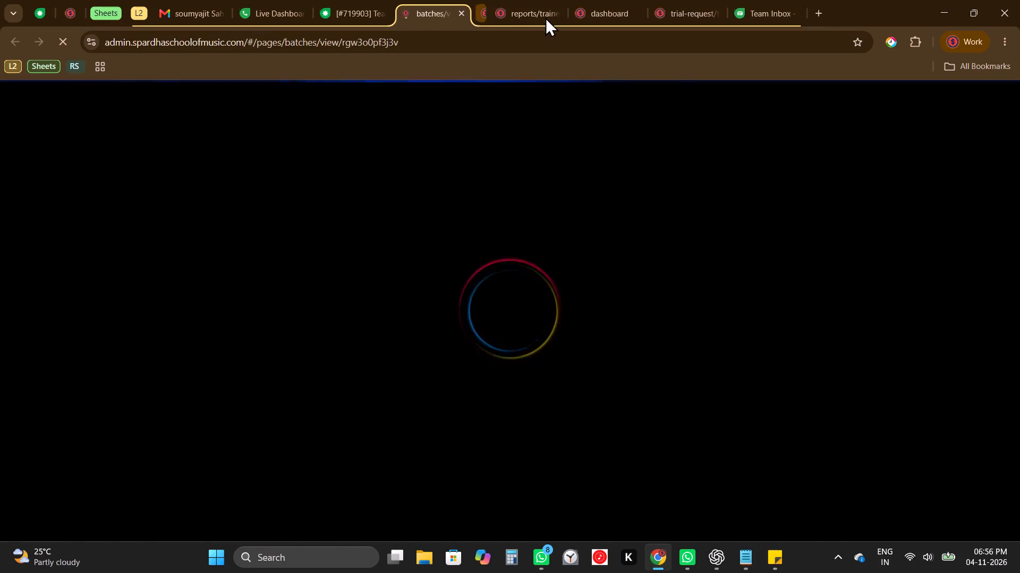
click(367, 0)
click(416, 0)
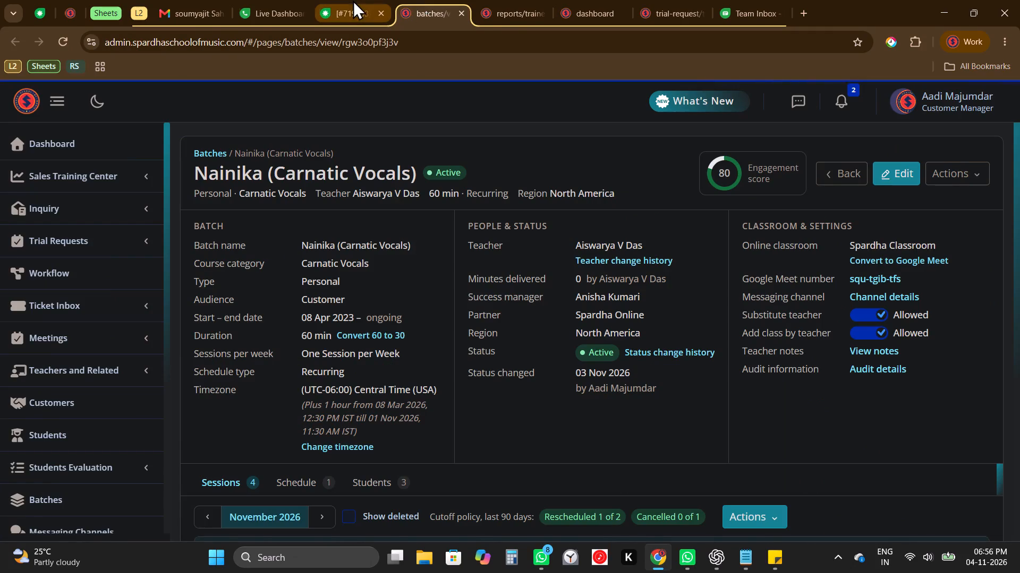
Start a new ticket for the customer from their contact page and enter the subject OH REQUEST.
click(362, 1)
click(881, 226)
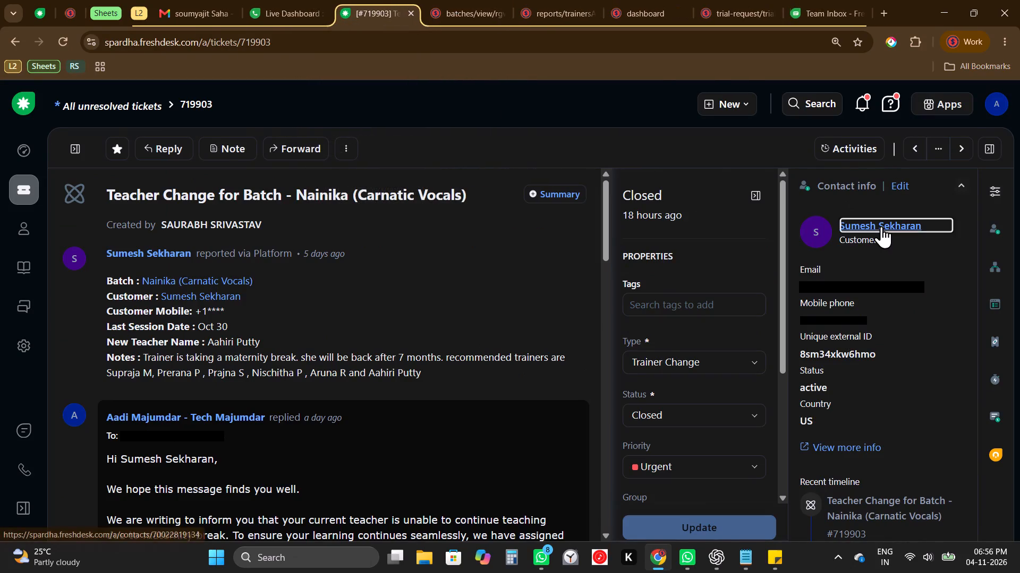
click(687, 199)
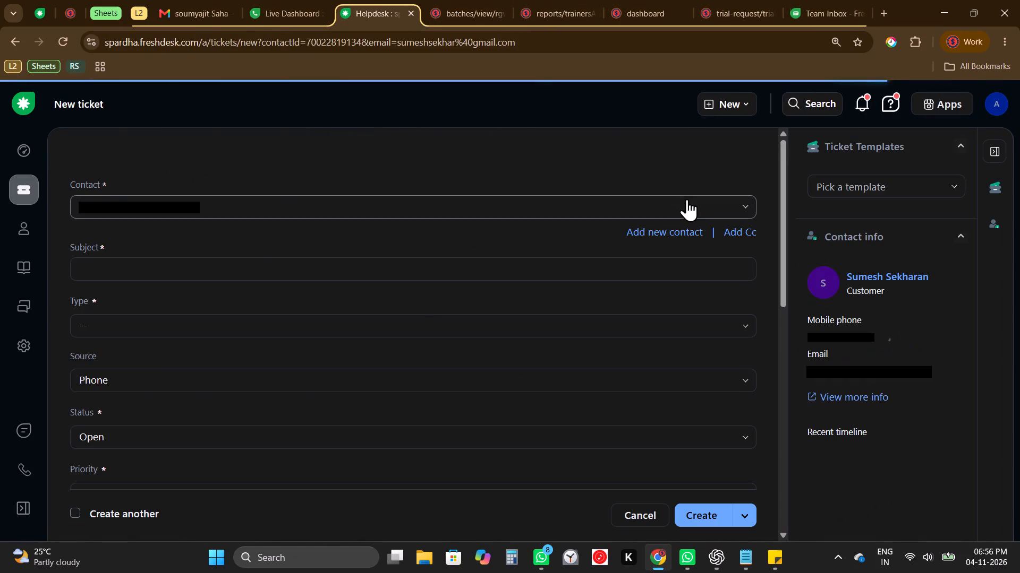
click(464, 265)
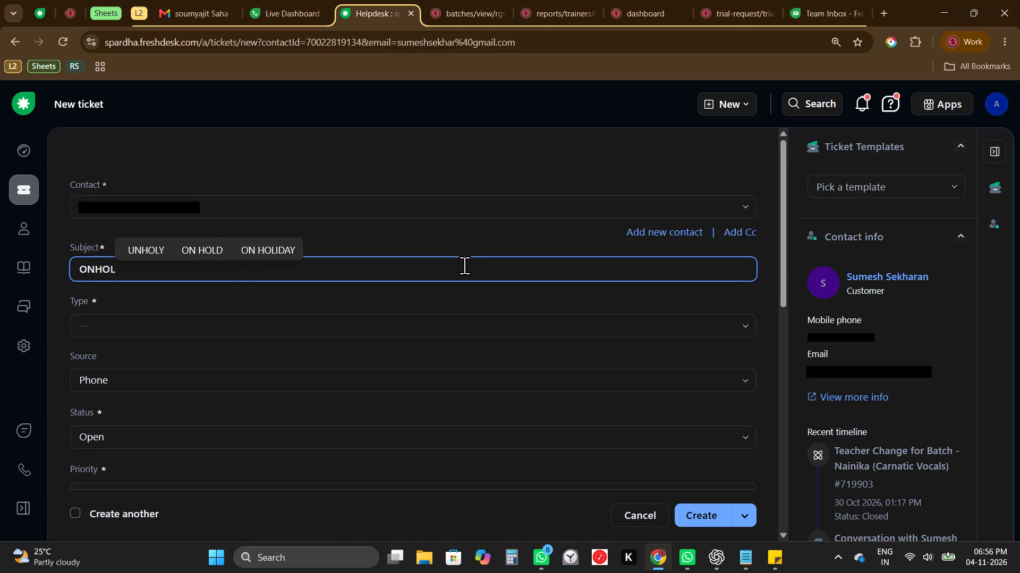
key(BackSpace)
key(BackSpace)
key(BackSpace)
key(BackSpace)
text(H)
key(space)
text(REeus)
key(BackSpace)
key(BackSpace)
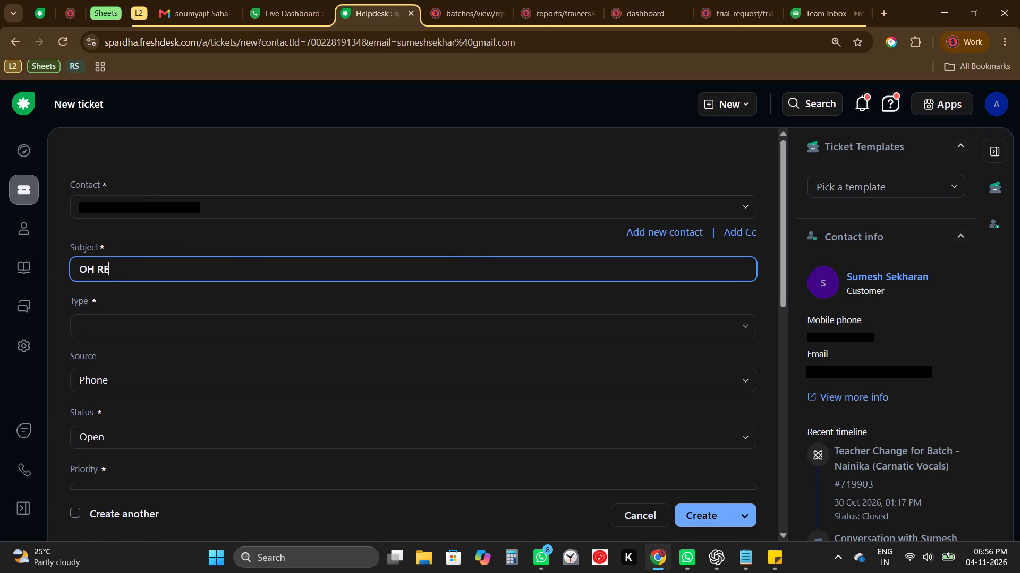
Set the new ticket's type to Feature Request and its source to Platform.
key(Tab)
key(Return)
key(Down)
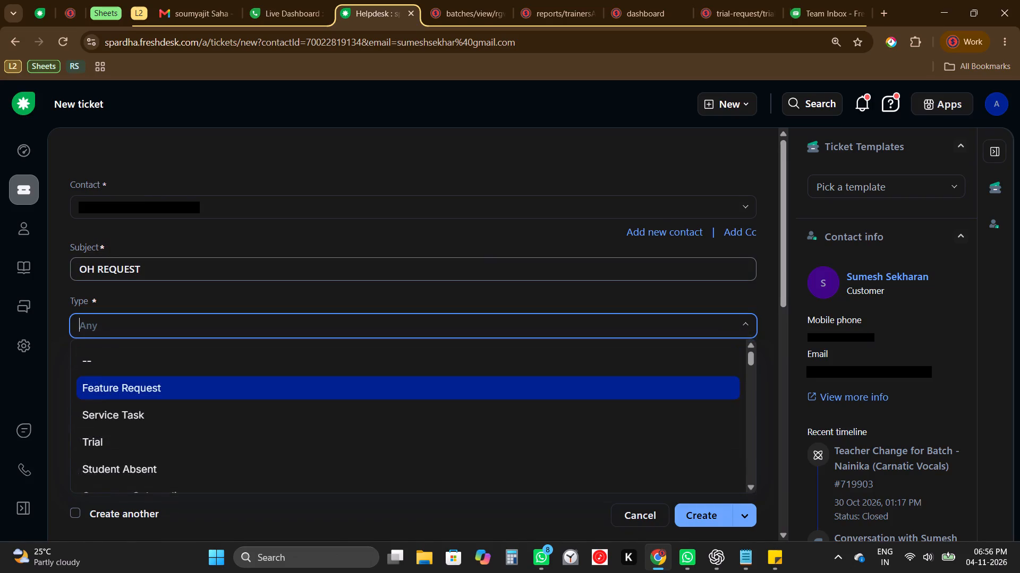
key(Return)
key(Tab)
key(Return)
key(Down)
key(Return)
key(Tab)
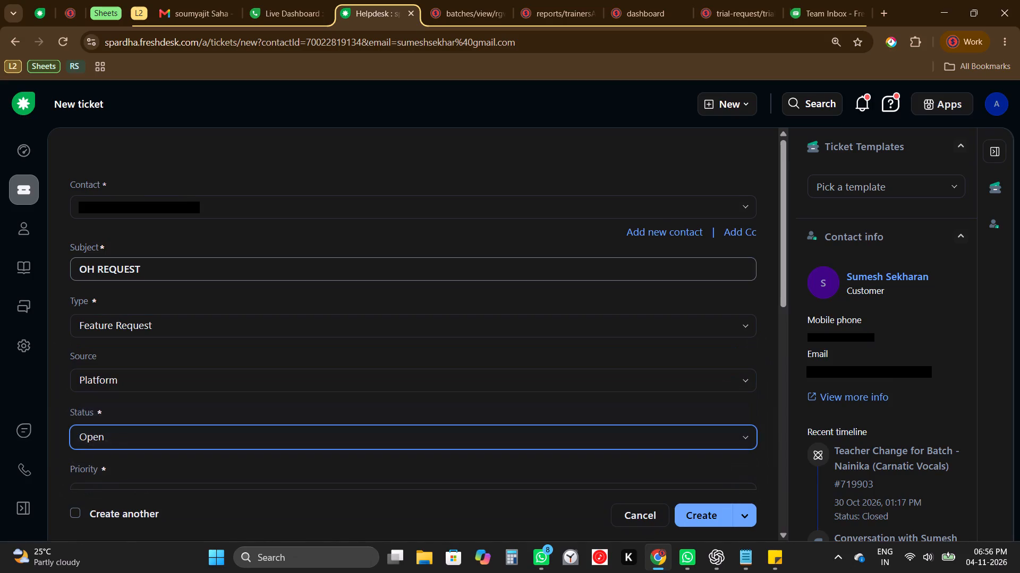
Set the new ticket's status to Waiting on Customer.
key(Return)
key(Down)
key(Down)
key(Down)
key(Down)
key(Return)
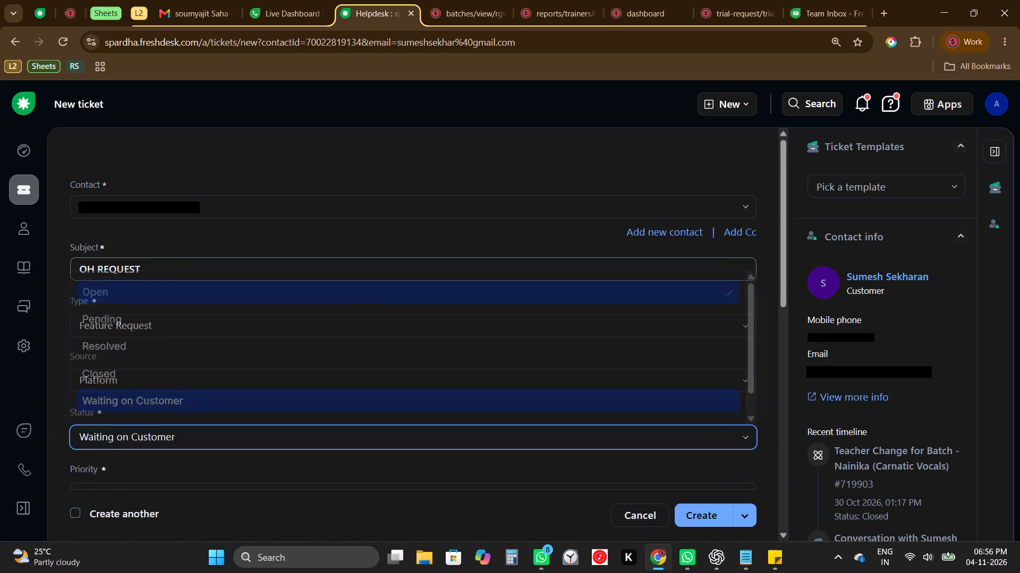
Leave the new ticket's priority at Low, choose the group matching "no", and go on to the description.
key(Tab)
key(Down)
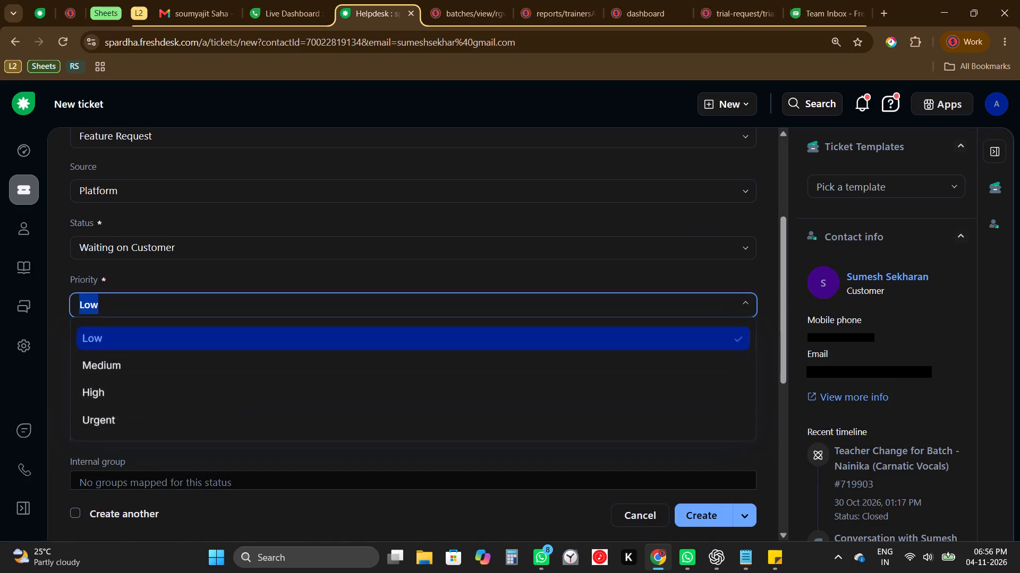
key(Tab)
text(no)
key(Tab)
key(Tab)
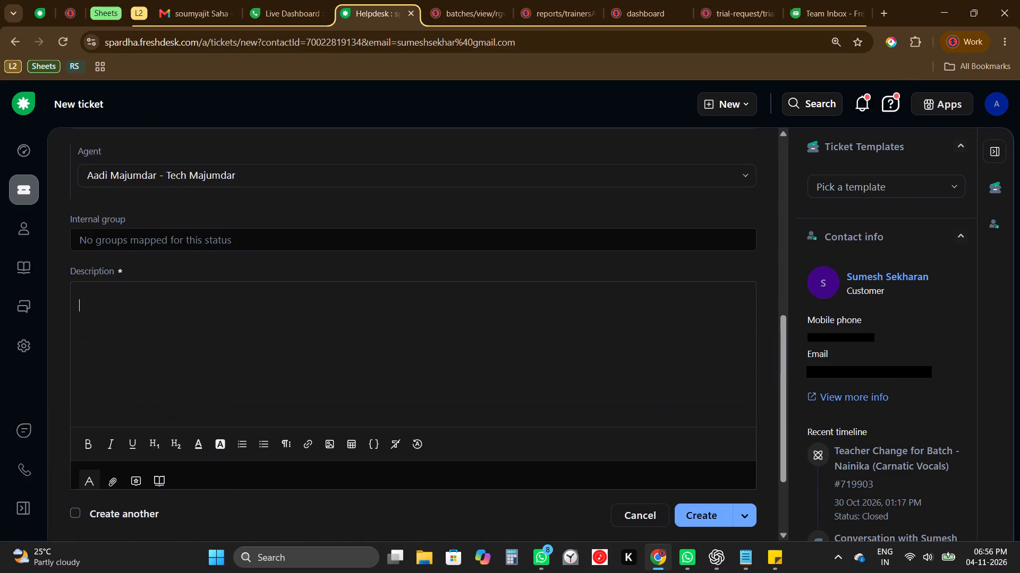
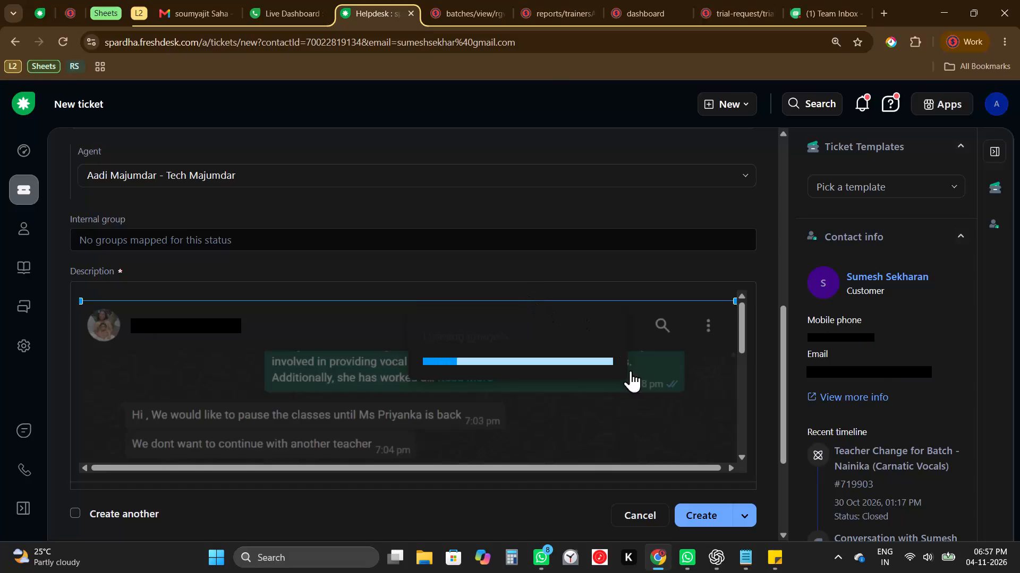
Review the chat screenshots in the new ticket's description and create the OH REQUEST ticket for the customer.
scroll(620, 395, down, 1)
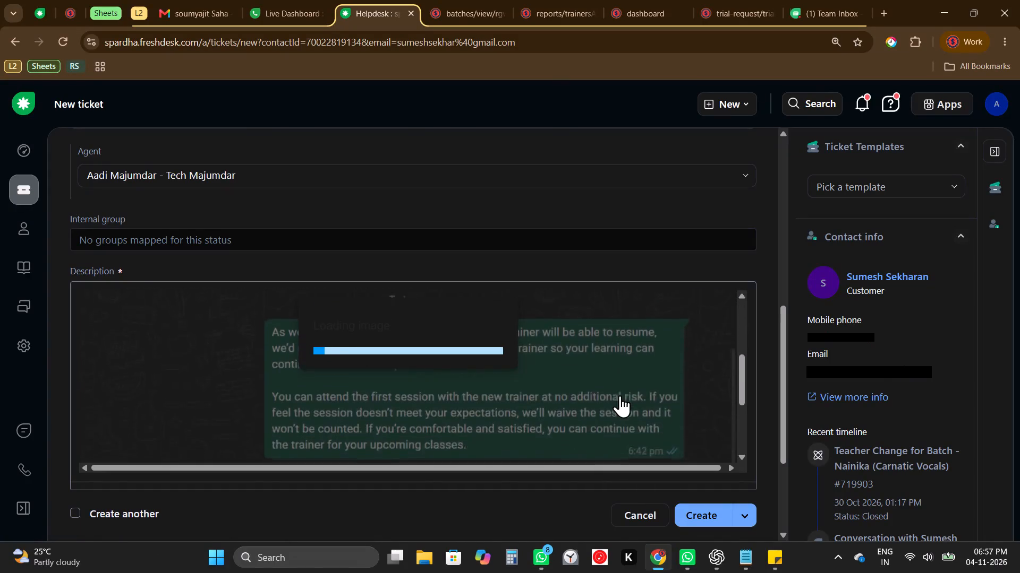
scroll(620, 395, up, 3)
click(715, 511)
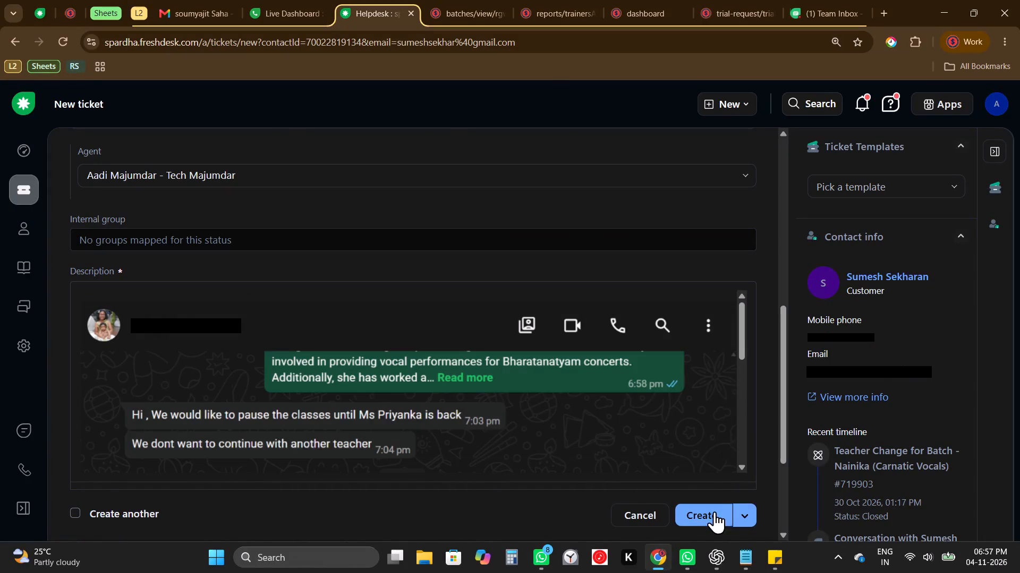
Start a note on the OH REQUEST ticket that mentions teammate Saha, and begin wording a polite request.
scroll(246, 438, down, 3)
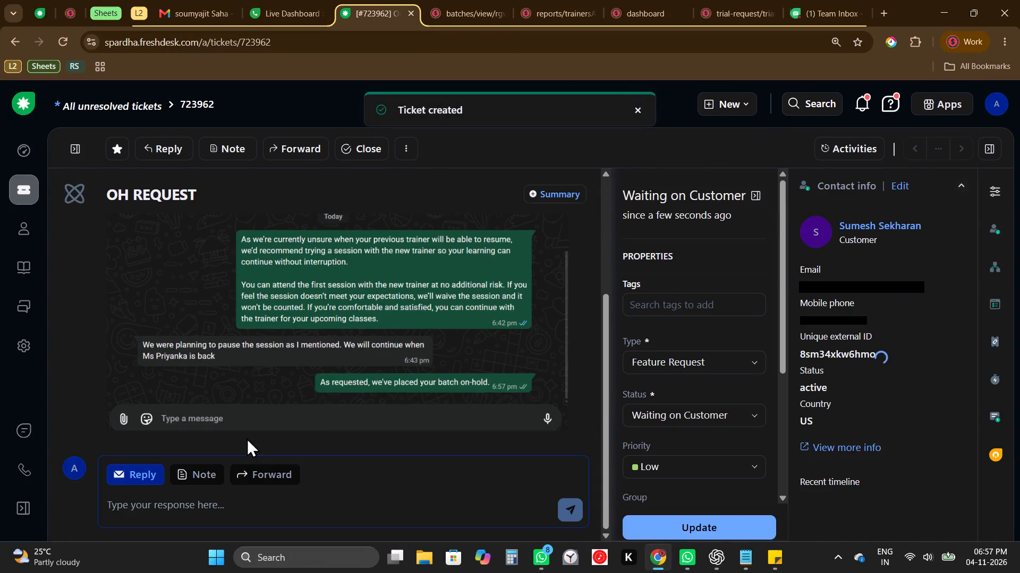
click(182, 482)
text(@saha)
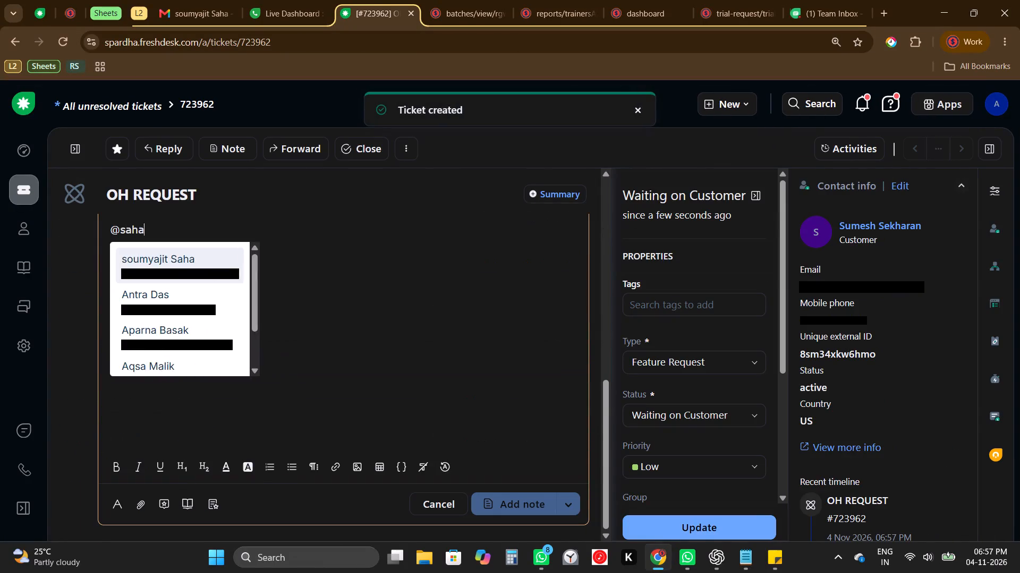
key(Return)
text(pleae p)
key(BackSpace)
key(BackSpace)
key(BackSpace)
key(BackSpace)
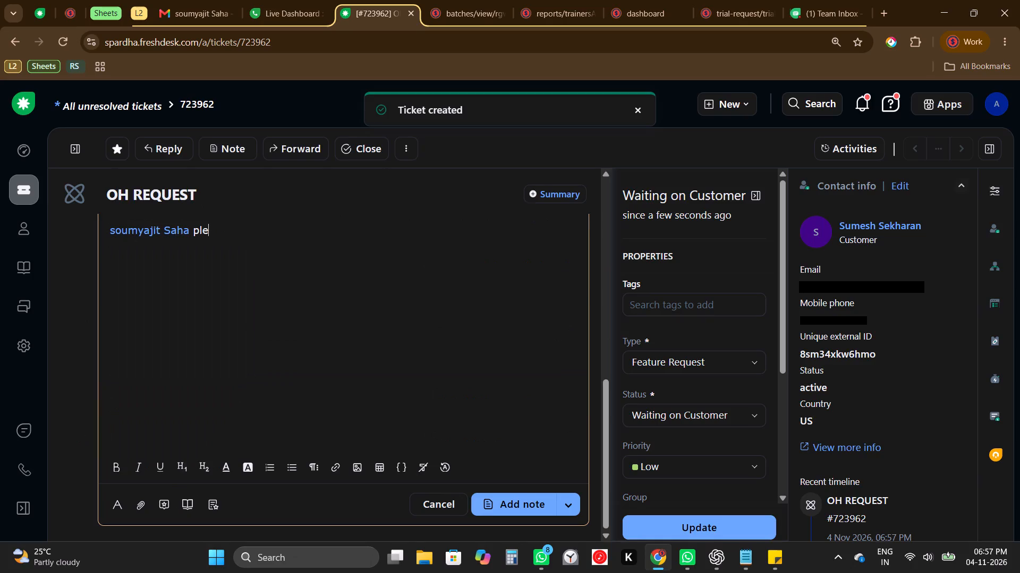
Finish the private note's request to the mentioned colleague so it reads "please place this batch OH".
text(ase place this bathc)
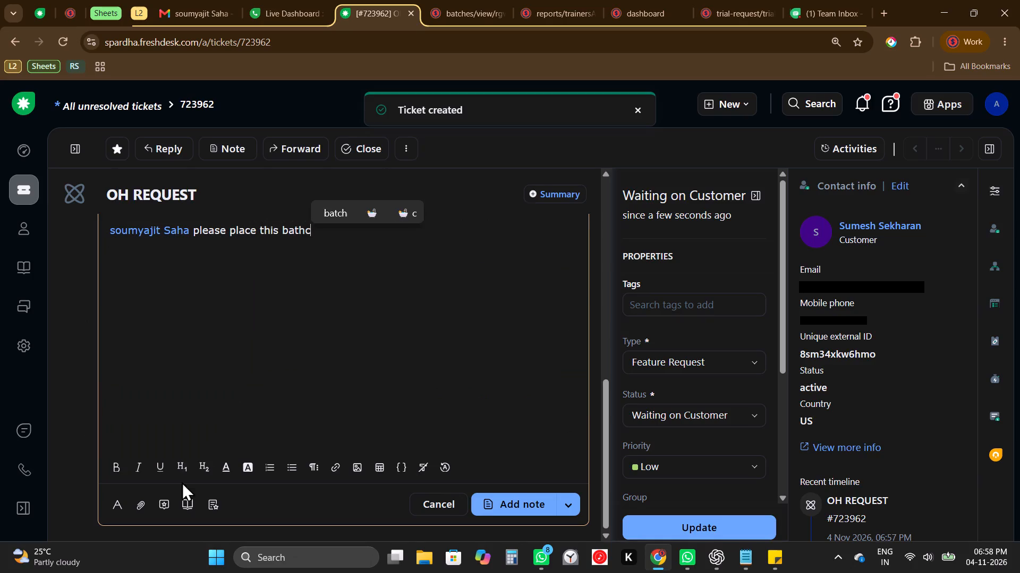
key(BackSpace)
key(BackSpace)
key(BackSpace)
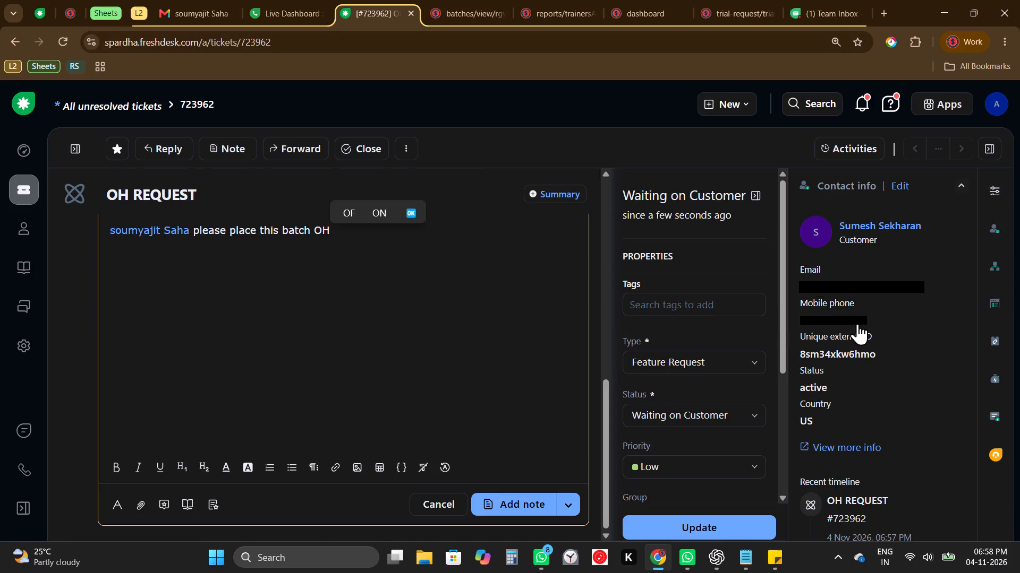
triple_click(891, 311)
key(ctrl+c)
click(484, 0)
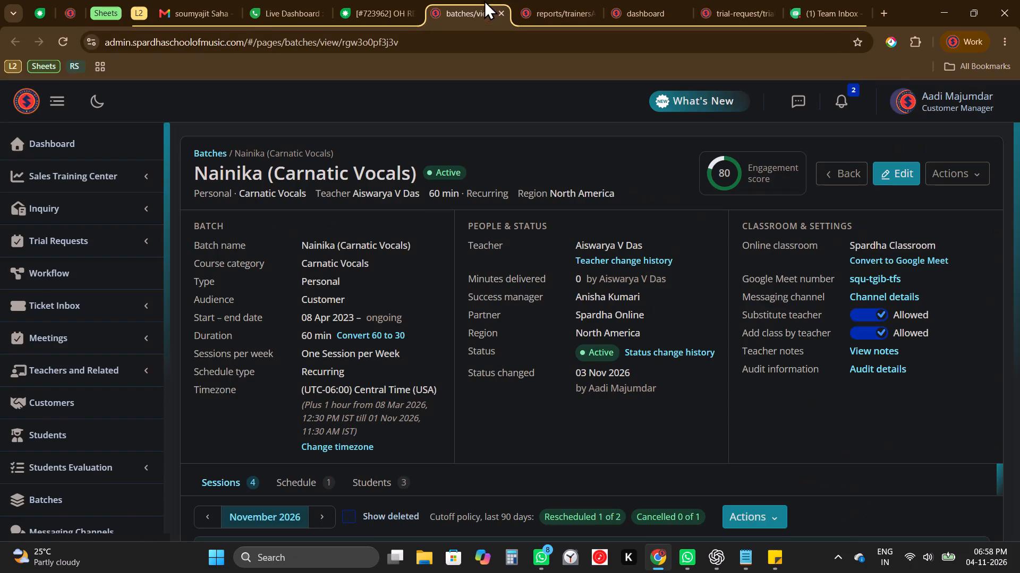
click(81, 429)
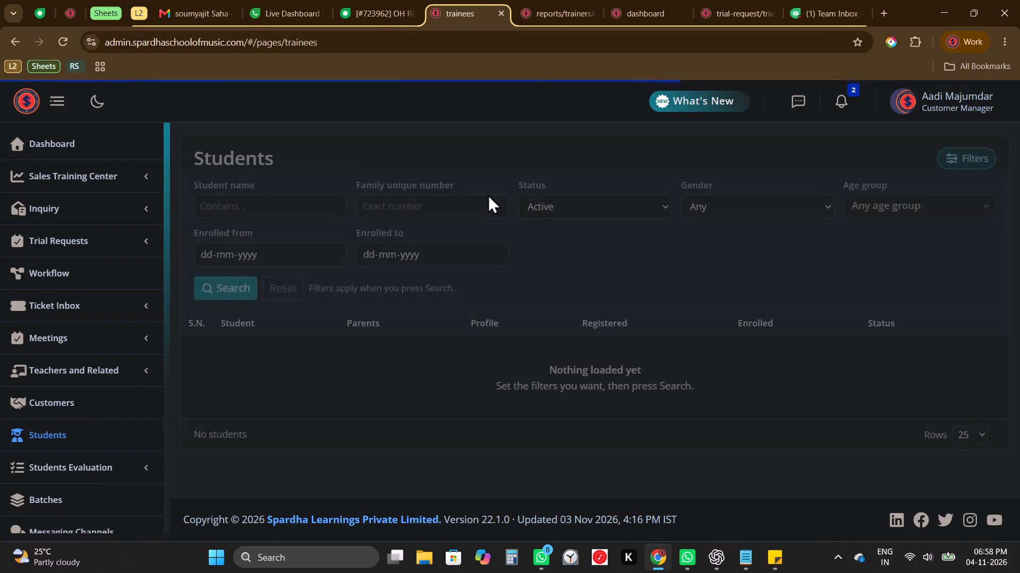
click(473, 211)
key(ctrl+v)
key(ctrl+Left)
key(Right)
key(BackSpace)
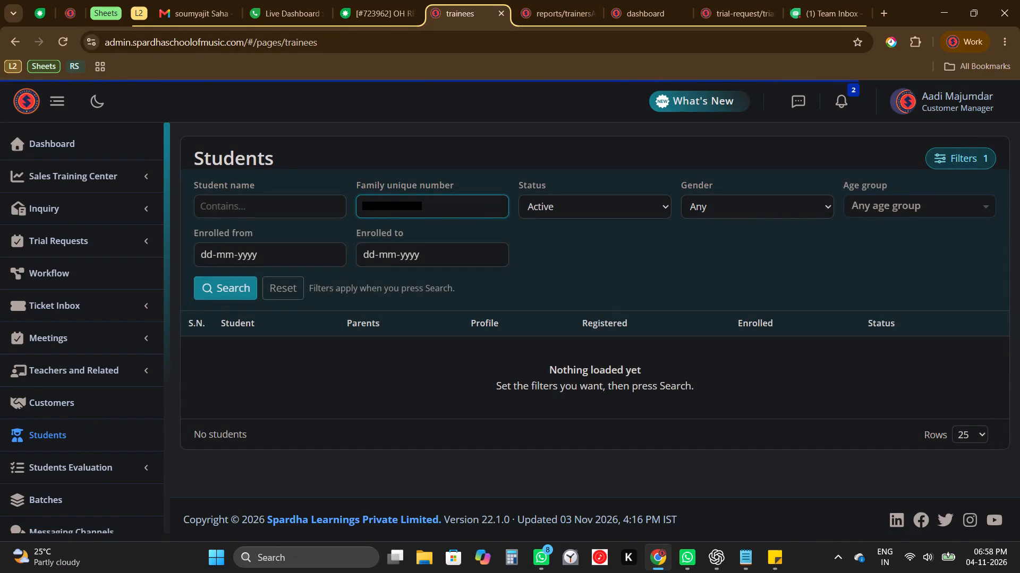
key(BackSpace)
click(241, 291)
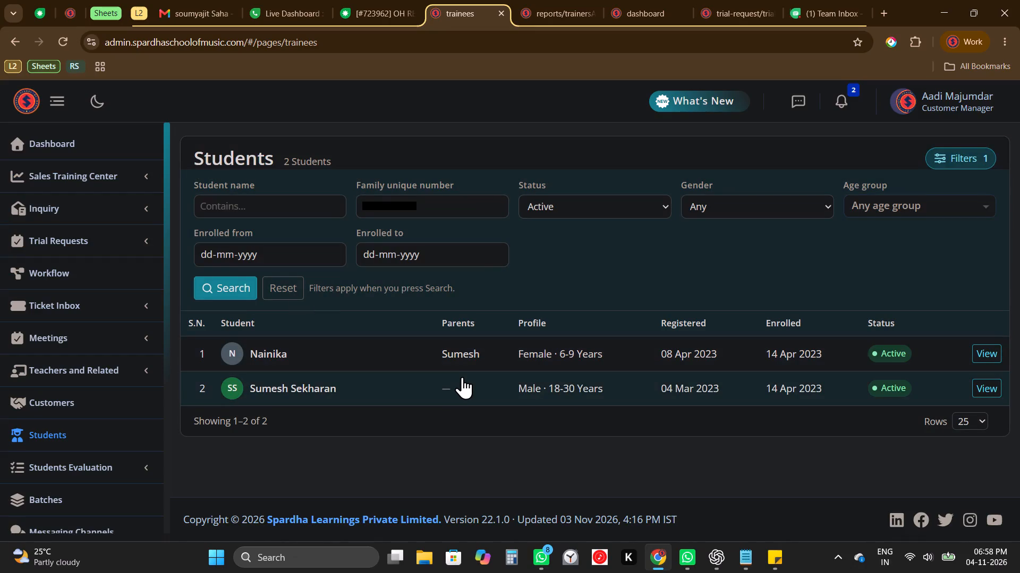
Return to the Nainika (Carnatic Vocals) batch page and copy its batch name.
click(462, 377)
scroll(425, 377, right, 5)
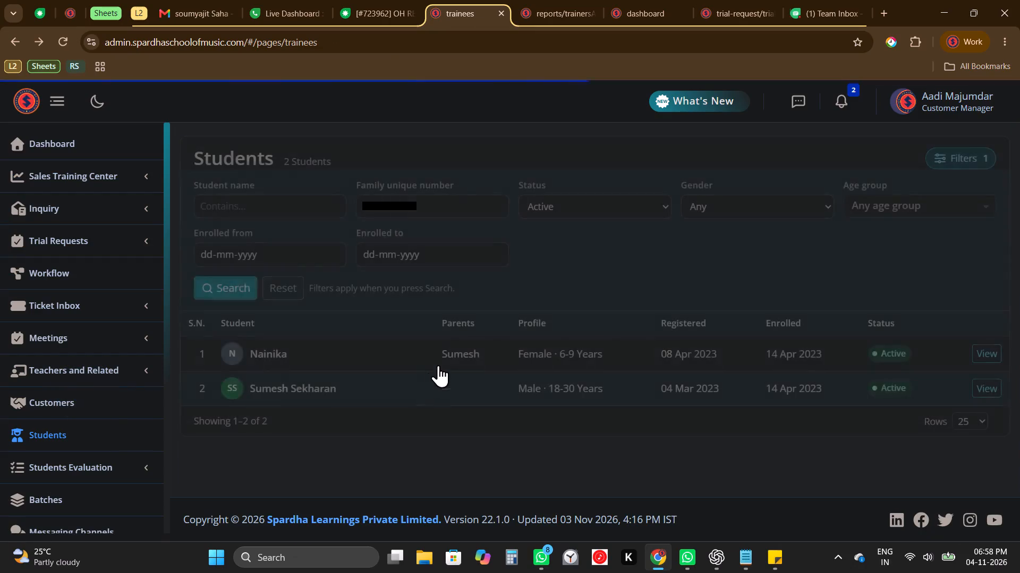
click(457, 357)
click(300, 354)
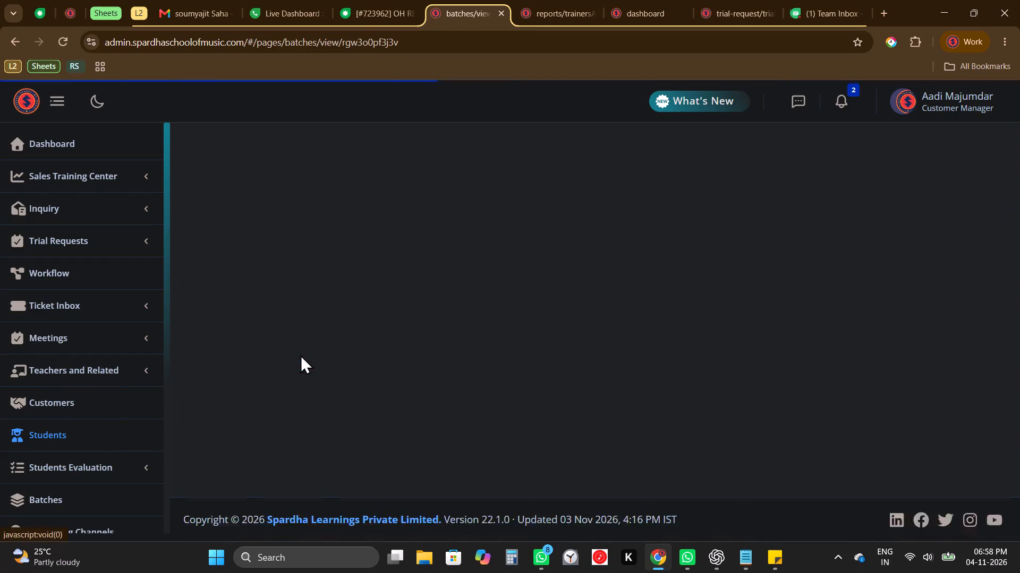
scroll(555, 391, down, 4)
scroll(555, 391, up, 4)
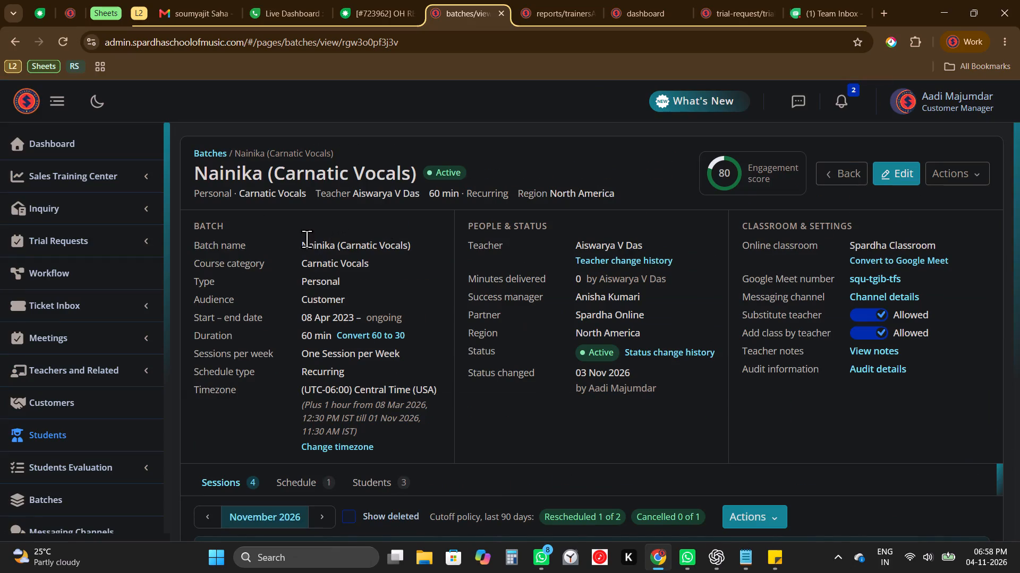
drag(303, 240, 418, 243)
key(ctrl+c)
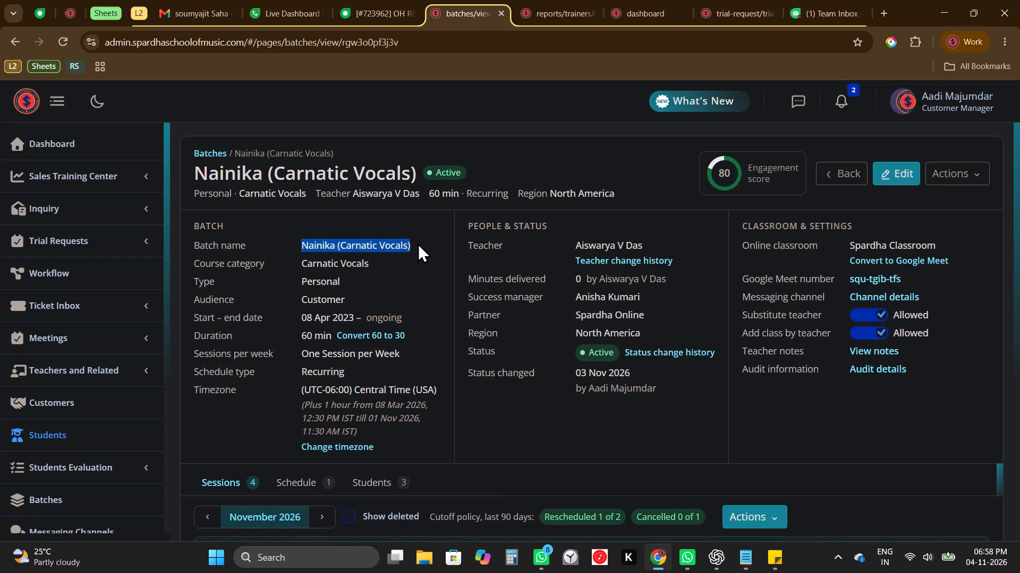
scroll(418, 243, down, 4)
click(339, 0)
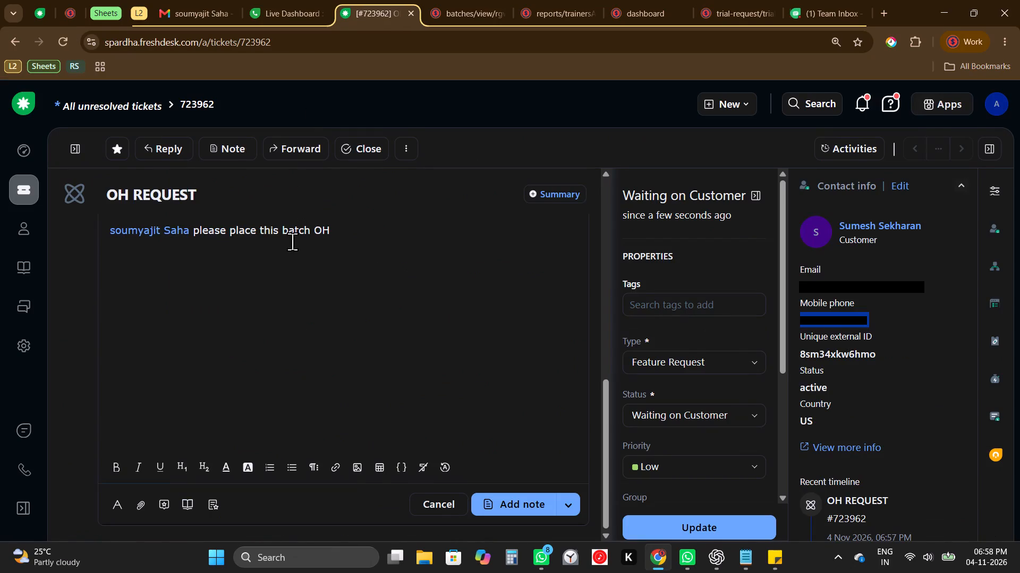
double_click(264, 232)
key(BackSpace)
key(Right)
key(Right)
key(Right)
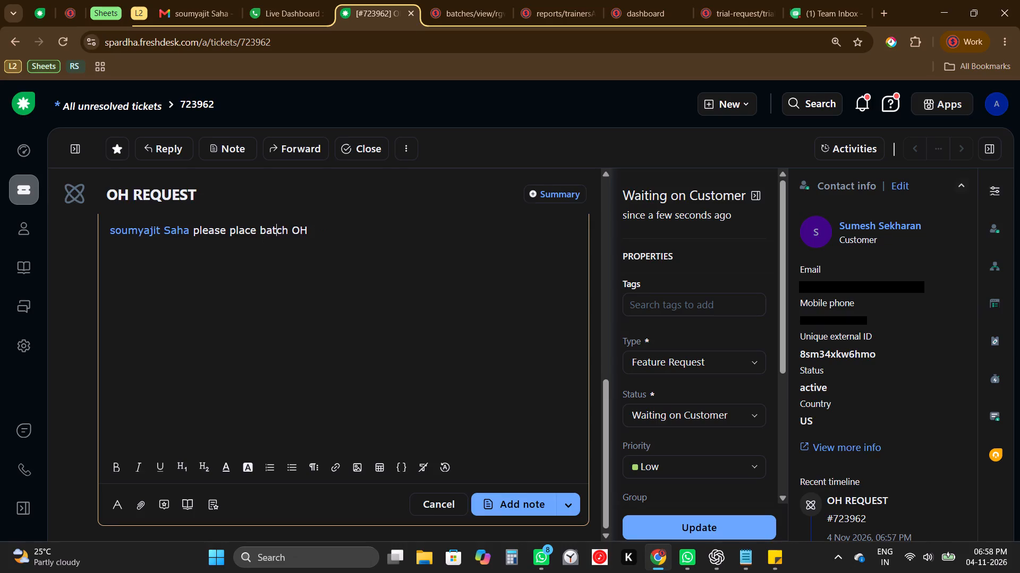
key(Right)
key(Right)
key(Right)
key(ctrl+v)
key(space)
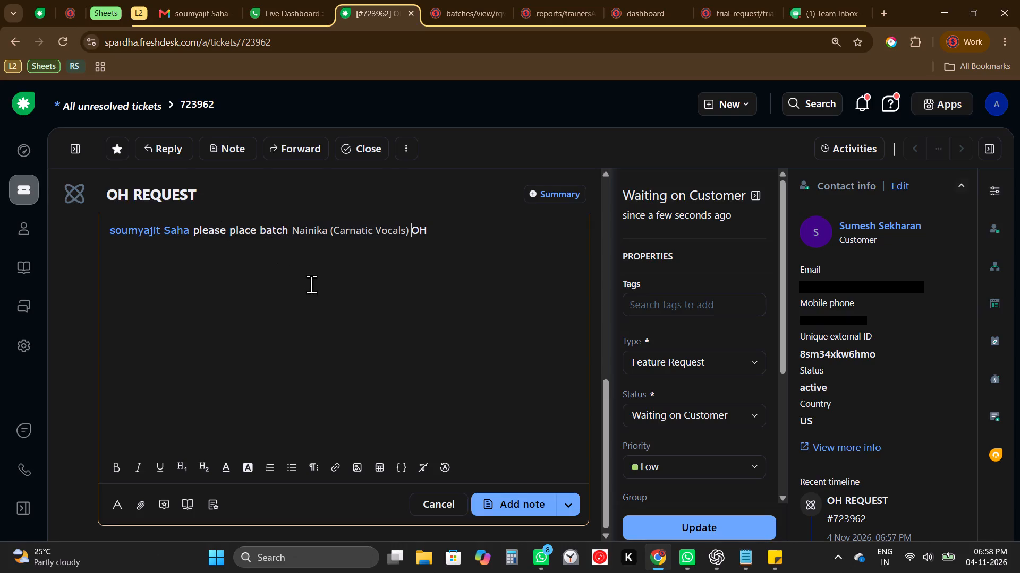
click(263, 233)
key(Left)
text(the)
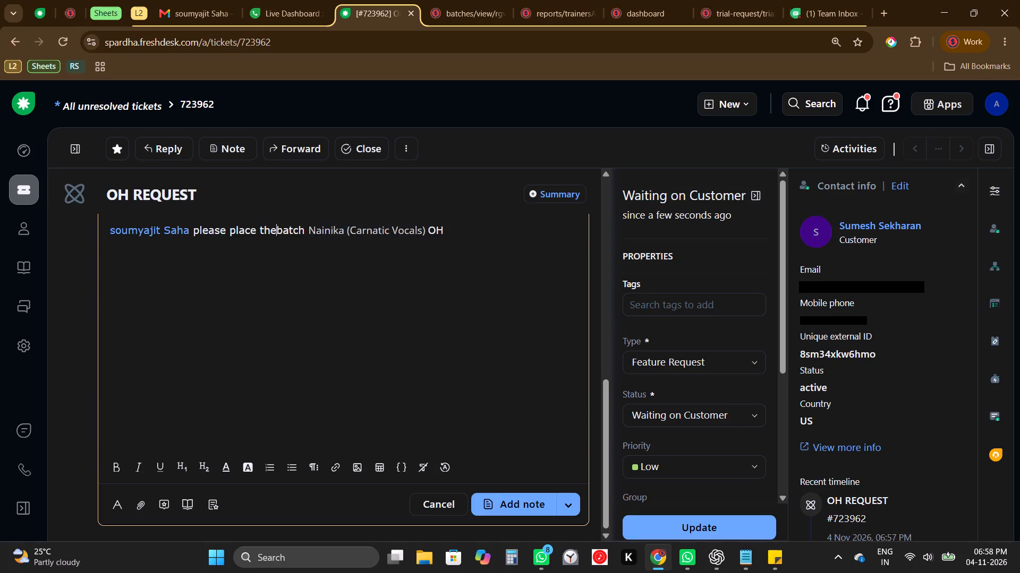
key(space)
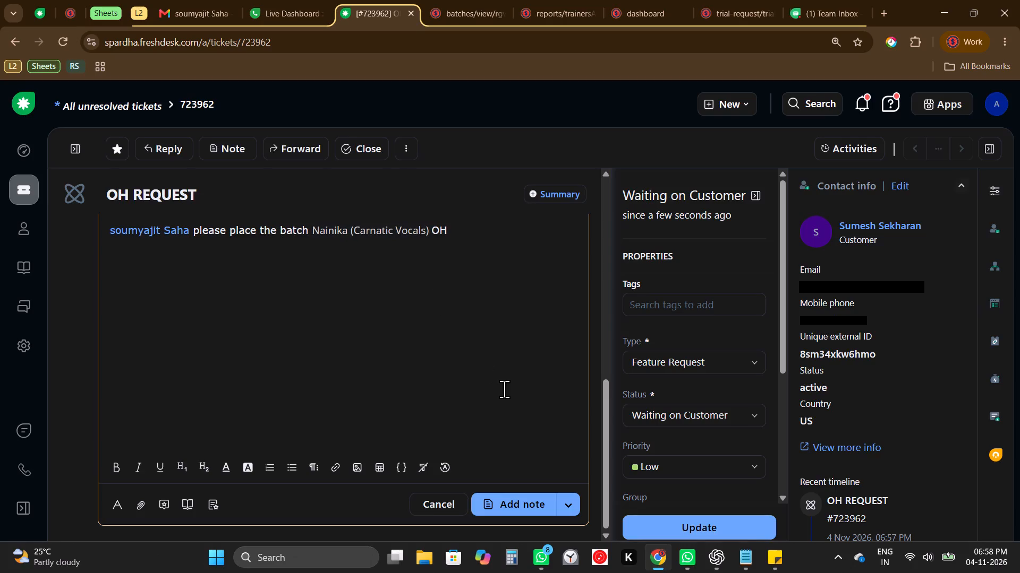
click(519, 506)
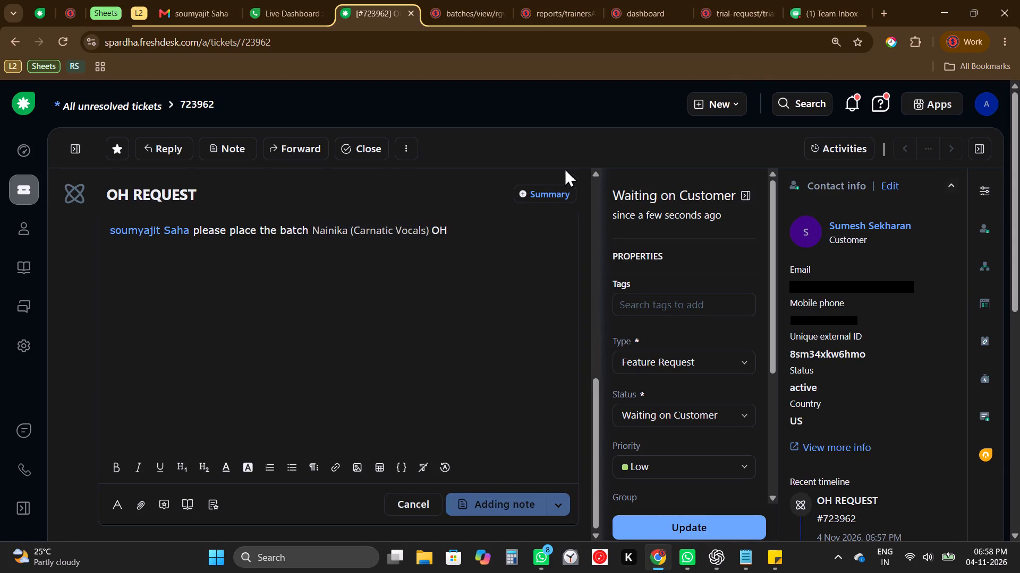
triple_click(788, 29)
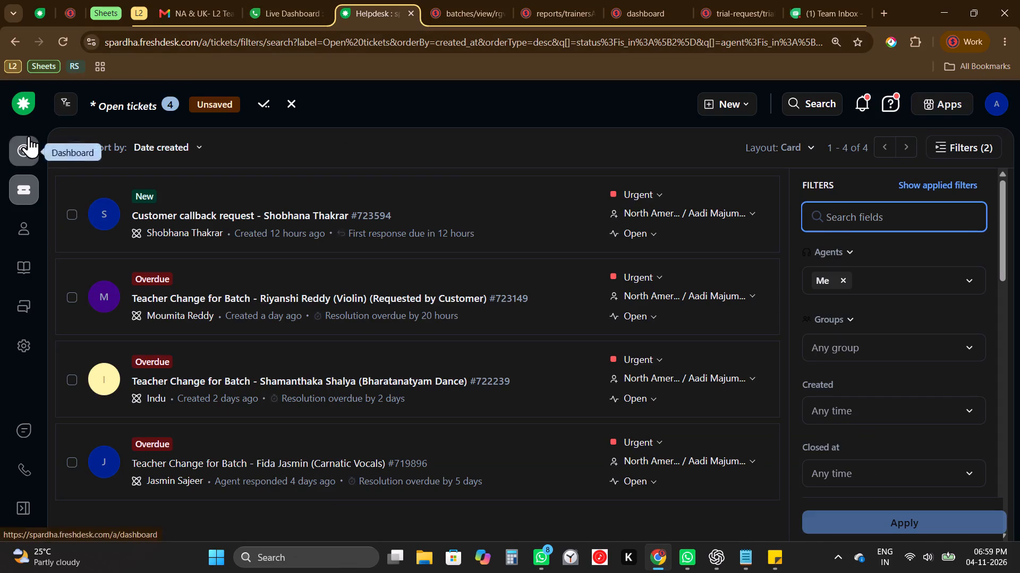
click(303, 206)
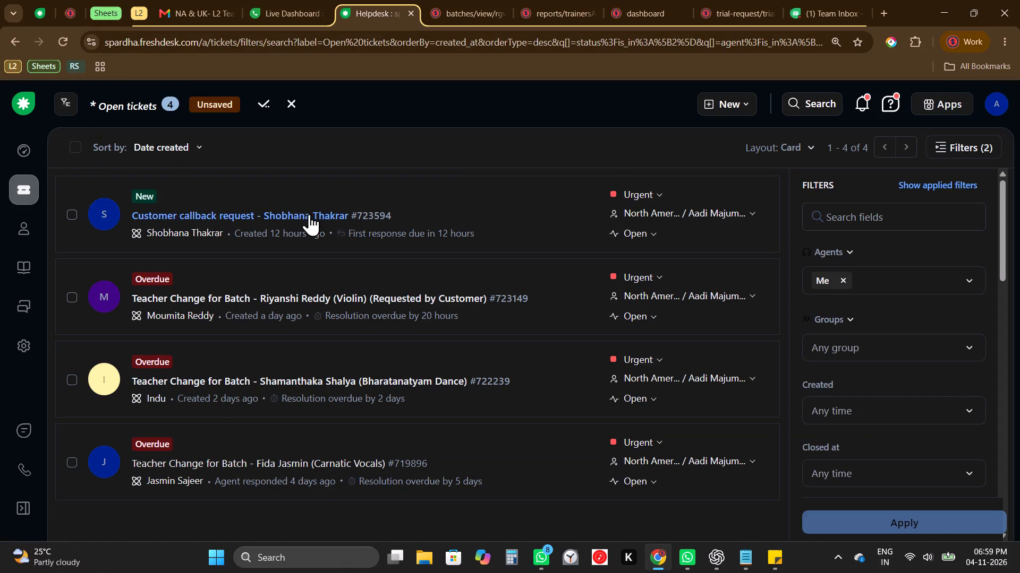
click(314, 217)
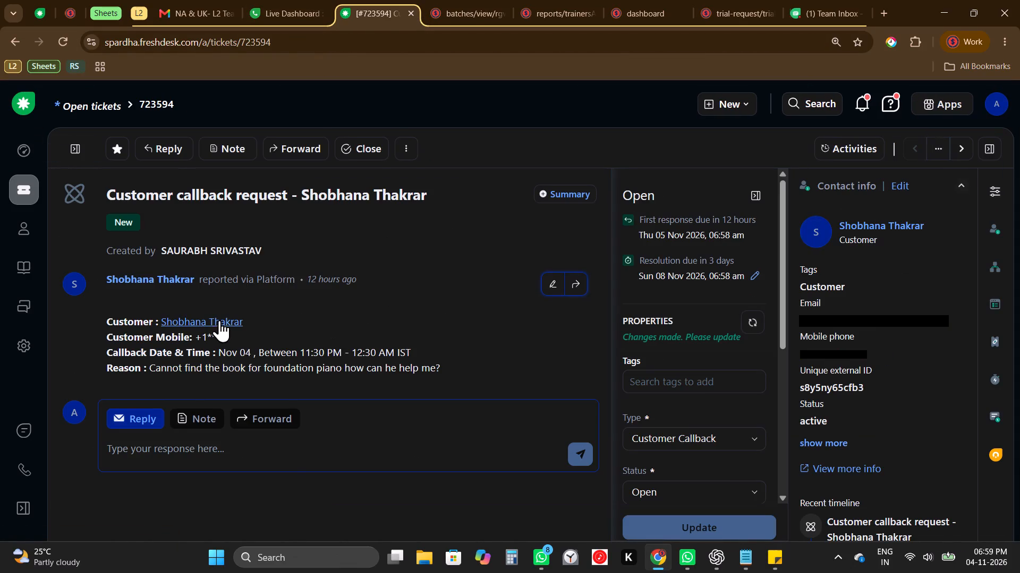
click(992, 264)
click(858, 274)
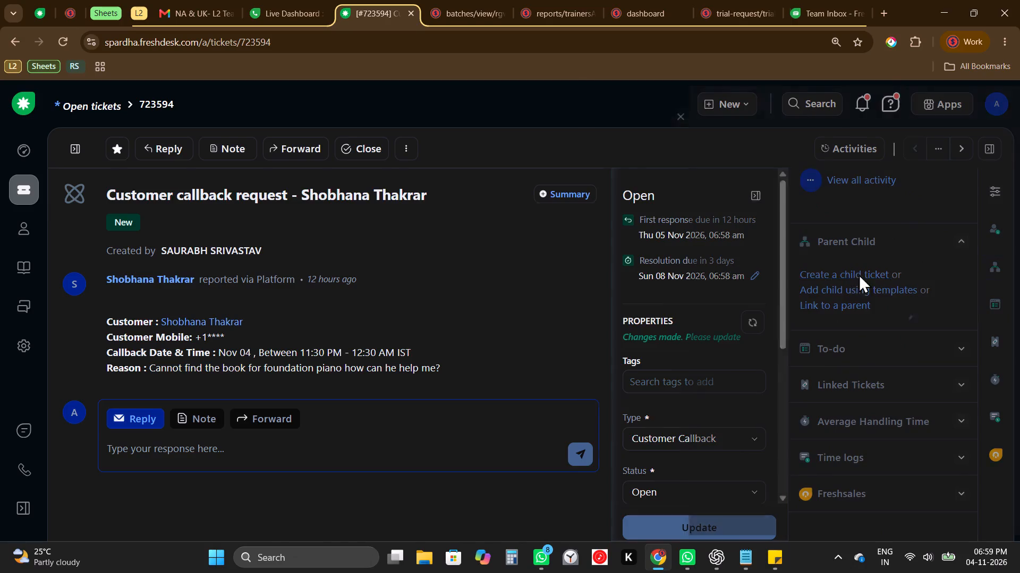
Add a CONCERN line below the reason in the child ticket's description, saying "We've got multiple tickets from cx's end regarding this foundation book".
scroll(856, 362, down, 5)
click(786, 375)
key(Return)
key(Return)
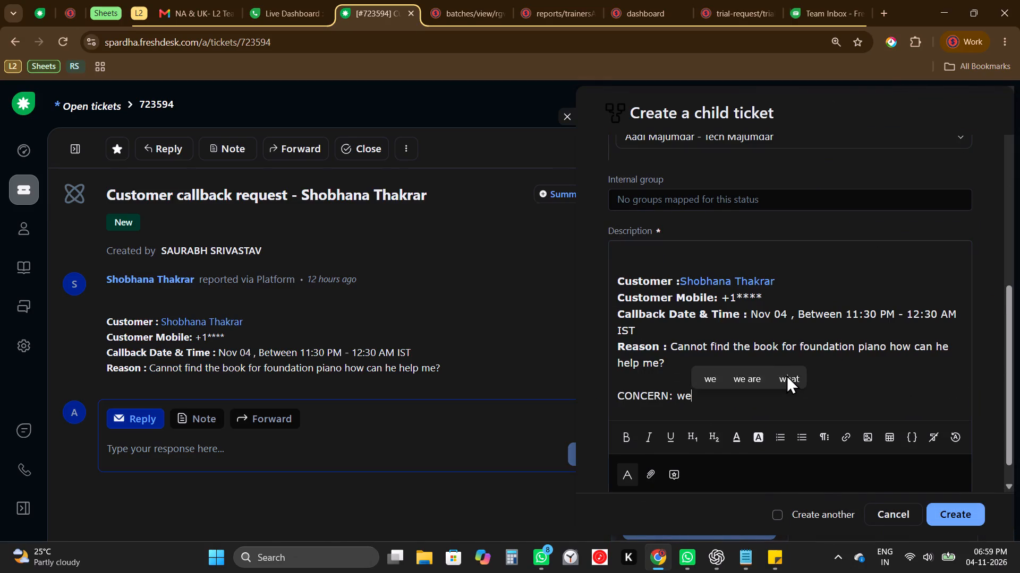
key(BackSpace)
key(BackSpace)
key(shift+e)
key(BackSpace)
text(We go)
key(BackSpace)
key(BackSpace)
key(BackSpace)
text('ve got mutlple ticket s fr)
key(BackSpace)
key(BackSpace)
key(BackSpace)
key(BackSpace)
key(BackSpace)
text(s froom c's)
key(BackSpace)
key(BackSpace)
text(x's end regardin this foundaiton book)
key(space)
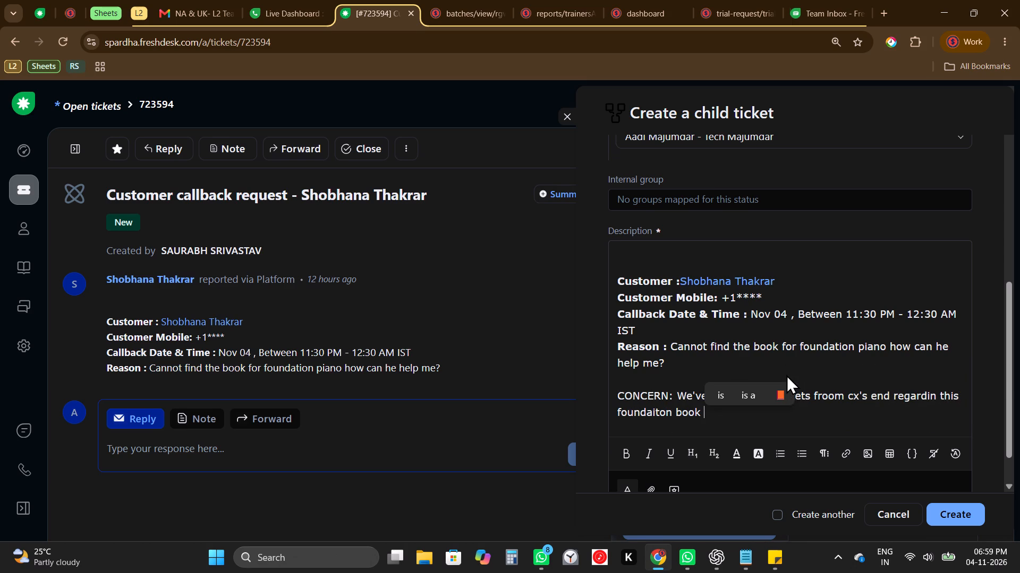
Continue the concern with "and we provided guidance regarding the chapter book available on the portal but still".
text(and we provided guidance regading the)
key(space)
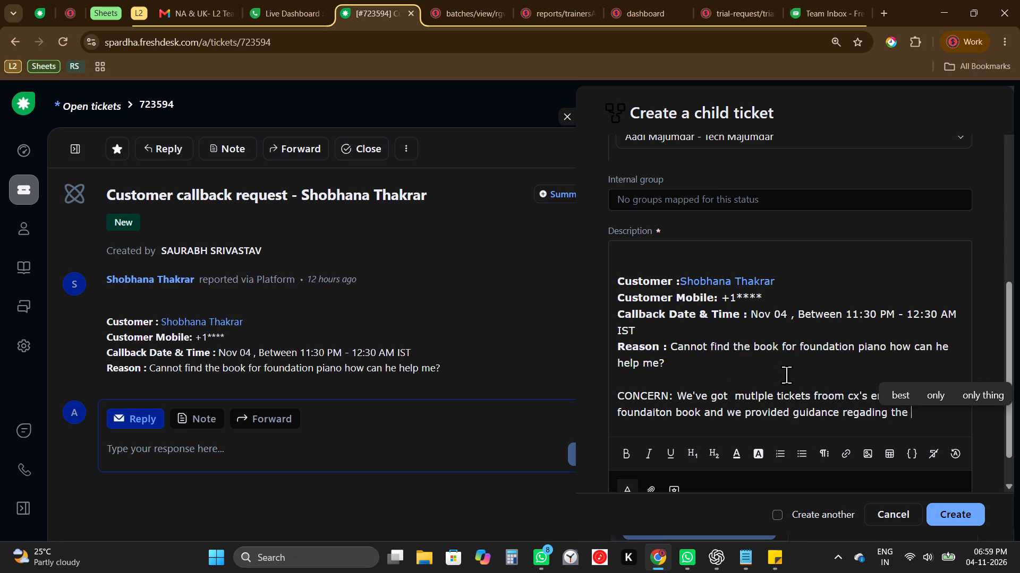
text(chatper ook agai)
key(BackSpace)
key(BackSpace)
key(BackSpace)
key(BackSpace)
key(BackSpace)
key(BackSpace)
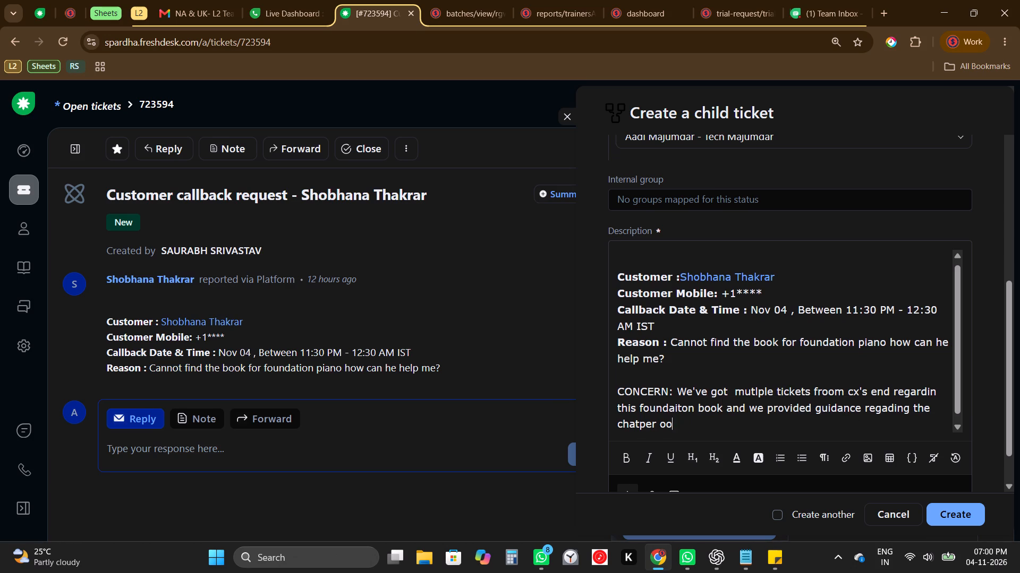
key(BackSpace)
key(BackSpace)
text(bbook availbe on the portal but still)
key(space)
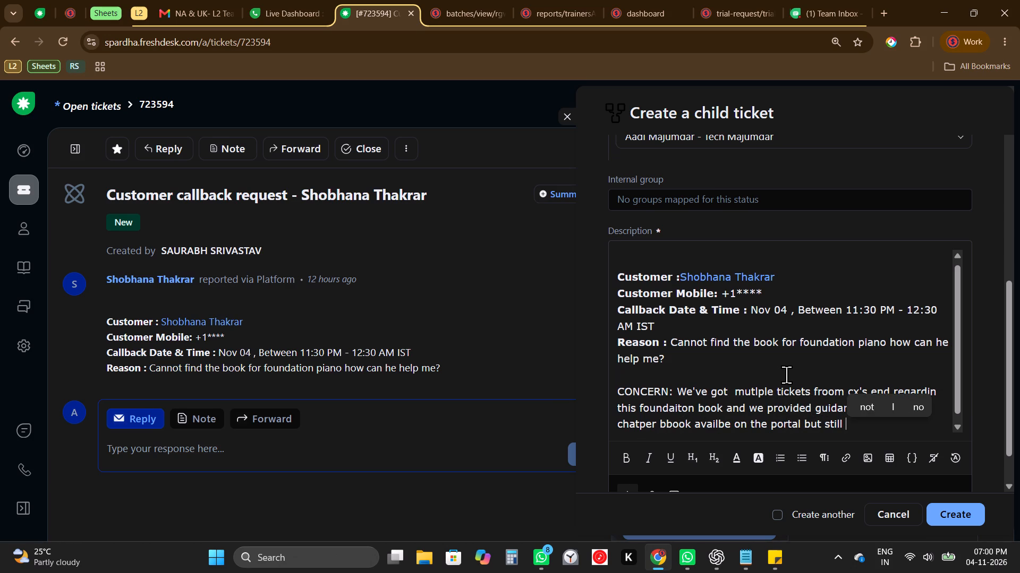
Extend the concern with "they raise the same query again again" and begin the request with "could you please".
text(they raise the same quer)
key(space)
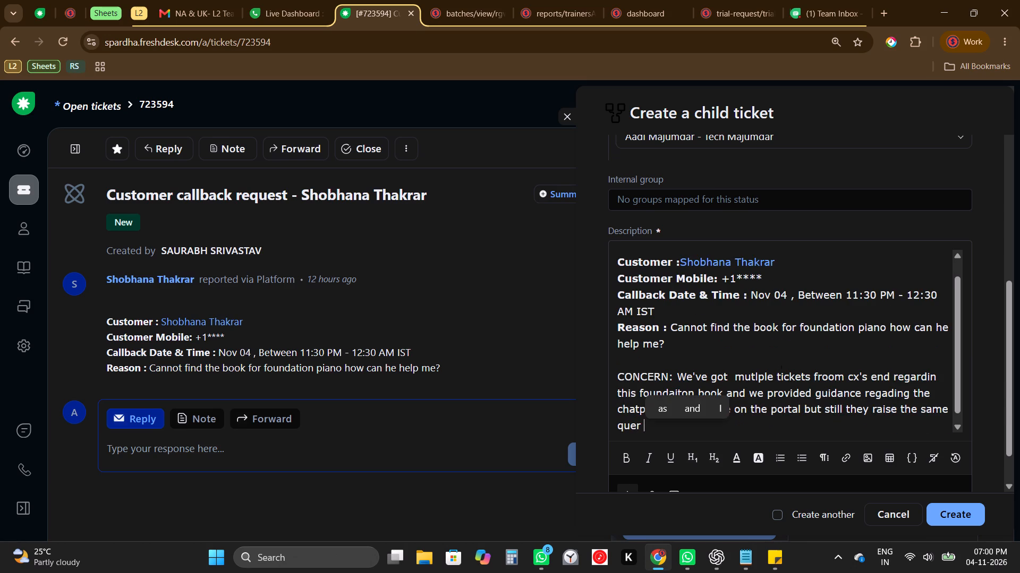
key(BackSpace)
text(y again again could you d)
key(BackSpace)
text(pe)
key(BackSpace)
text(lease)
key(space)
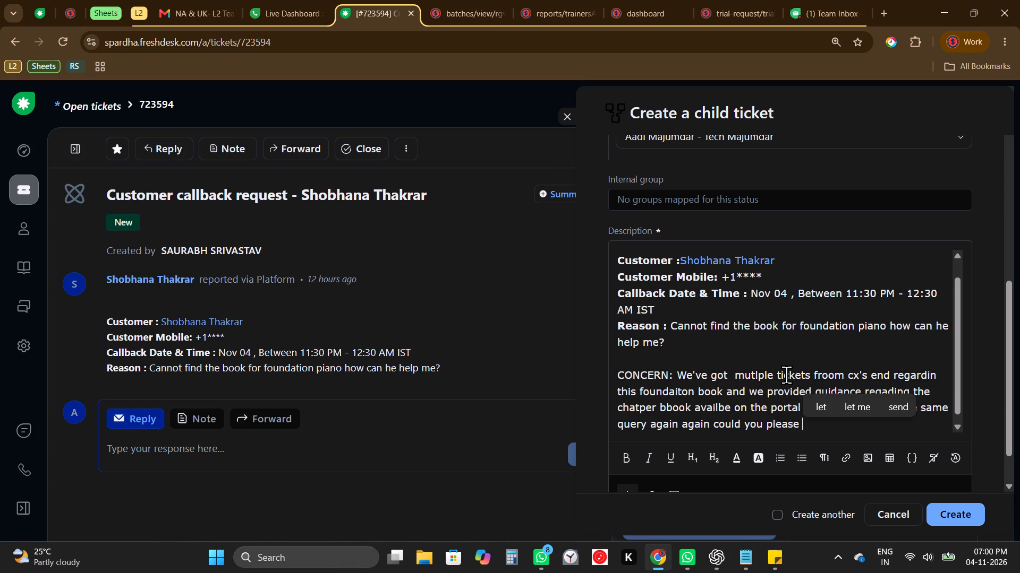
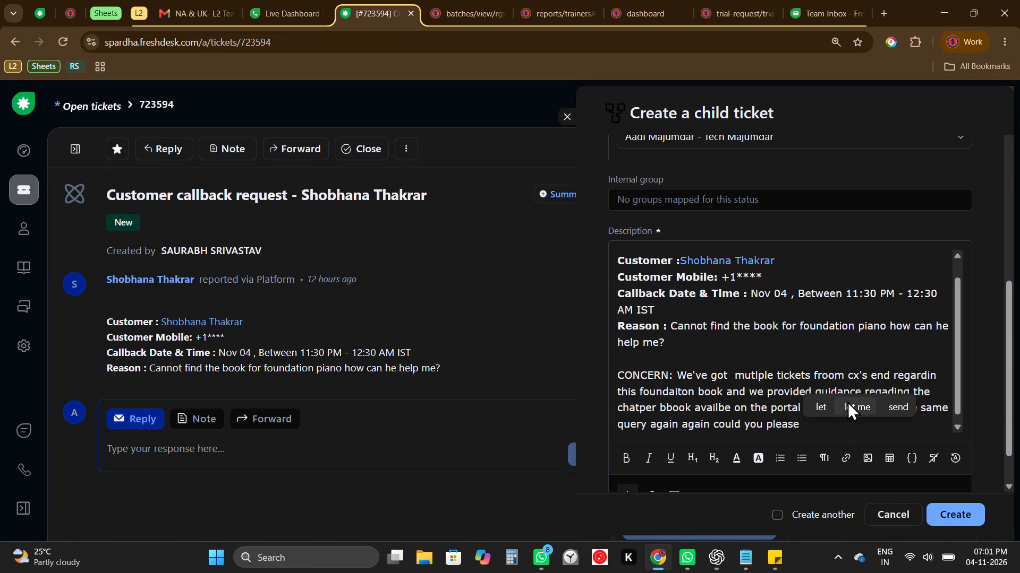
Continue the request in the child ticket's description with "check with the trainer what book cx needs and".
click(826, 423)
click(770, 402)
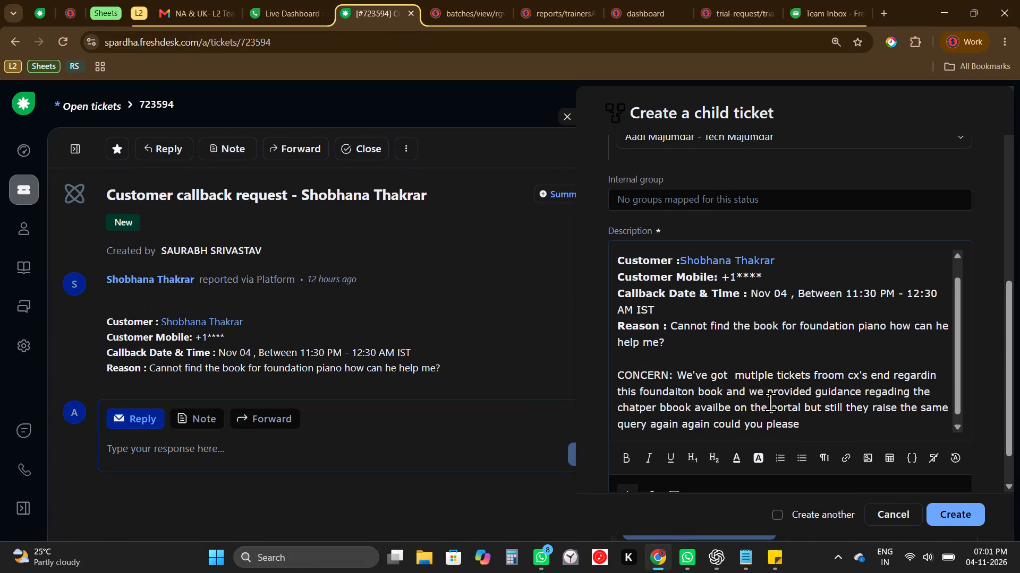
key(Down)
key(Down)
key(Down)
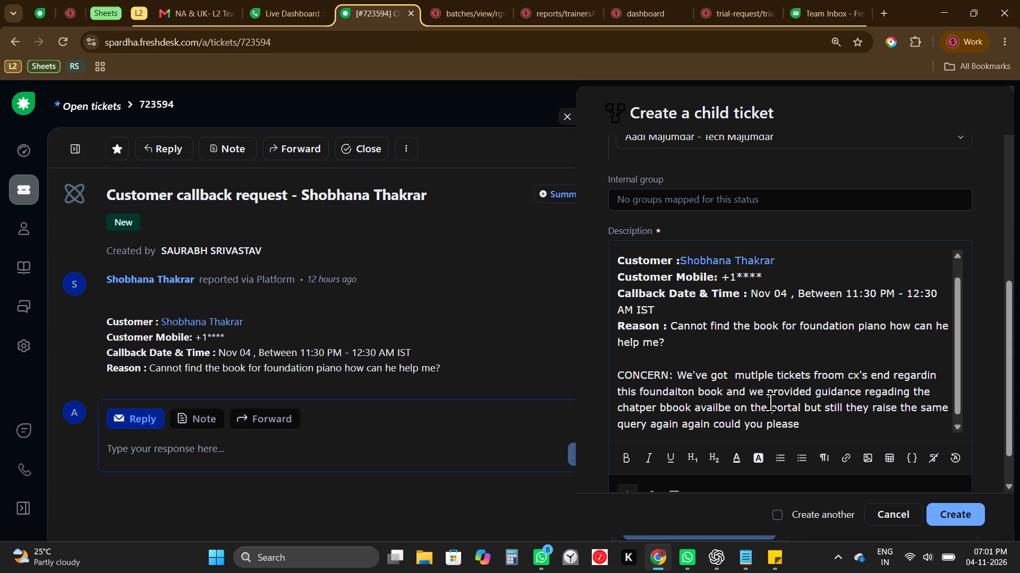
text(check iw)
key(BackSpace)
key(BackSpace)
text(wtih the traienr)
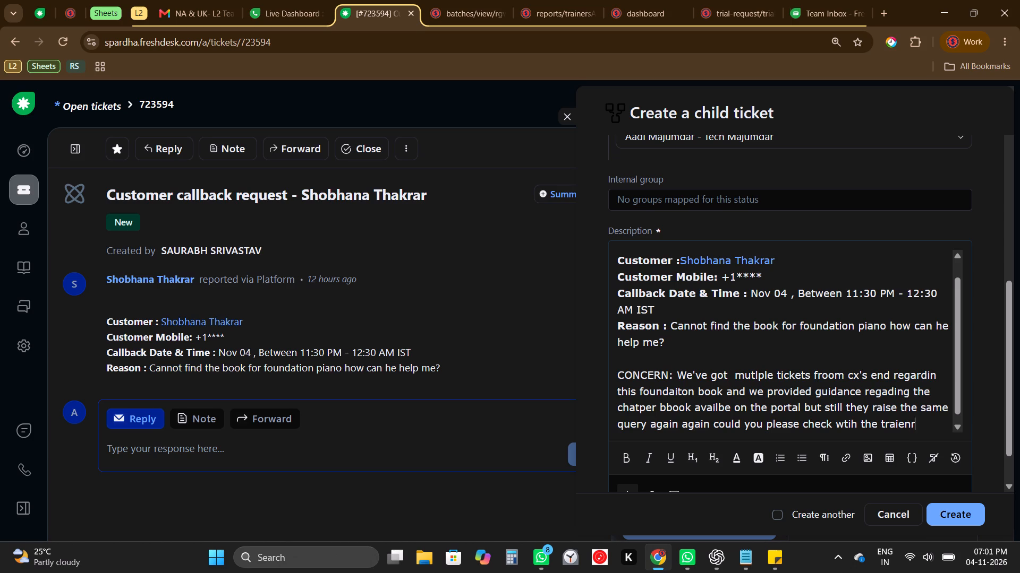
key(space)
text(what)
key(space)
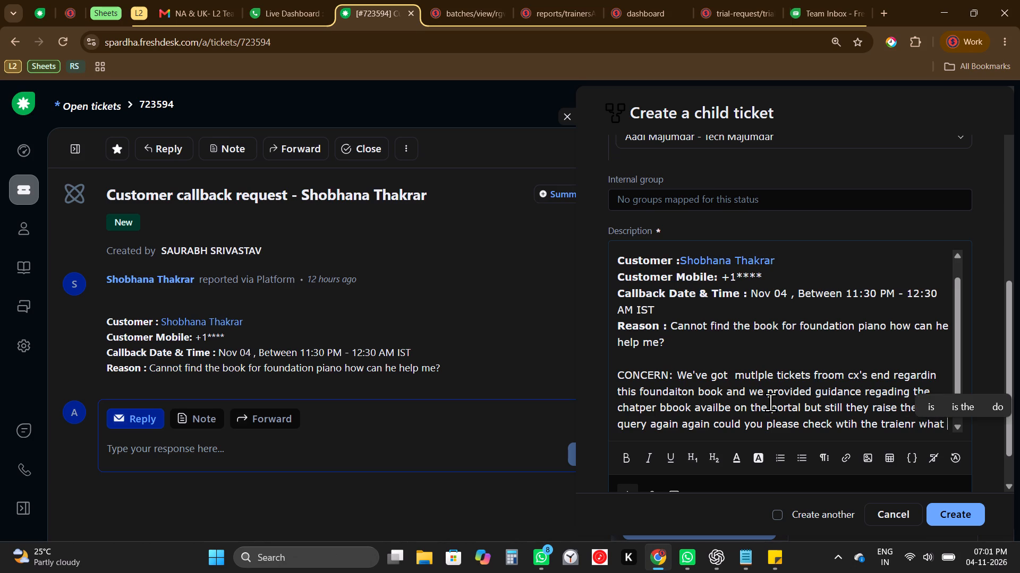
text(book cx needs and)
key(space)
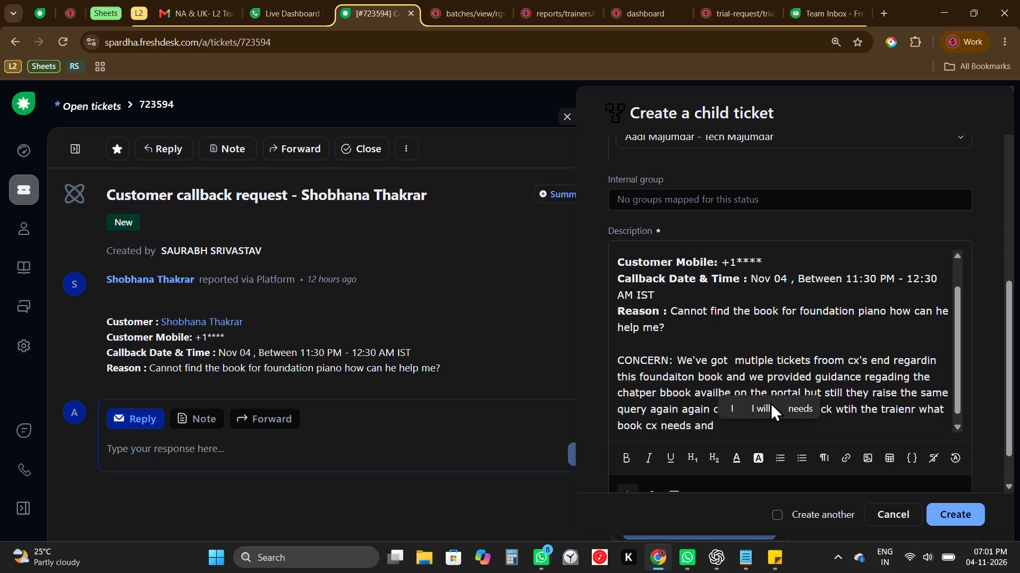
Finish the request with "trainer provide the guidance in the upcoming session".
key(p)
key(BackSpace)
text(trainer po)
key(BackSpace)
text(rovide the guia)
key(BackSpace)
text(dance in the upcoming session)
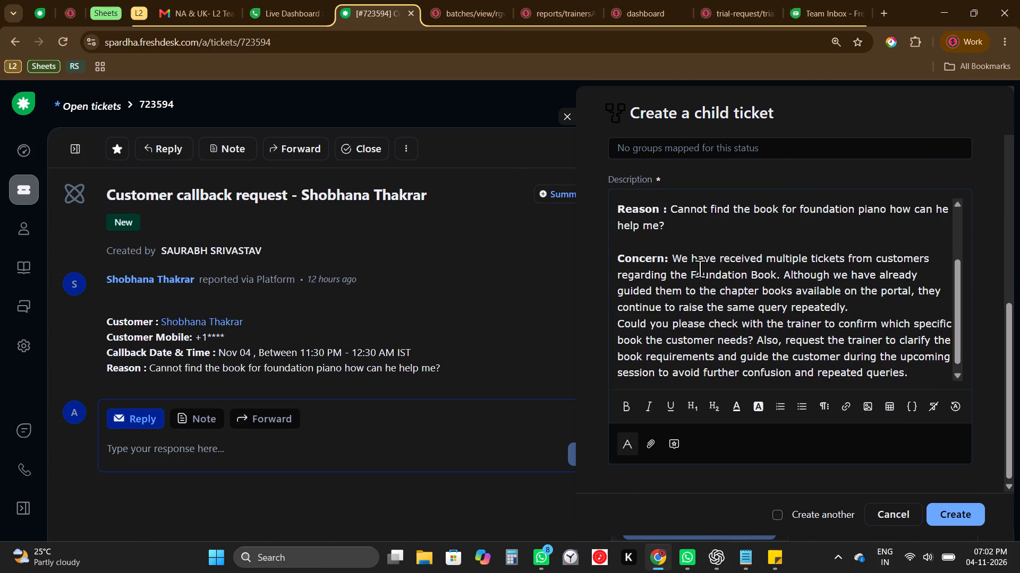
click(797, 277)
drag(797, 277, 829, 294)
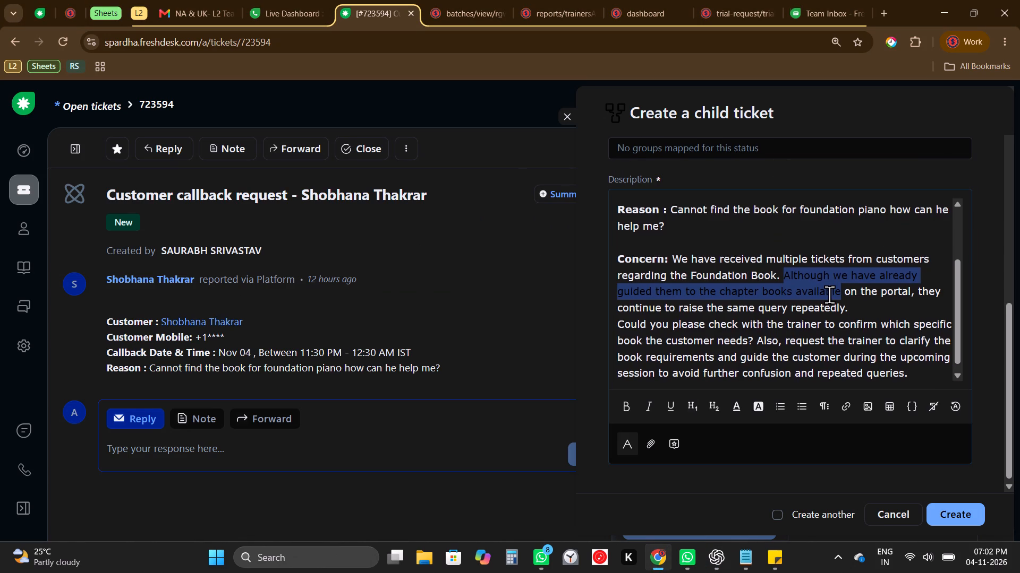
scroll(745, 278, up, 1)
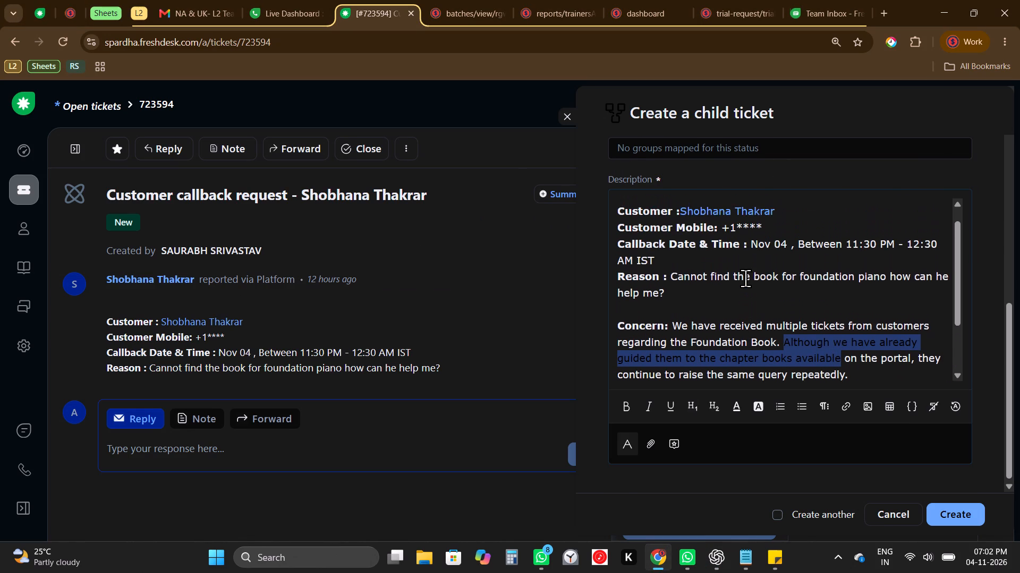
scroll(745, 278, up, 1)
click(729, 336)
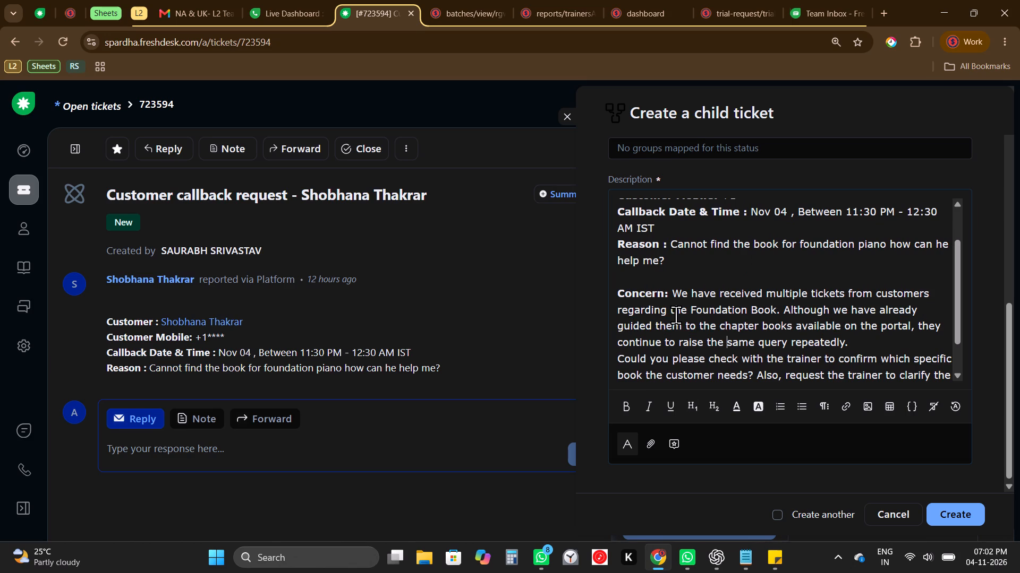
scroll(676, 315, down, 1)
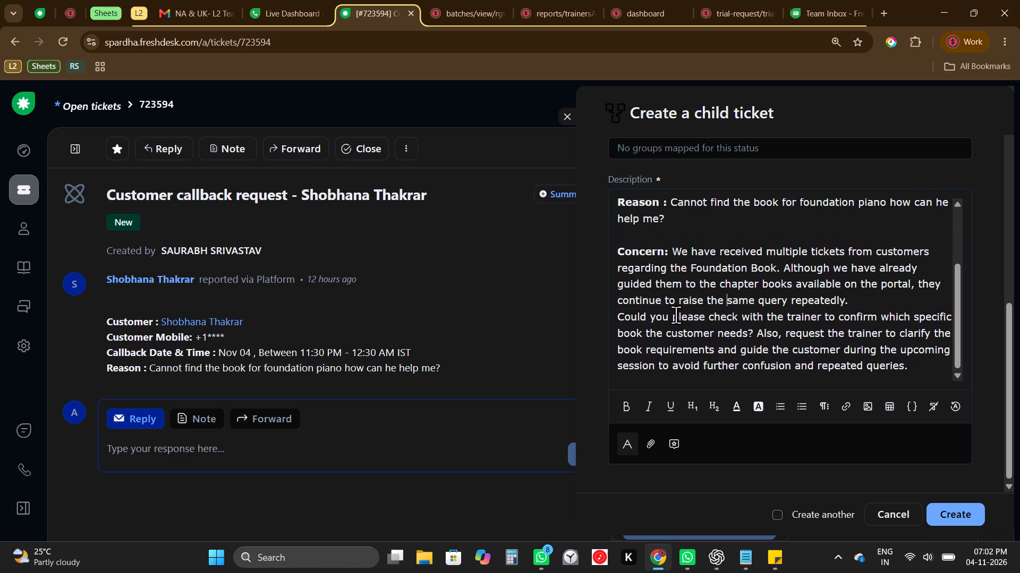
scroll(676, 315, down, 1)
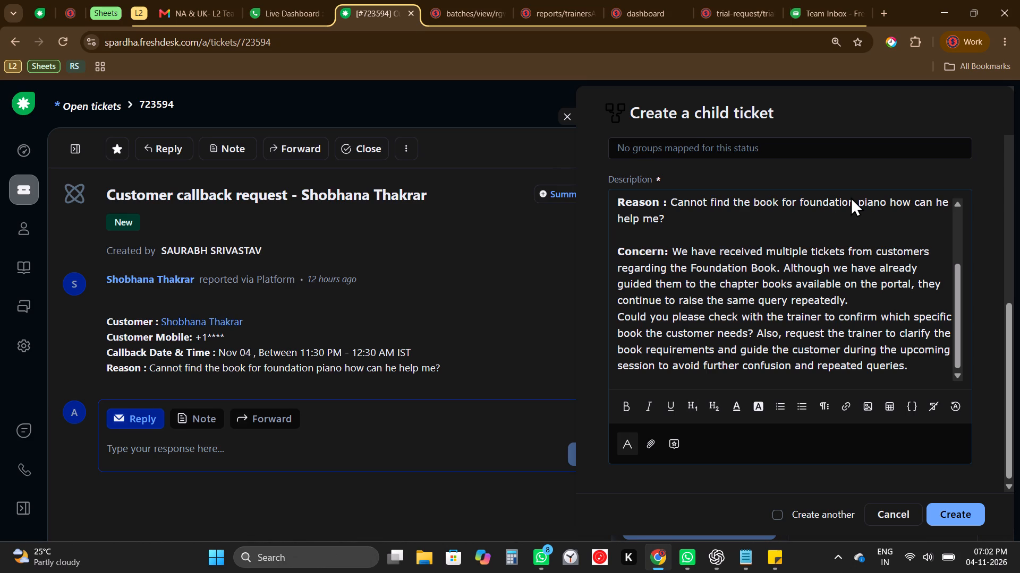
Set the child ticket's group to TSM Desk and create the ticket.
scroll(851, 197, up, 3)
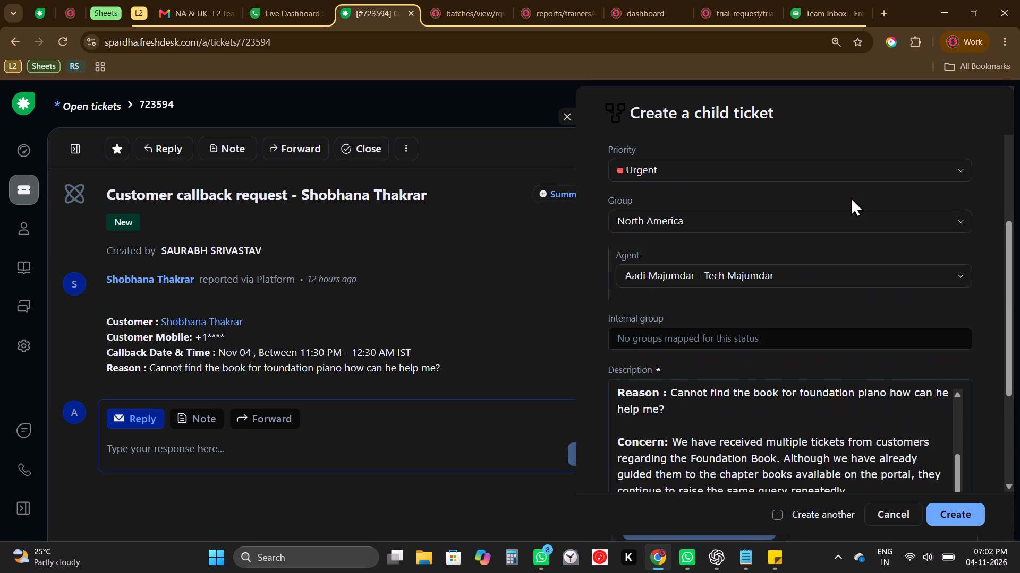
click(878, 227)
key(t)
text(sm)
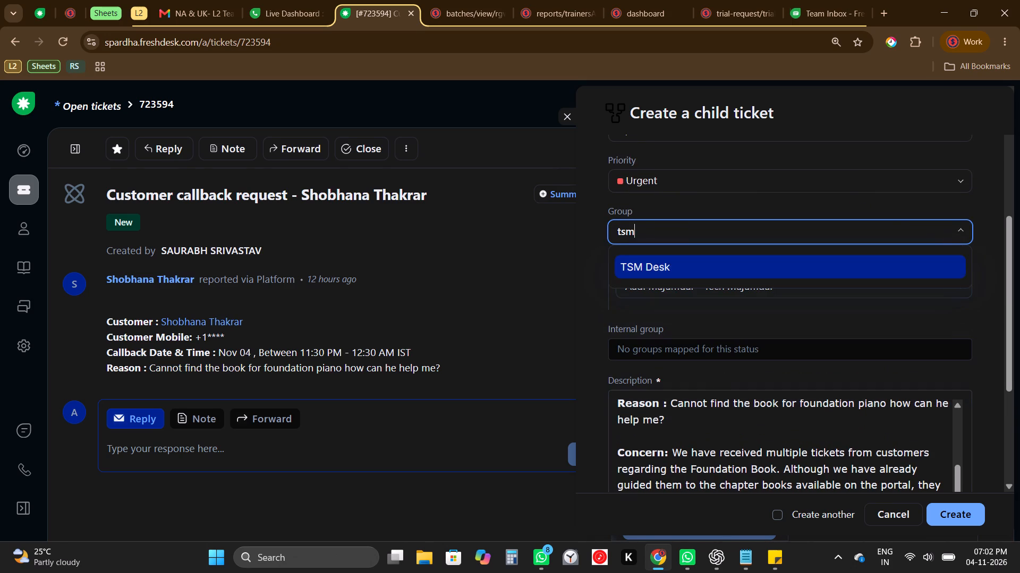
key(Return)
scroll(878, 227, down, 3)
click(885, 355)
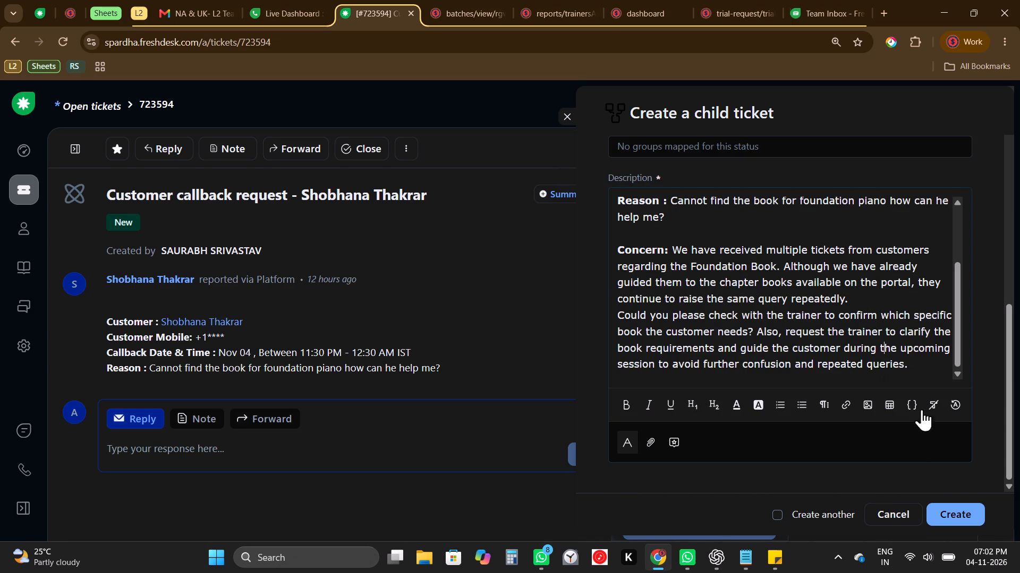
click(943, 506)
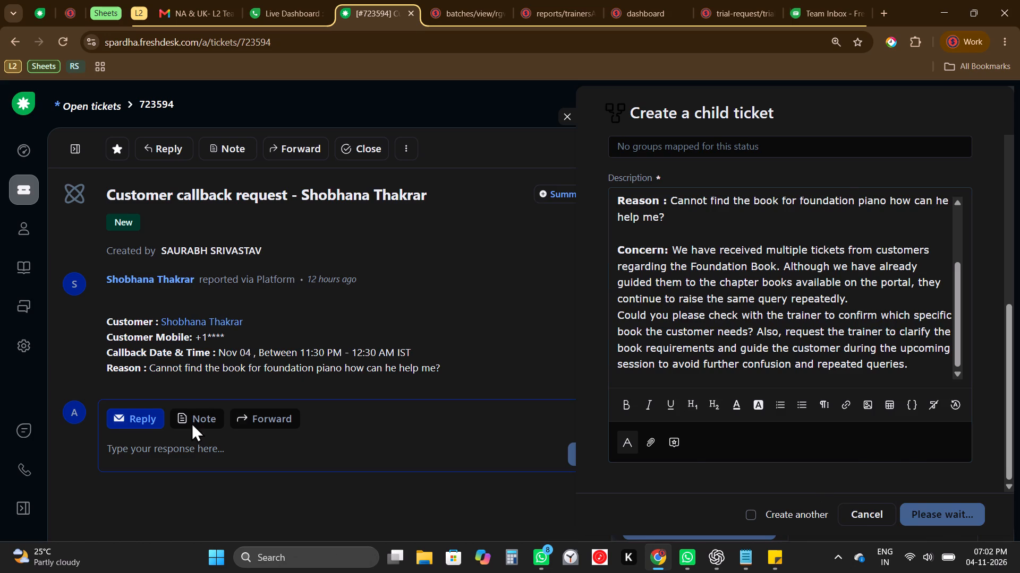
Add the private note "CREATED A CHILD TICKET." to the parent callback ticket #723594.
click(191, 422)
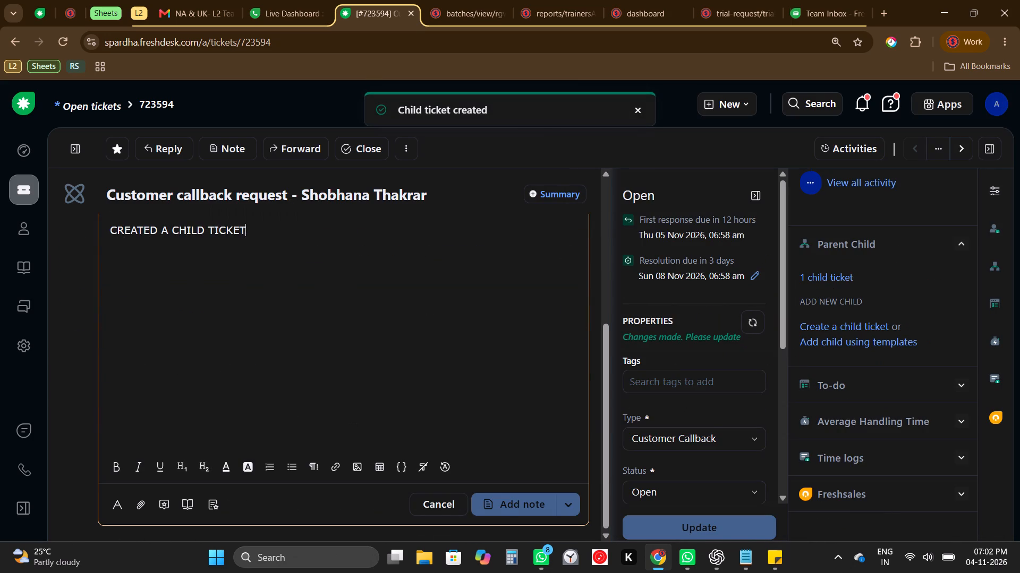
click(510, 496)
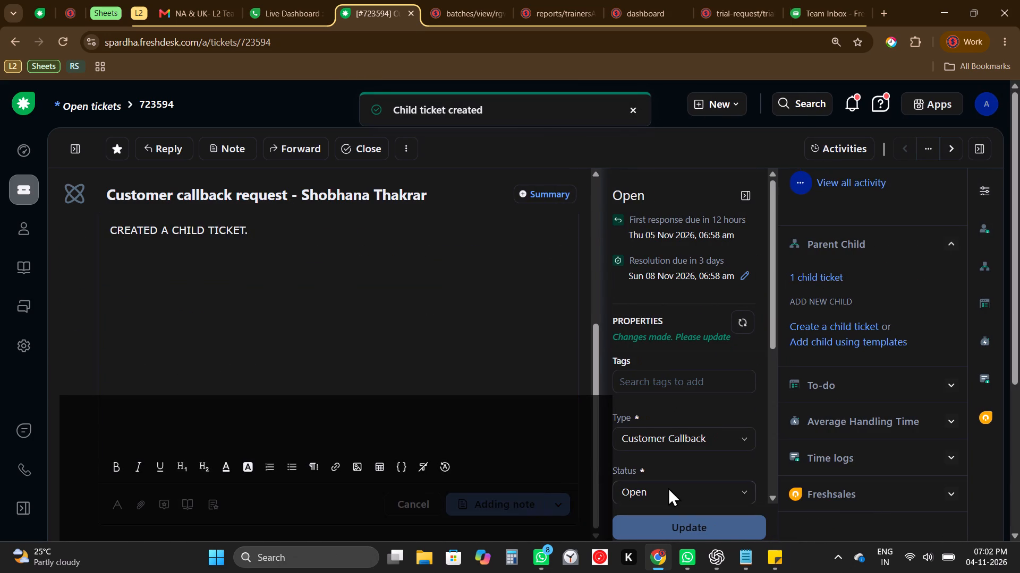
Set the parent callback ticket's status to Waiting on Customer and update its properties.
drag(668, 487, 729, 452)
click(729, 452)
click(730, 531)
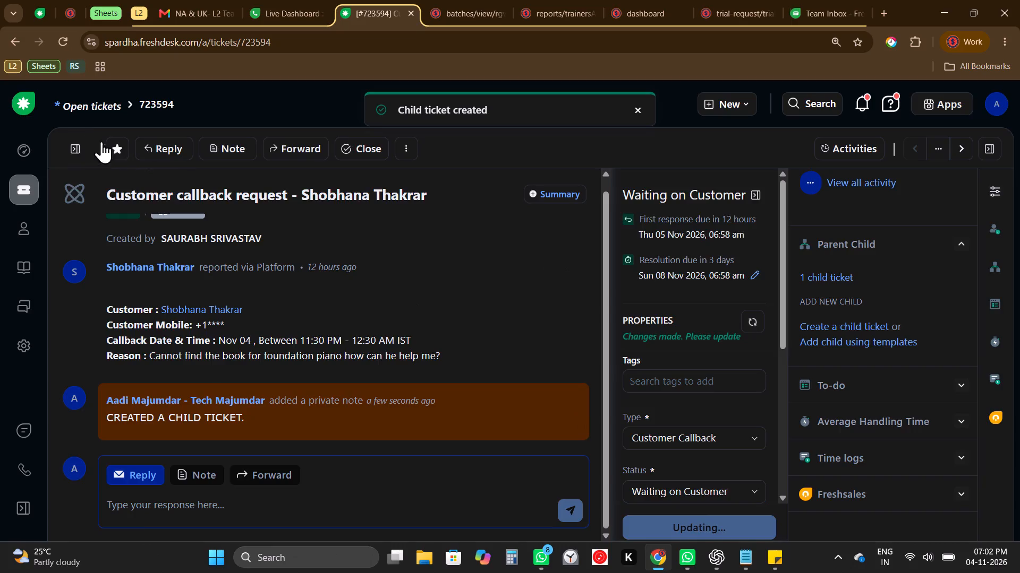
click(29, 186)
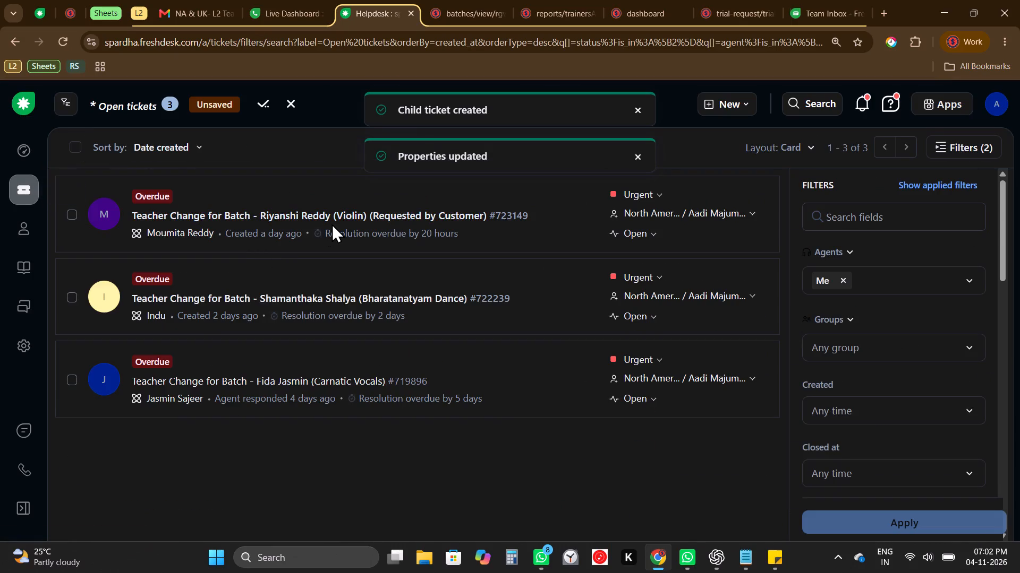
click(331, 223)
click(372, 218)
click(642, 115)
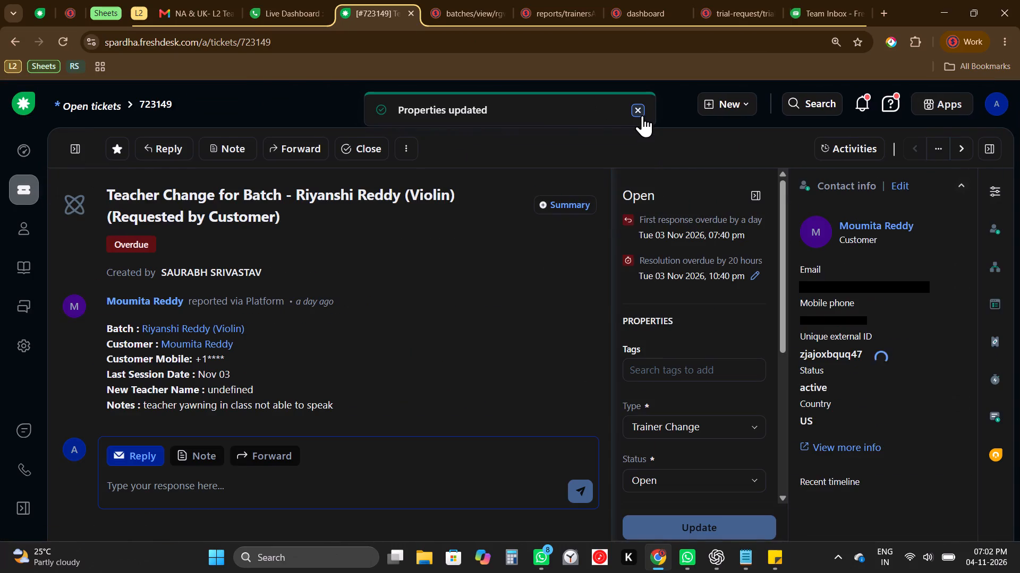
Open the violin batch linked in the ticket, close the previous batch's tab, and examine the November 2026 sessions.
click(229, 330)
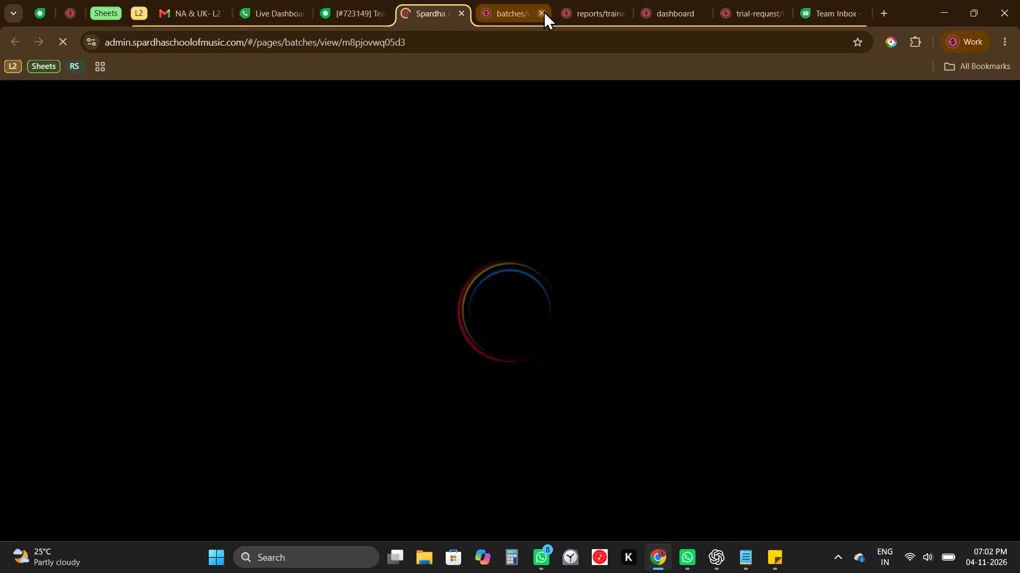
click(544, 13)
click(355, 1)
click(450, 0)
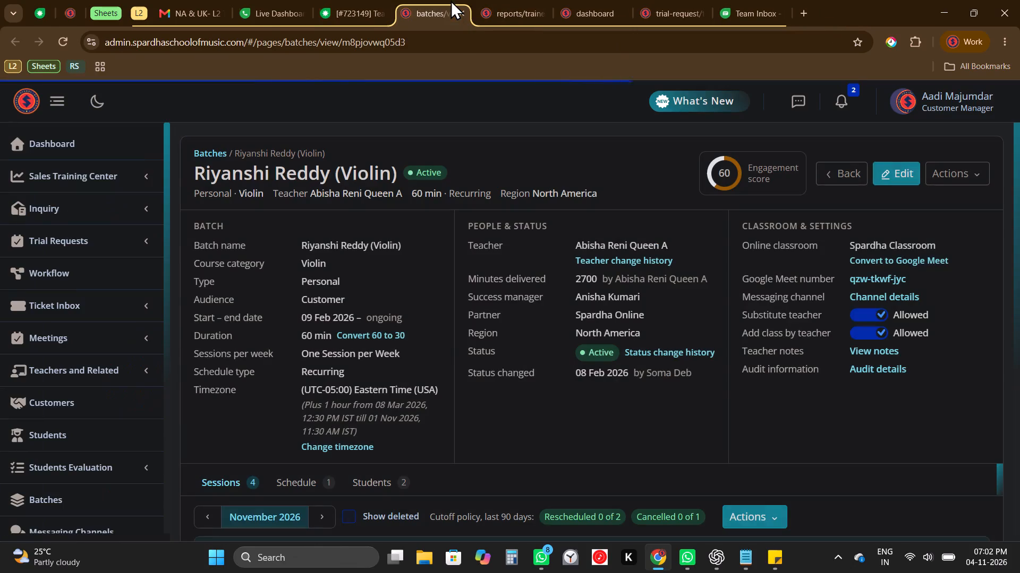
scroll(490, 251, down, 4)
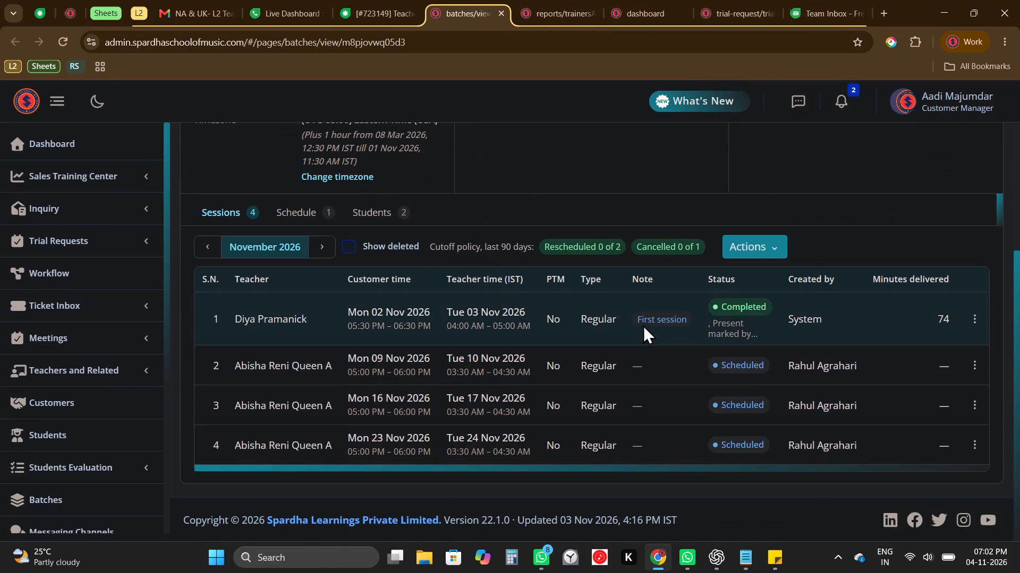
click(358, 0)
click(880, 217)
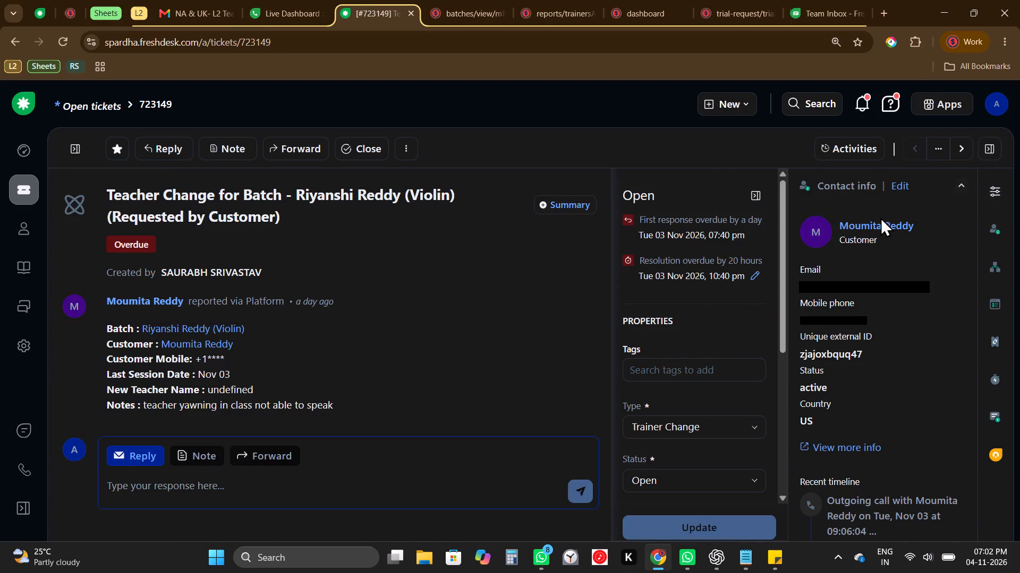
click(884, 221)
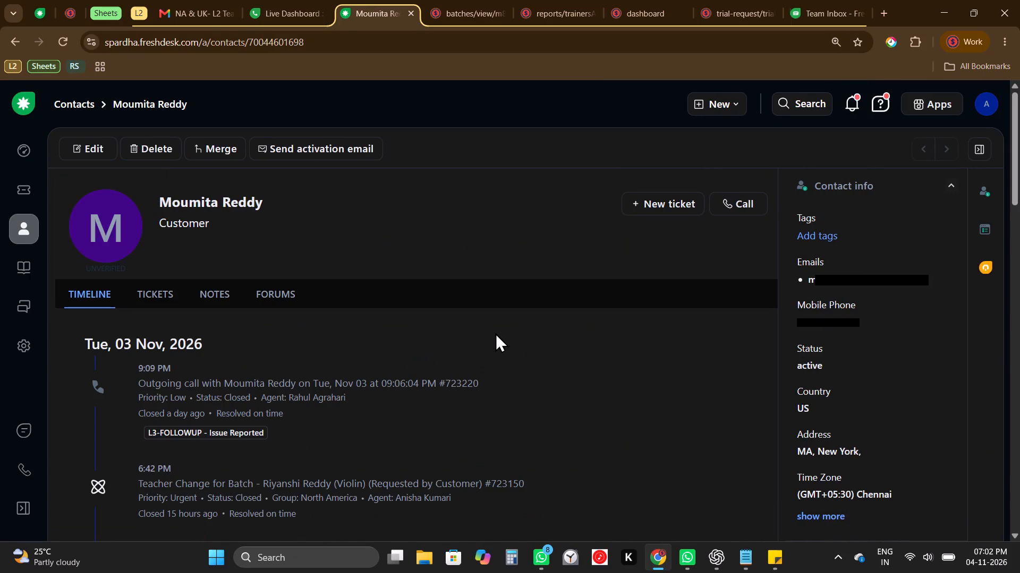
scroll(495, 333, down, 1)
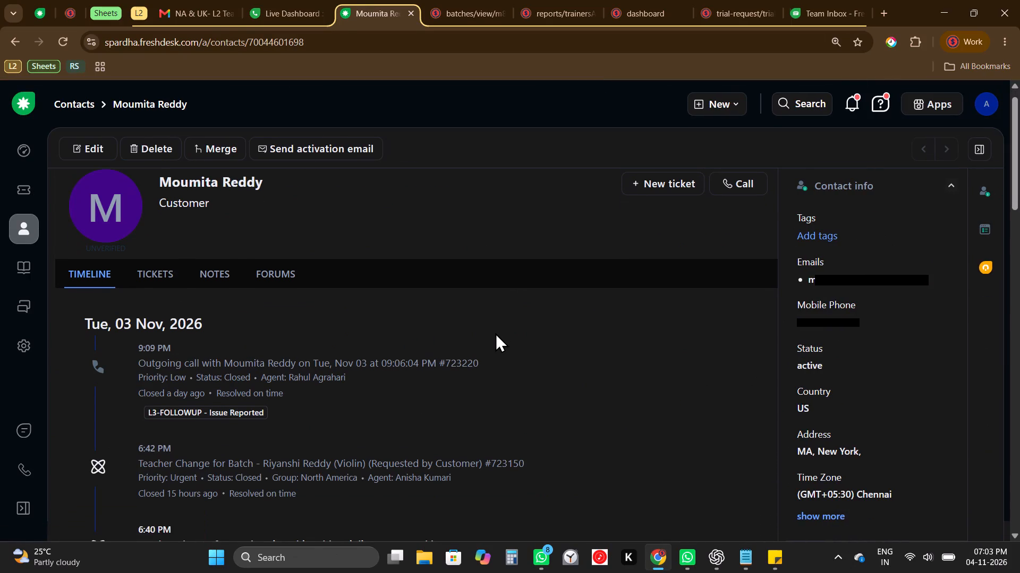
click(474, 357)
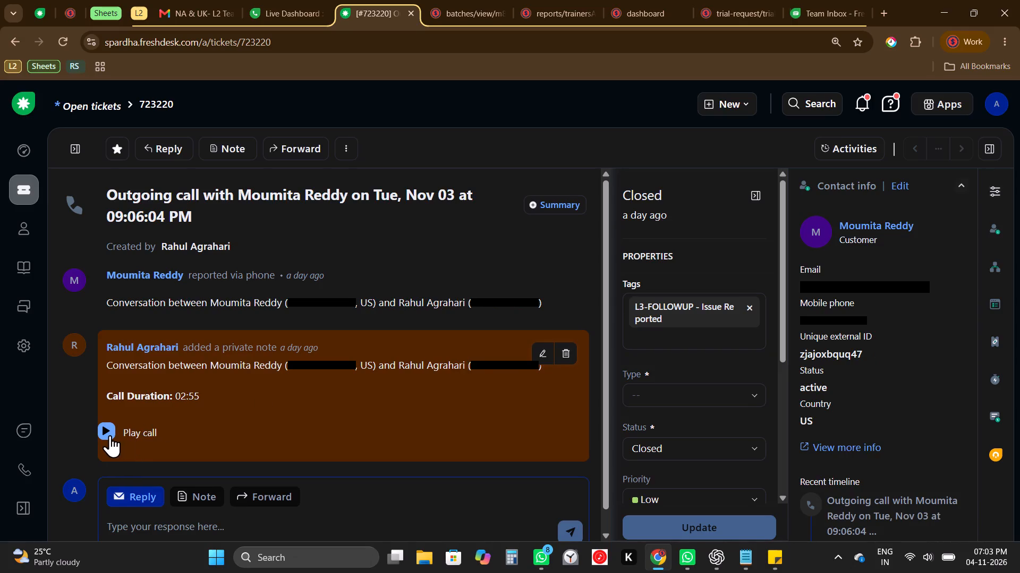
Play part of the call recording in ticket #723220, pause it, and check the violin batch's November 2026 sessions against it.
click(110, 435)
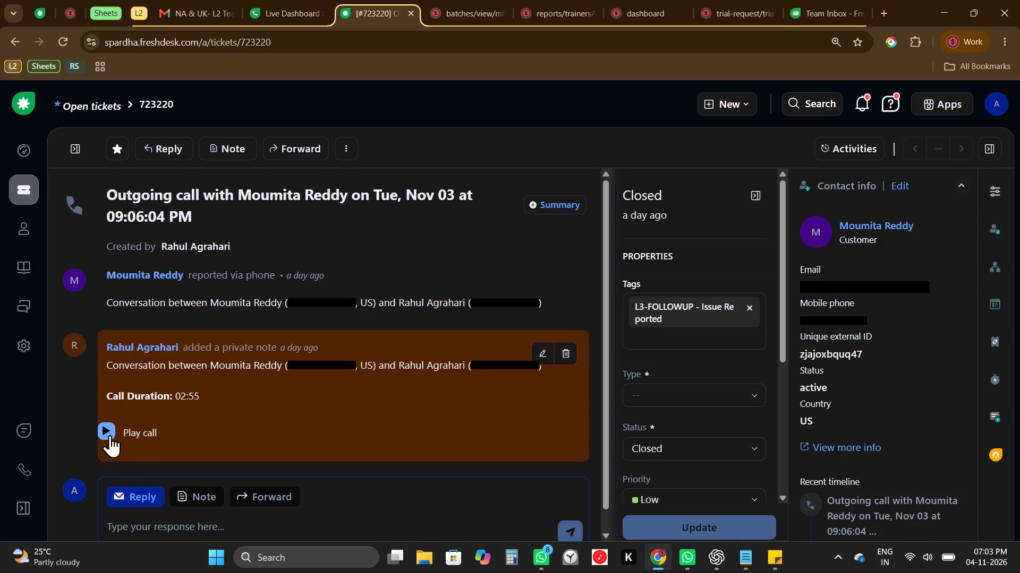
click(110, 435)
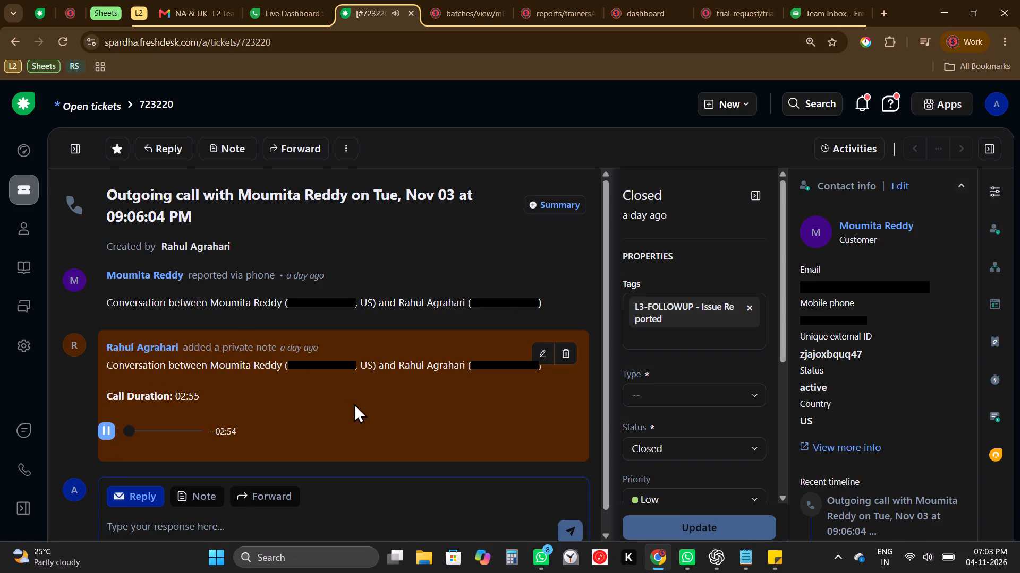
click(471, 0)
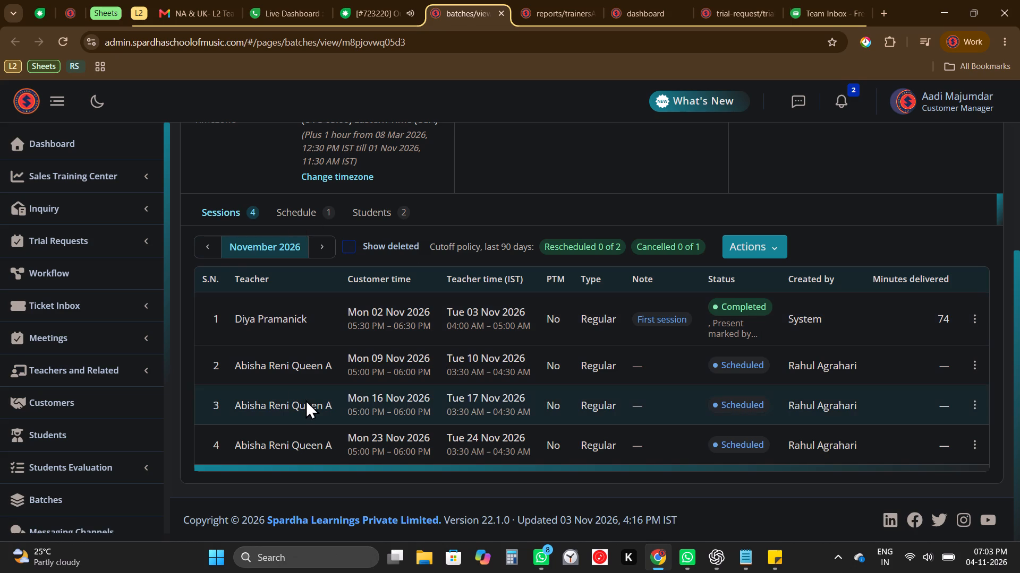
click(285, 563)
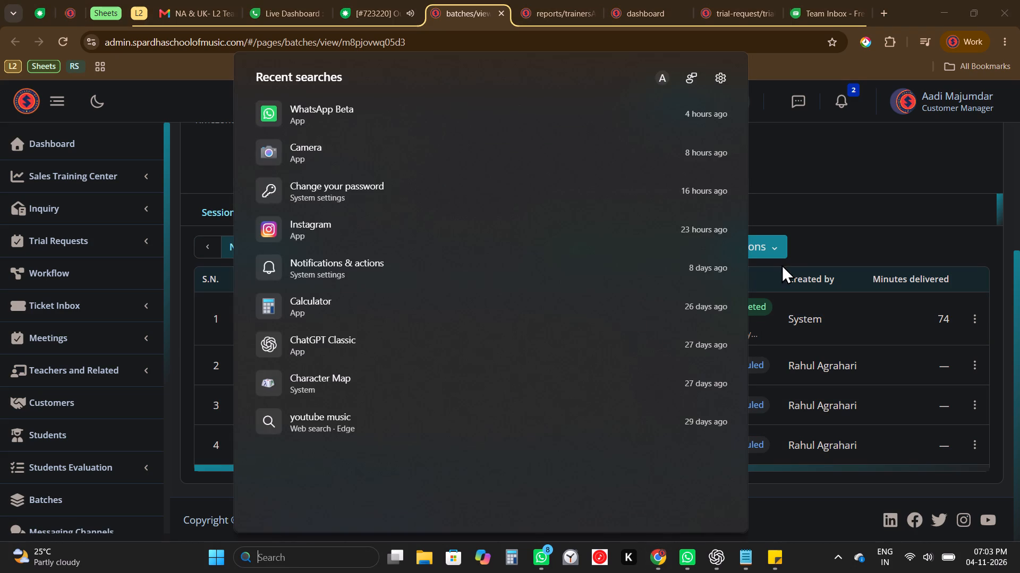
click(849, 234)
click(377, 0)
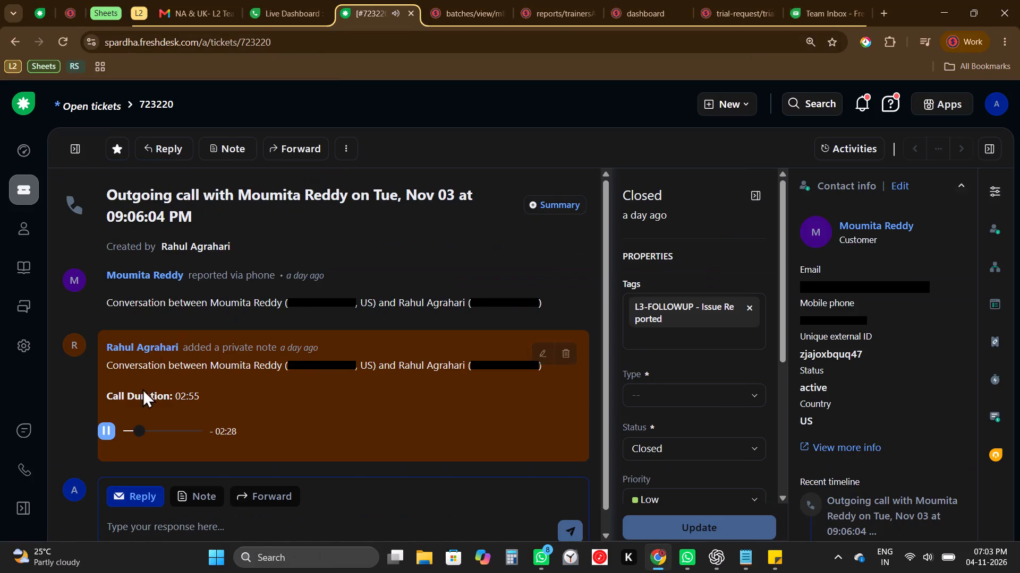
click(109, 432)
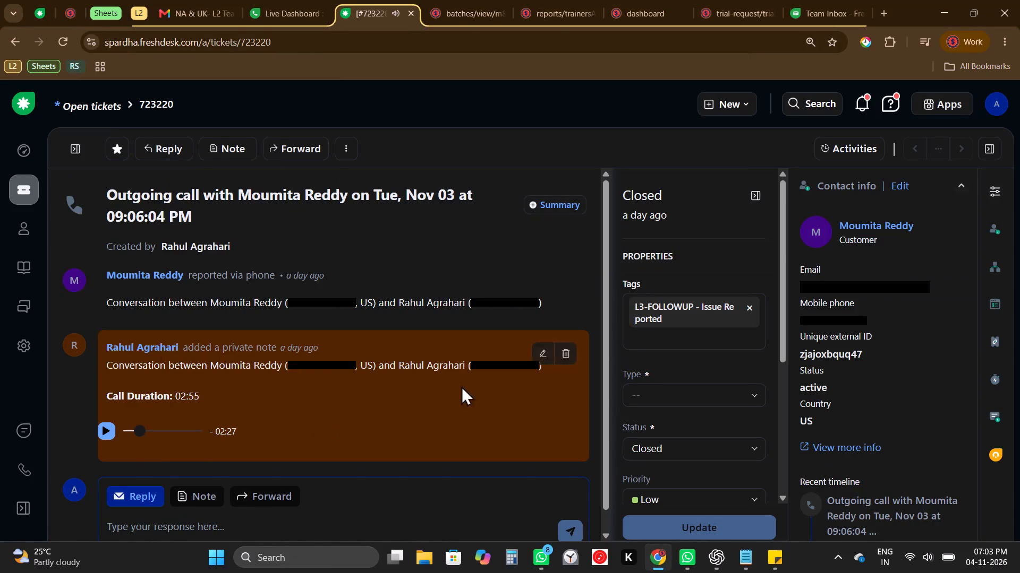
click(475, 0)
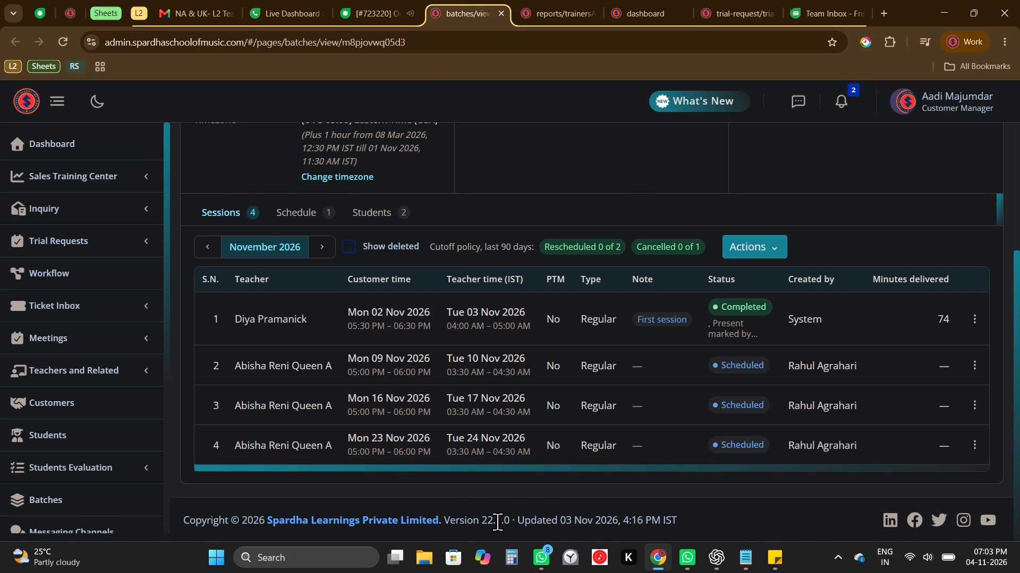
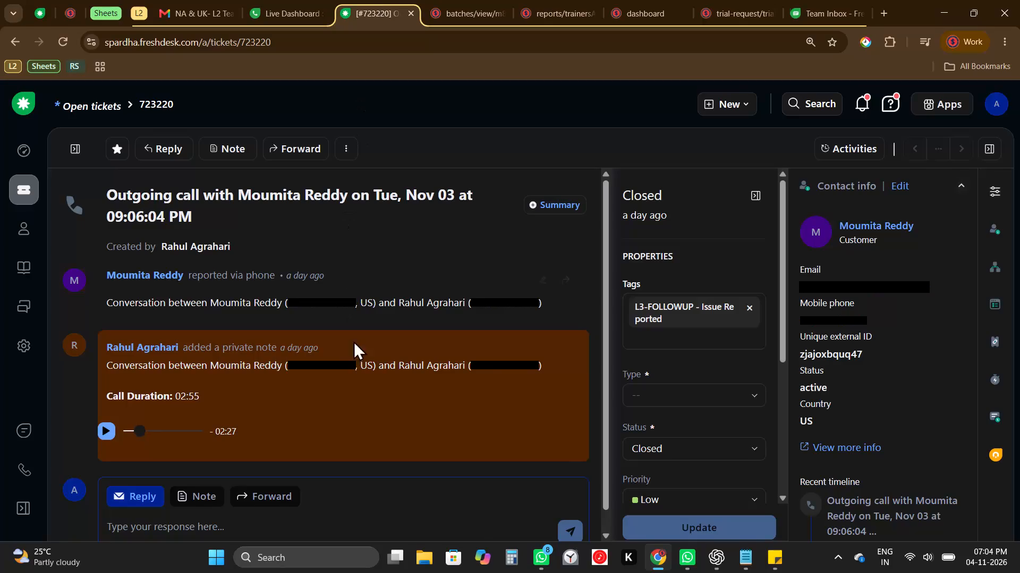
click(107, 427)
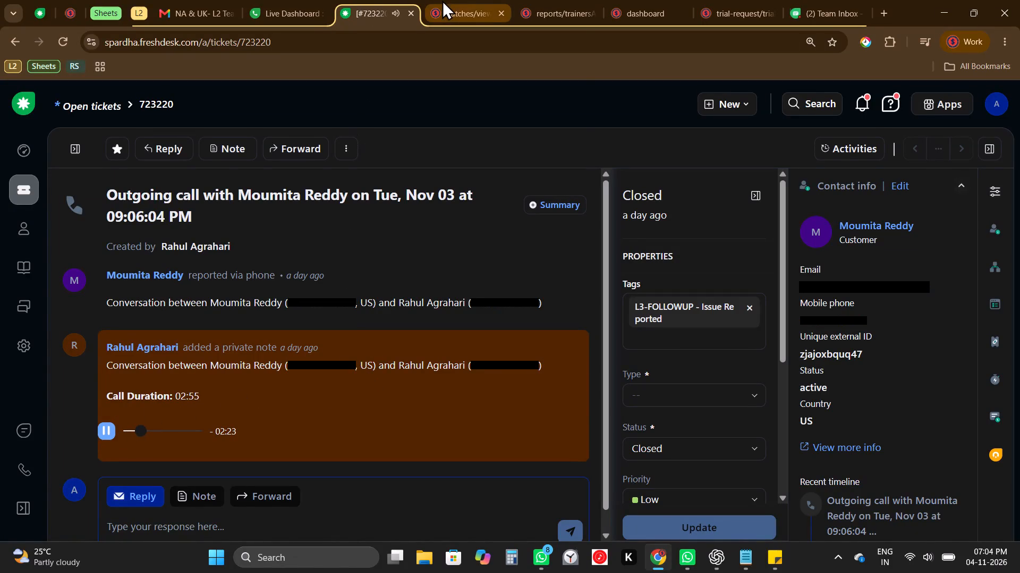
click(487, 0)
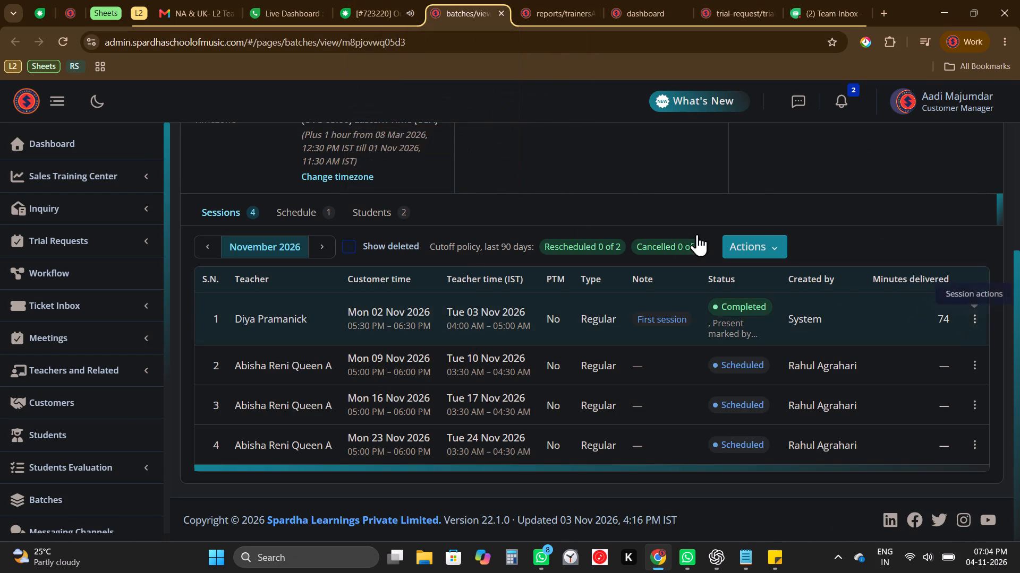
click(378, 216)
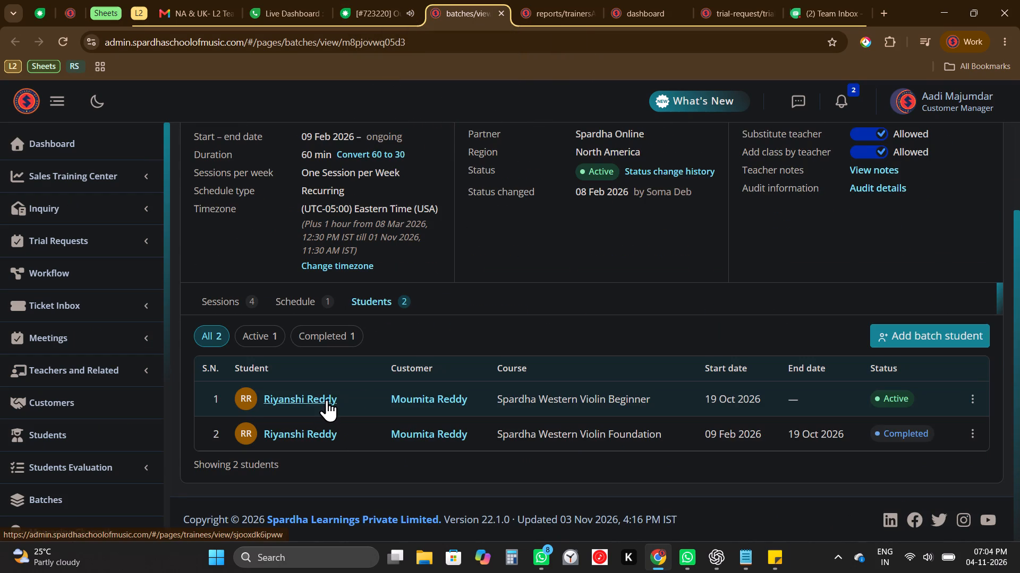
click(327, 400)
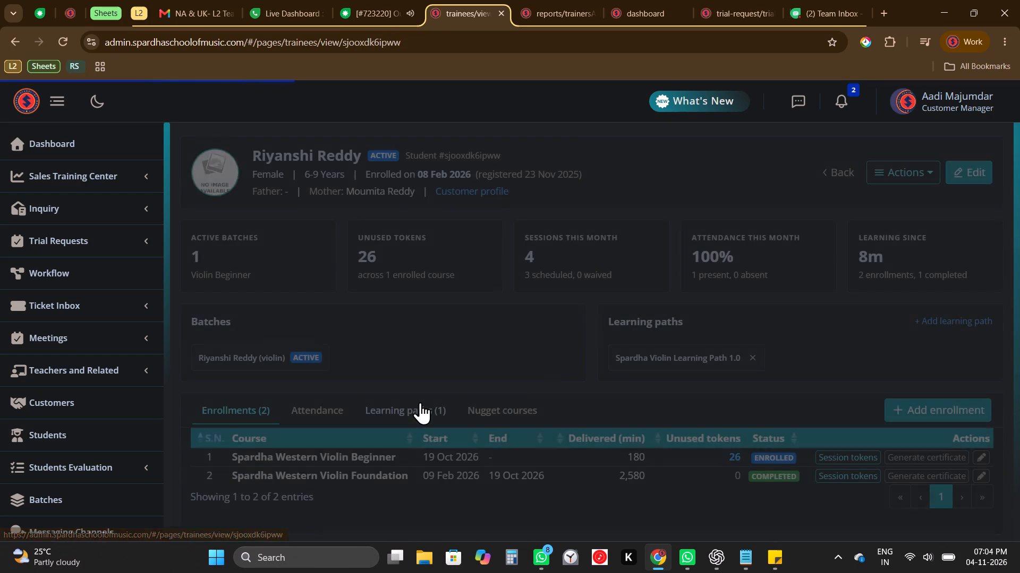
scroll(420, 402, right, 4)
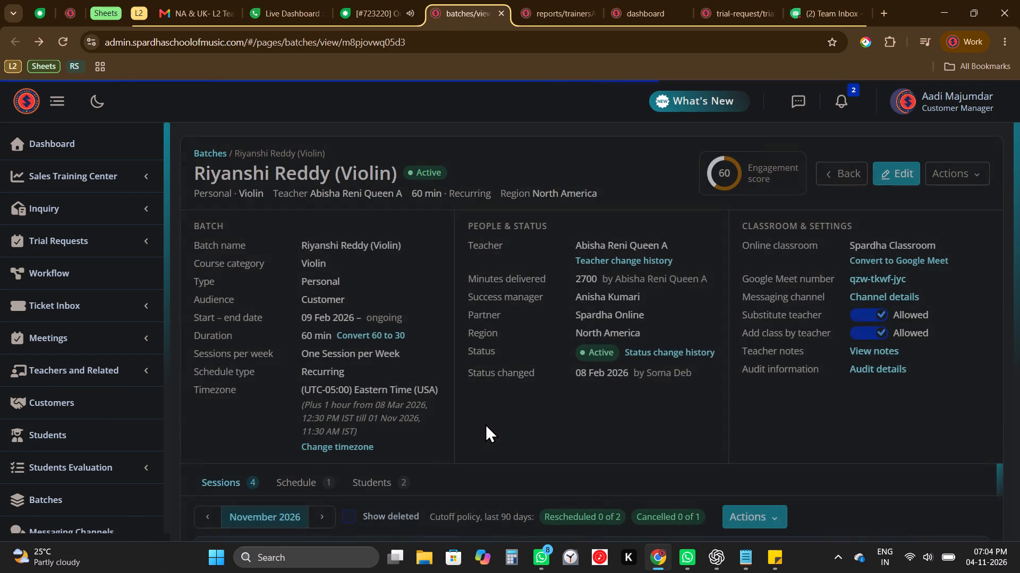
scroll(362, 476, down, 2)
Open the customer's profile from the violin batch's student list, review the orders, and return to the batch's November 2026 sessions.
click(385, 481)
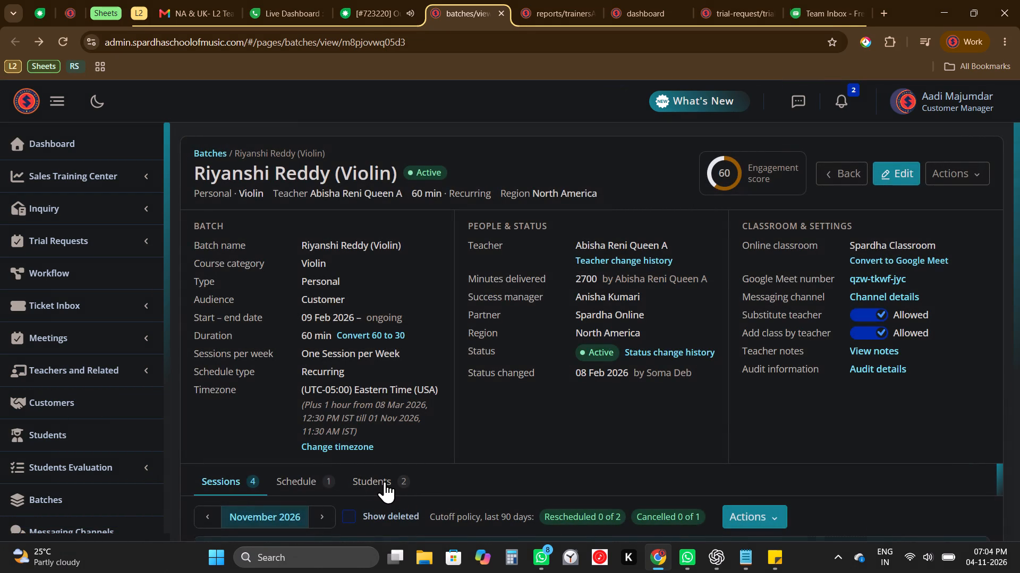
scroll(385, 481, down, 2)
scroll(470, 394, down, 1)
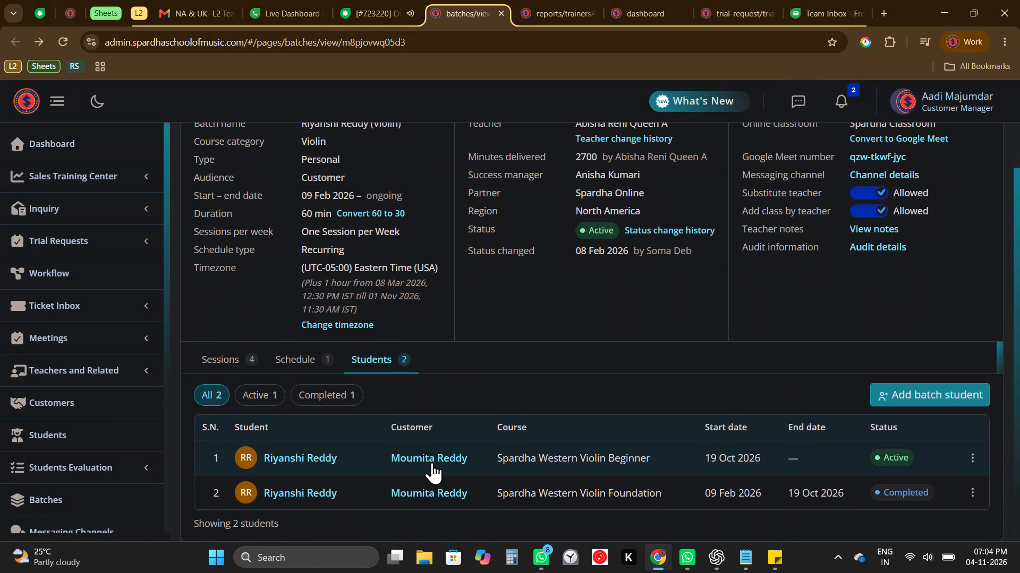
click(432, 462)
scroll(549, 396, down, 2)
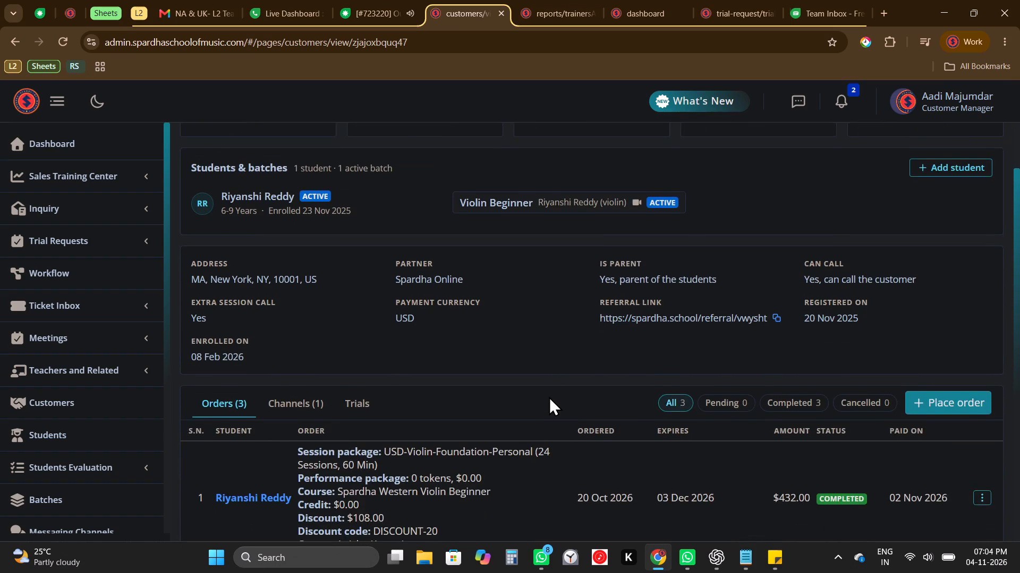
scroll(549, 396, down, 2)
scroll(549, 396, right, 3)
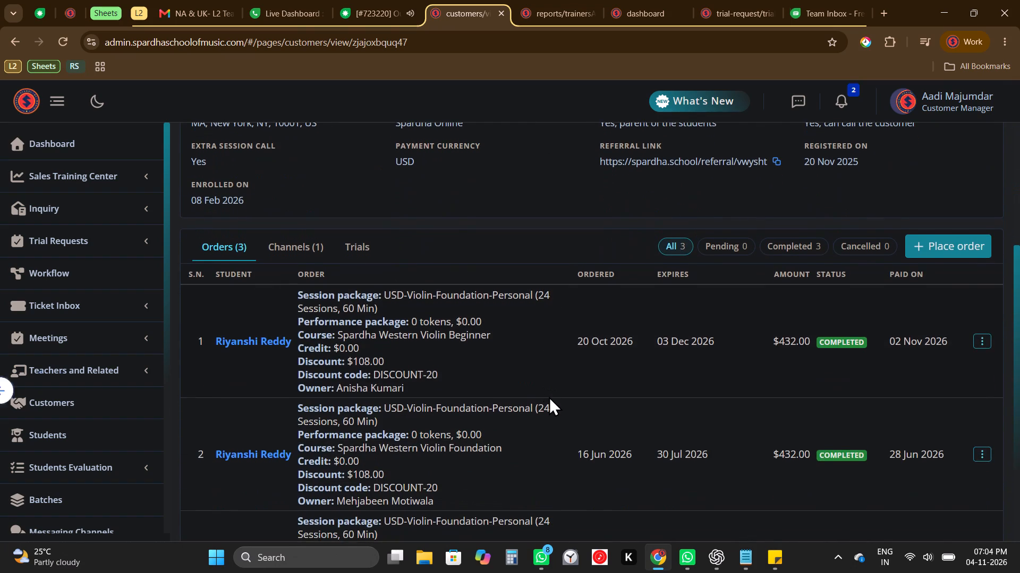
scroll(549, 396, right, 2)
scroll(478, 424, down, 2)
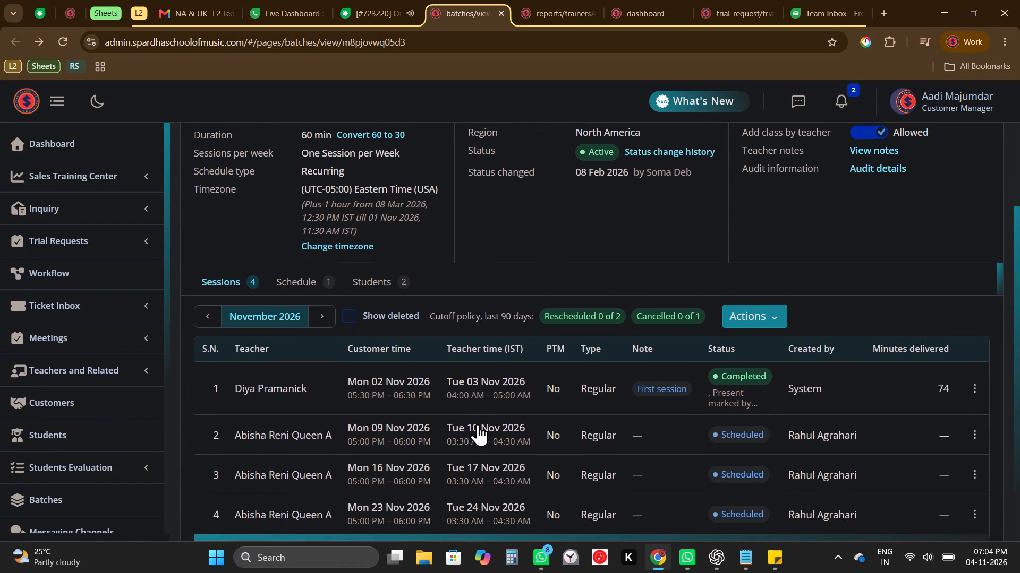
click(369, 16)
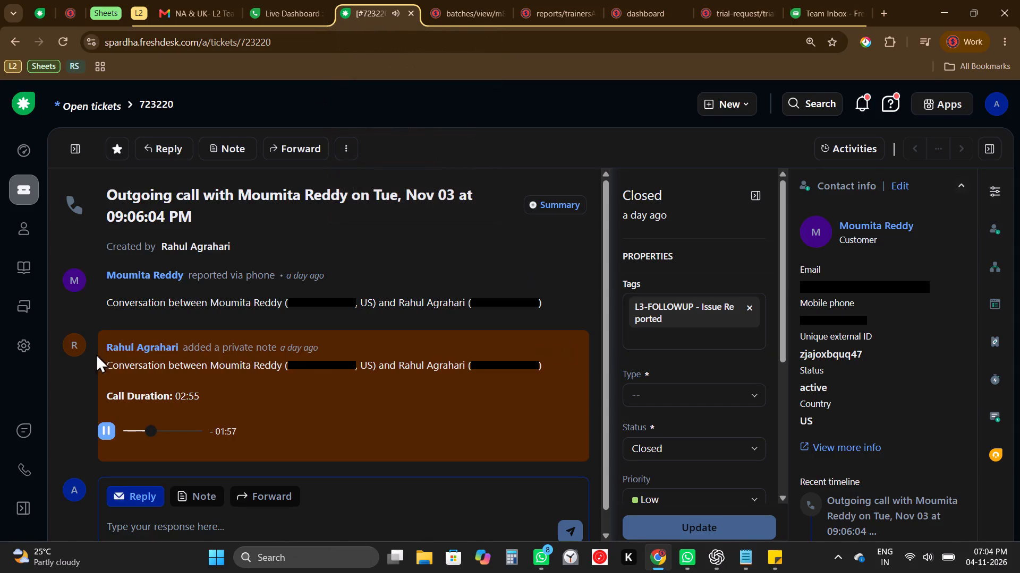
click(110, 423)
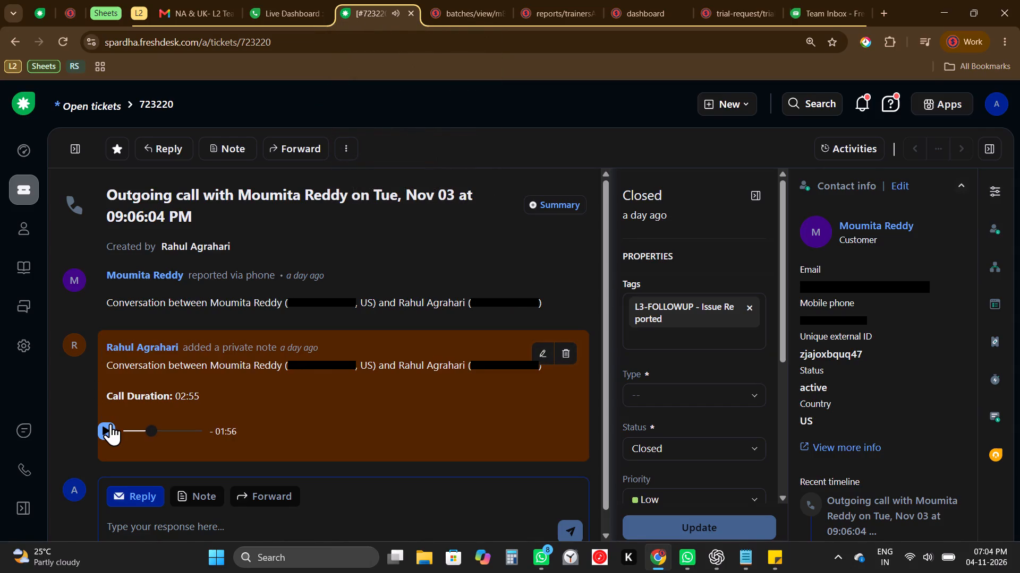
click(110, 423)
click(500, 0)
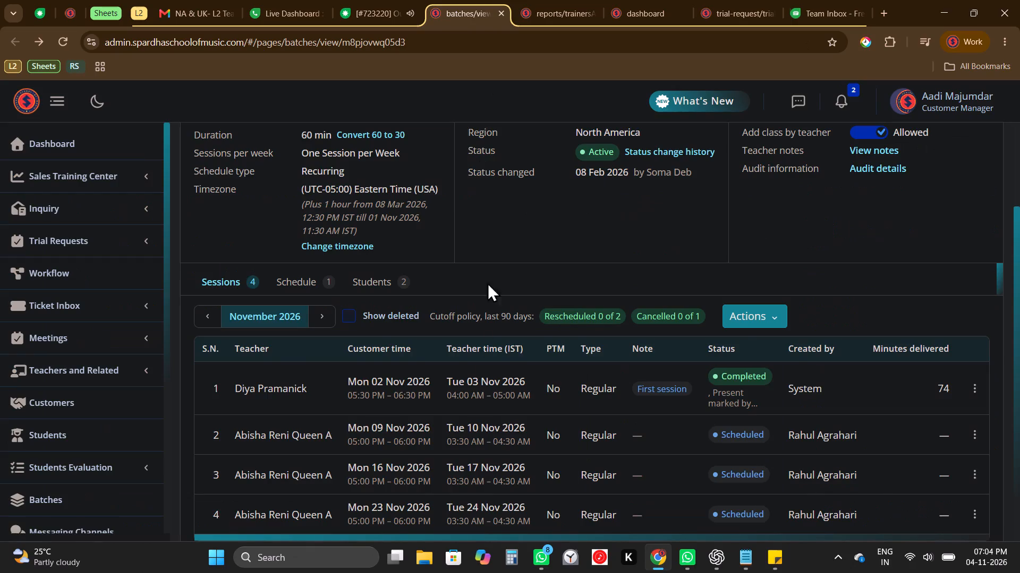
scroll(484, 358, down, 3)
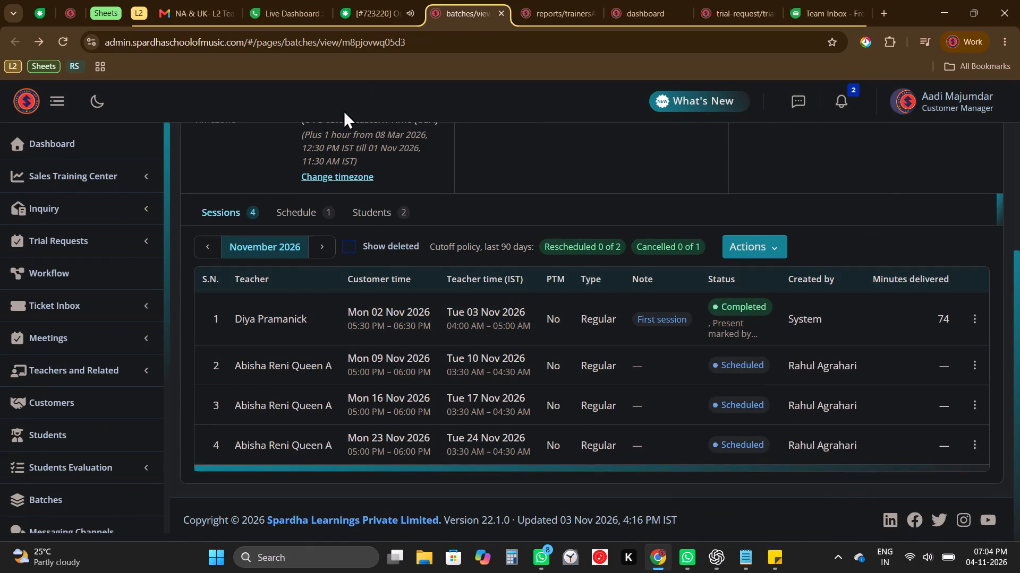
click(397, 0)
click(112, 436)
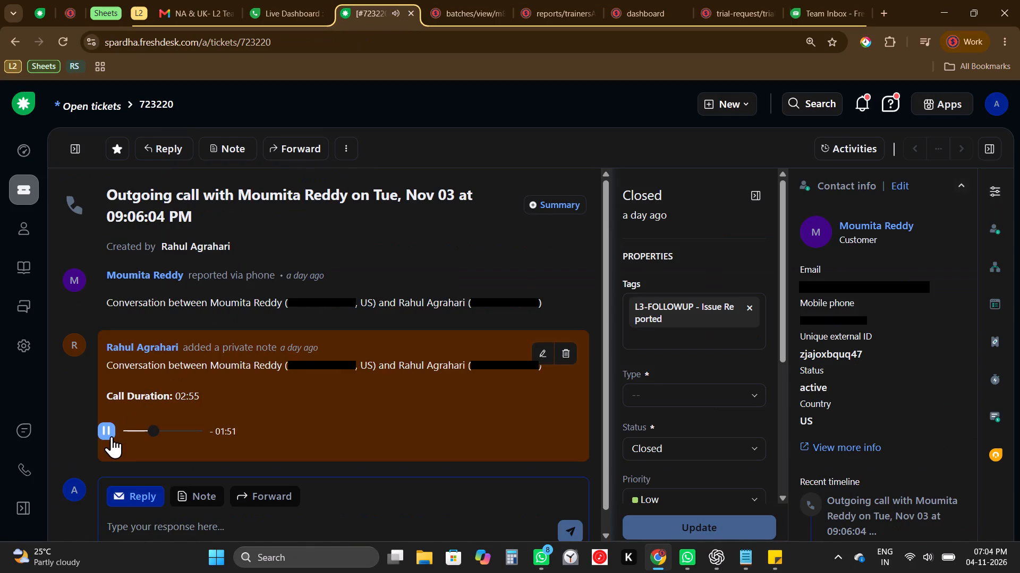
click(112, 436)
double_click(313, 371)
drag(313, 371, 291, 438)
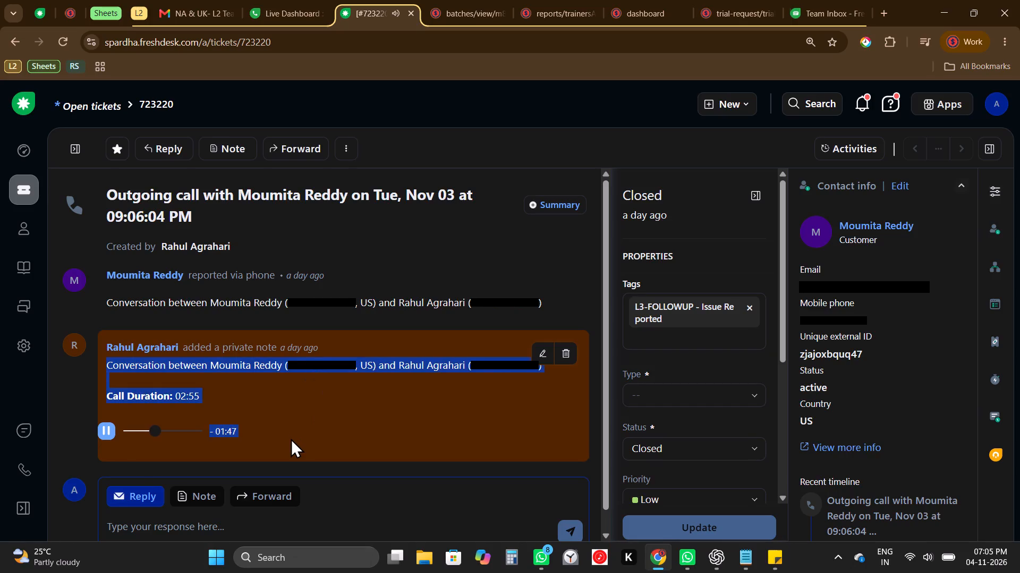
Check the NA & UK- L2 Team chat and return to the call ticket.
click(184, 0)
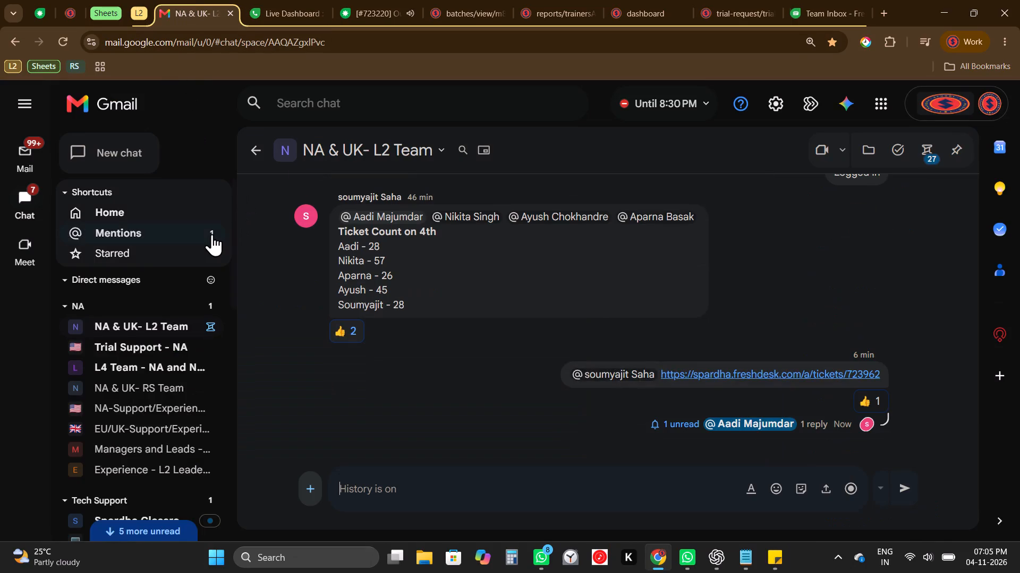
click(418, 0)
click(455, 0)
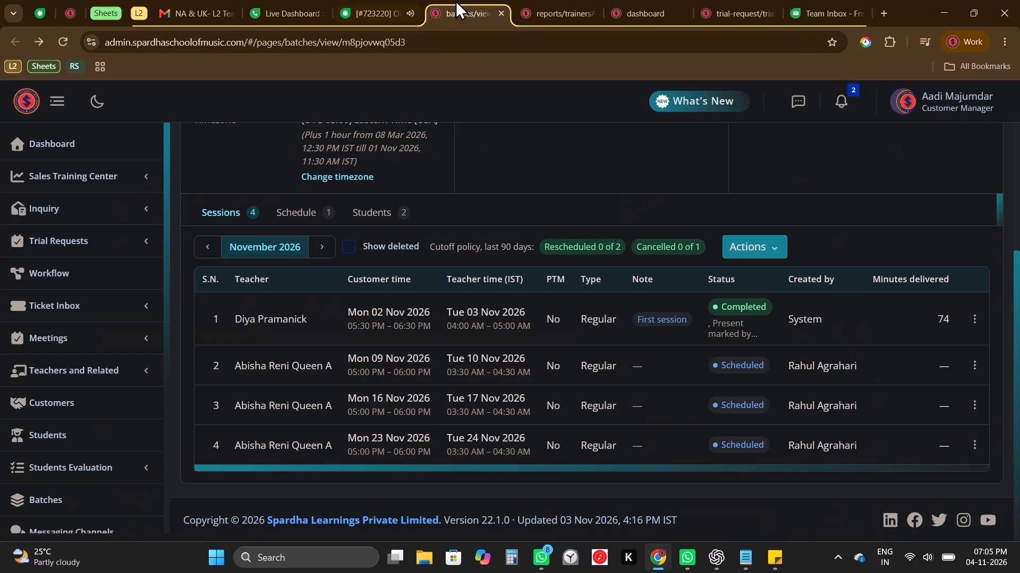
click(413, 0)
Capture a screenshot of the violin batch's November 2026 sessions table and copy it.
click(495, 0)
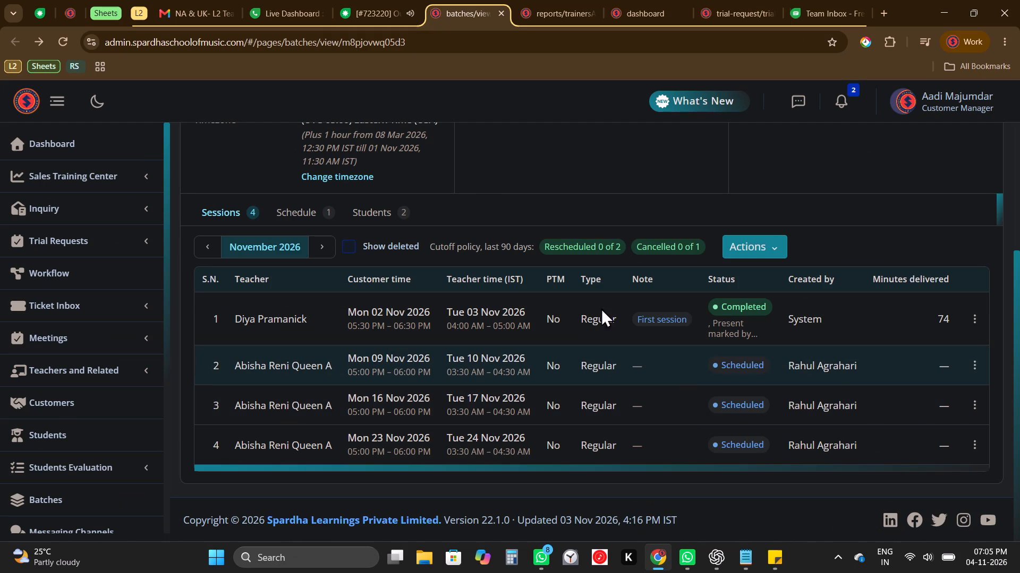
key(Print)
drag(195, 266, 482, 526)
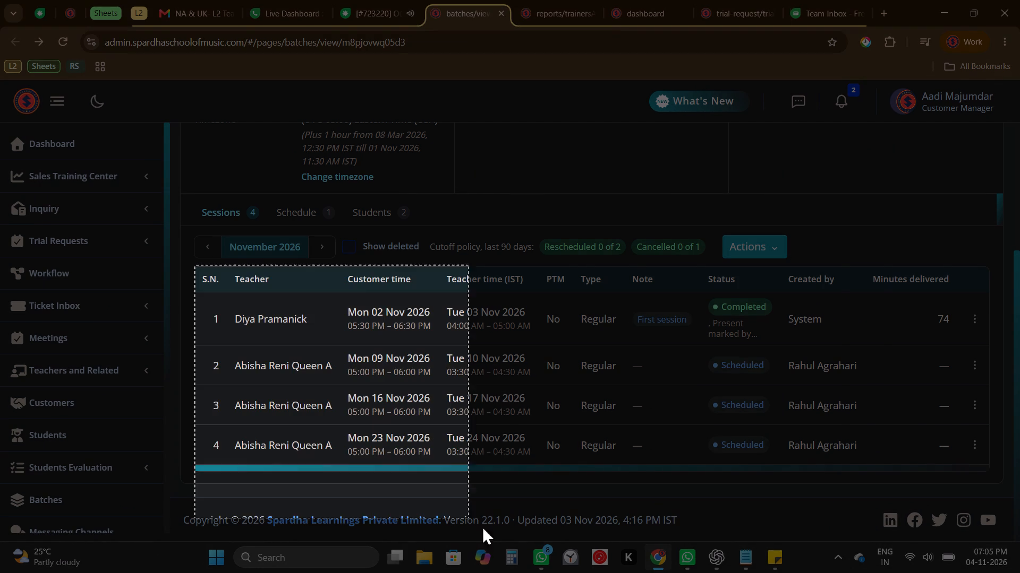
drag(482, 526, 872, 462)
key(ctrl+c)
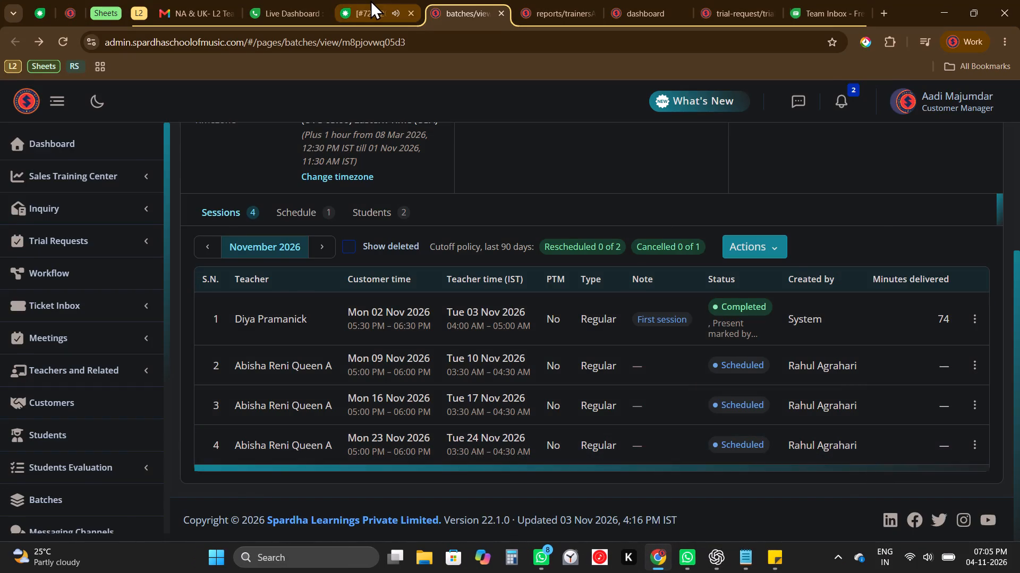
click(370, 0)
scroll(367, 385, right, 5)
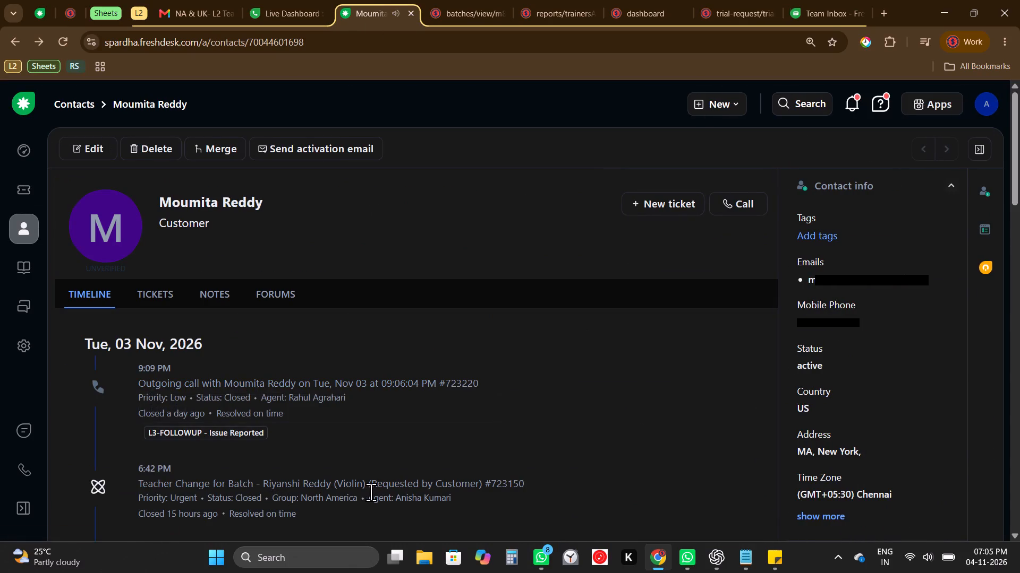
scroll(406, 398, down, 1)
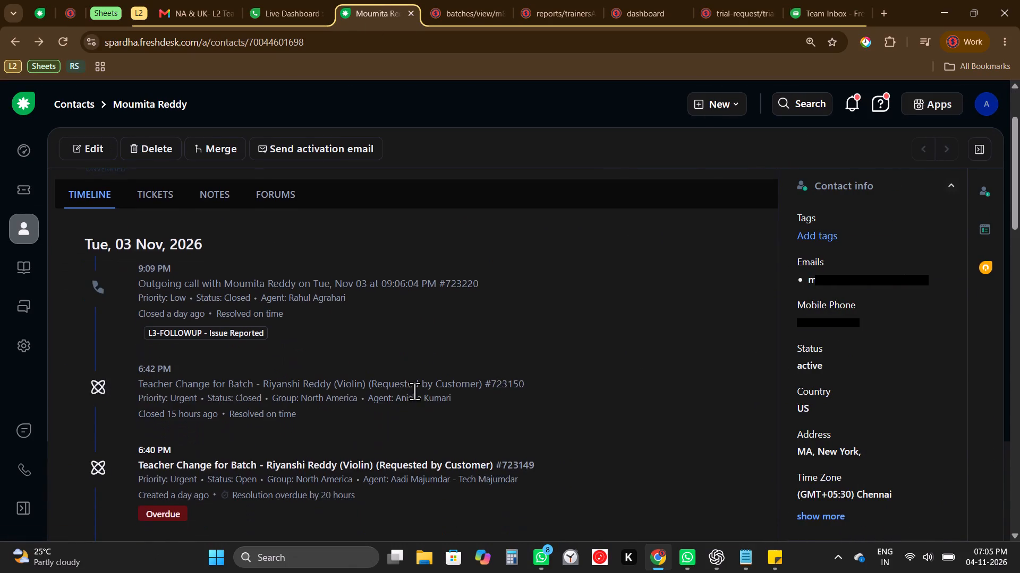
click(406, 463)
Write a private note saying "Required change have already been made by" with a mention of the call's agent, plus "Closing this ticket.".
scroll(249, 468, down, 2)
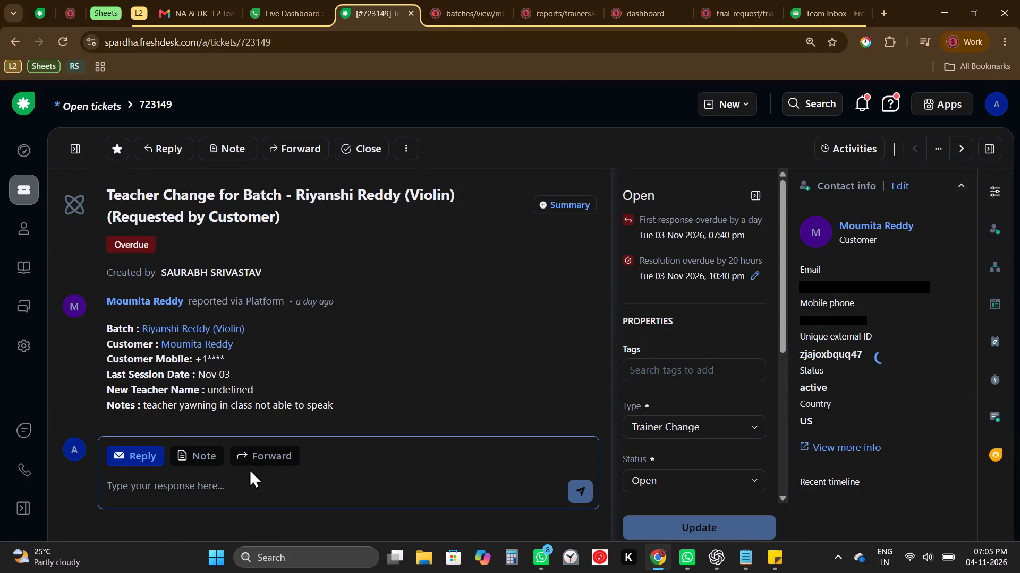
click(208, 464)
scroll(208, 464, up, 2)
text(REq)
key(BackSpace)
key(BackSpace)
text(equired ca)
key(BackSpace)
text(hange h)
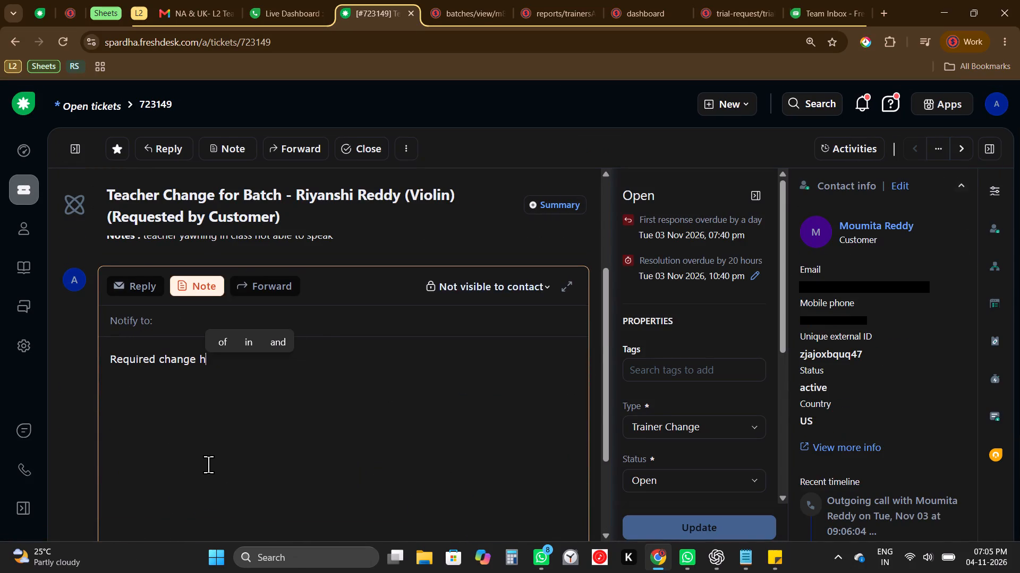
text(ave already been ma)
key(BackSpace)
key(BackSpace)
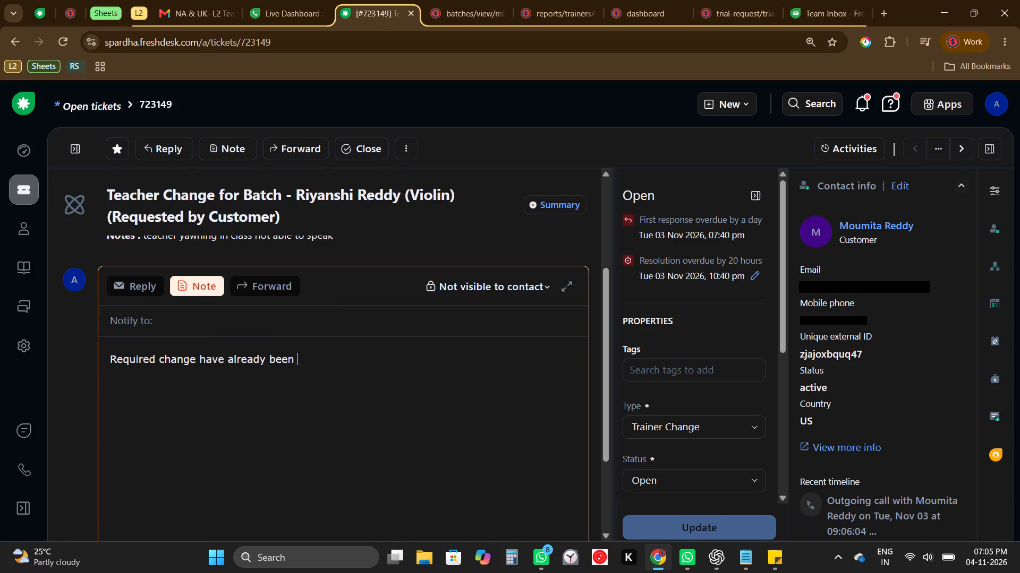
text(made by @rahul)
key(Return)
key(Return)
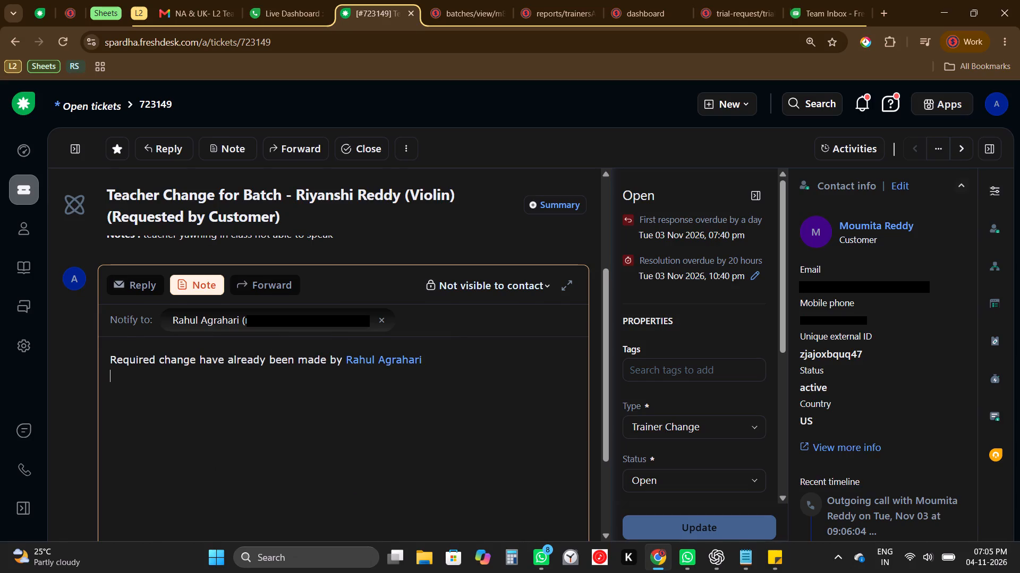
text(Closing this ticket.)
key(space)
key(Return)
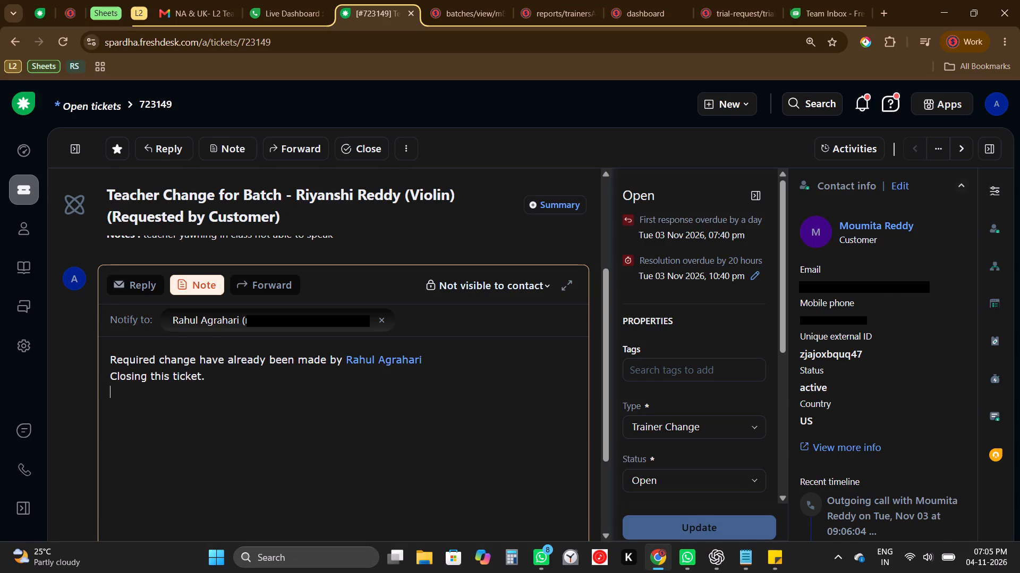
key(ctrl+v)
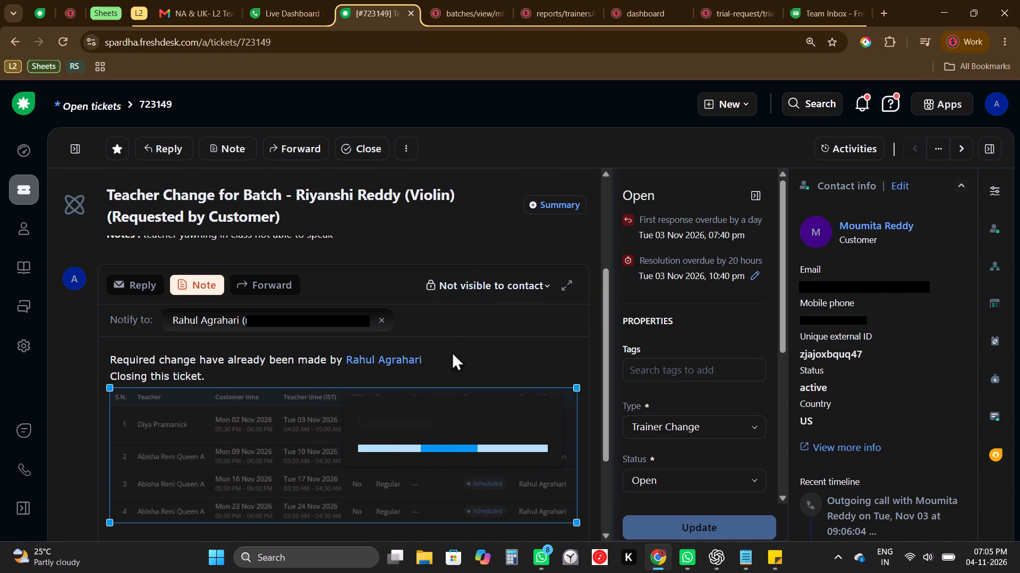
scroll(551, 379, down, 4)
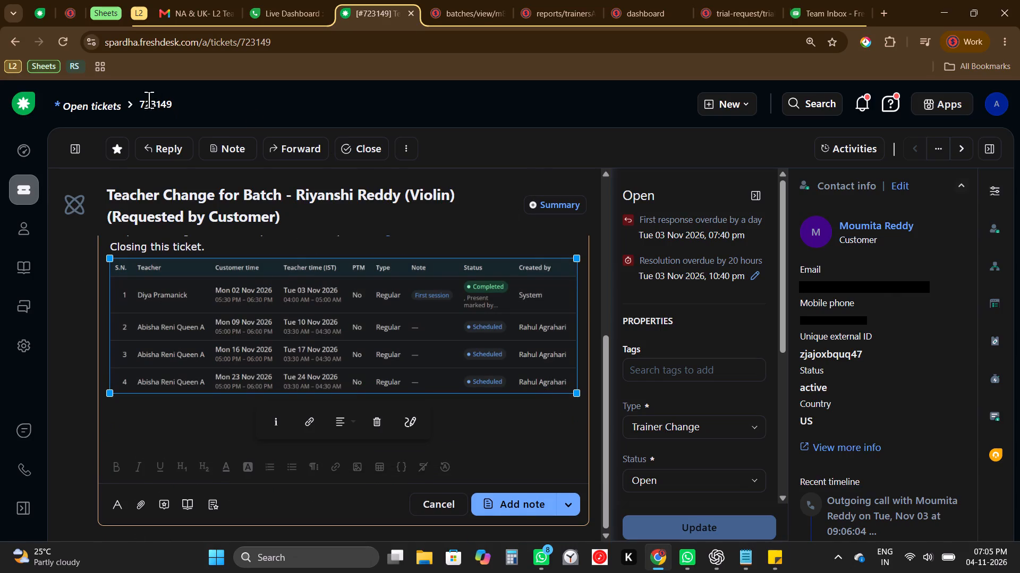
double_click(152, 109)
key(ctrl+c)
key(ctrl+c)
key(ctrl+c)
click(522, 508)
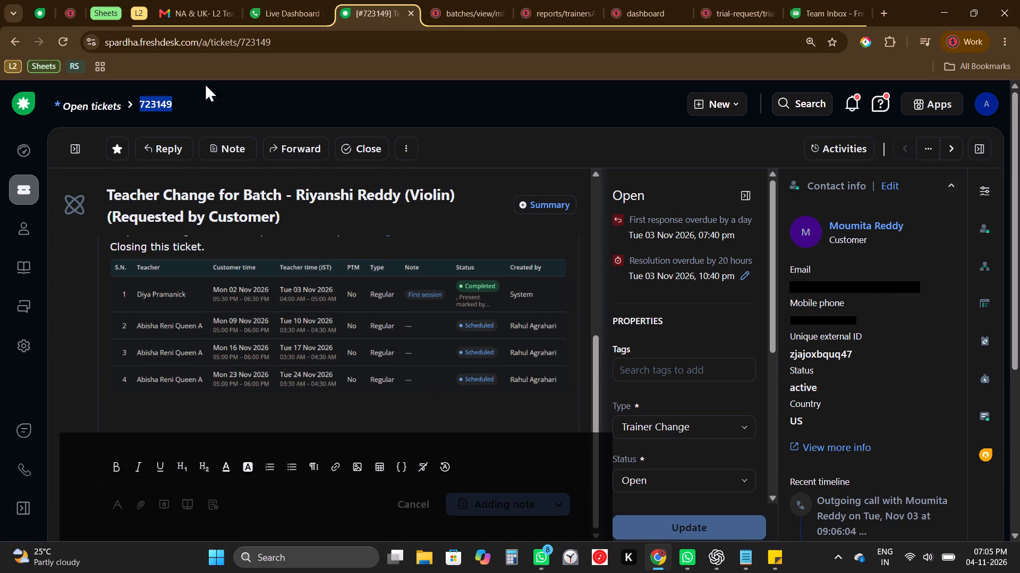
Find the teacher change request for ticket 723149 in the admin portal and set yourself as its owner.
click(64, 5)
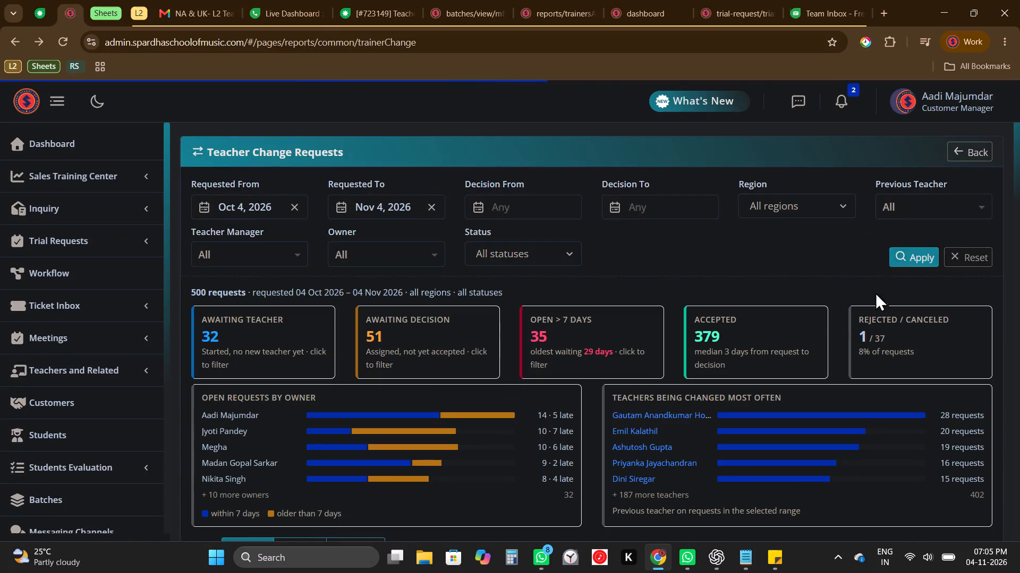
scroll(848, 336, down, 3)
click(853, 336)
key(ctrl+v)
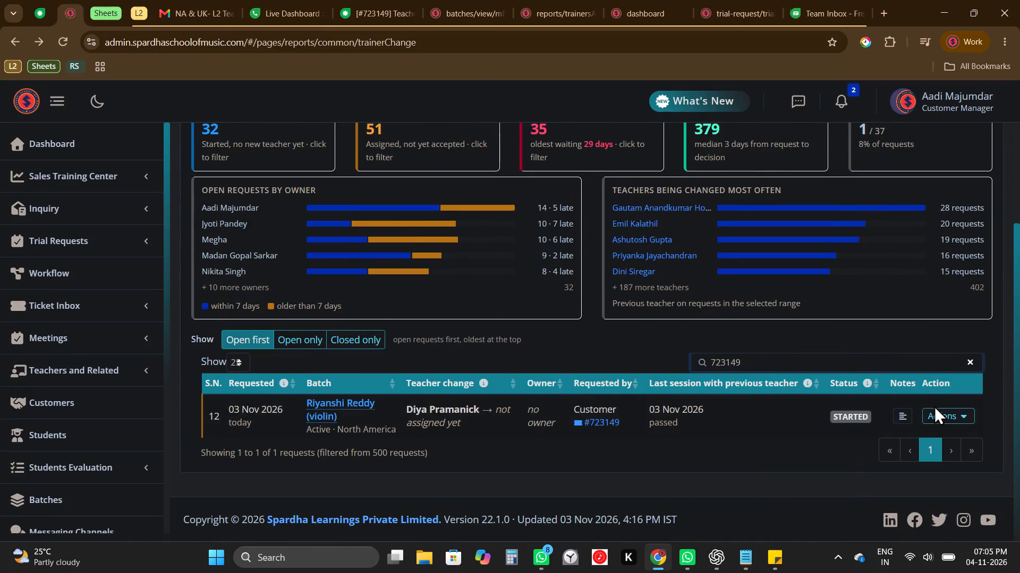
click(971, 420)
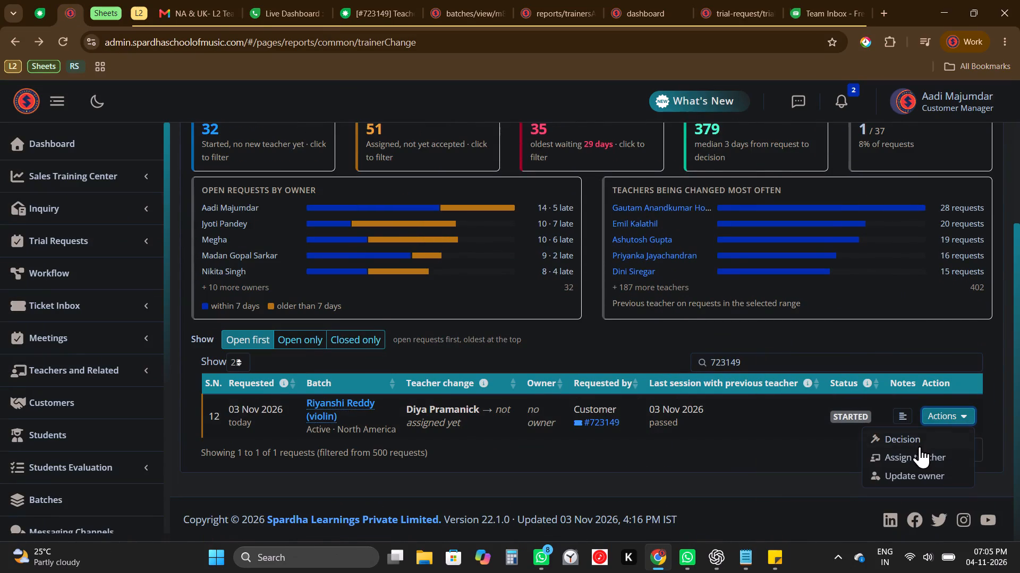
click(932, 472)
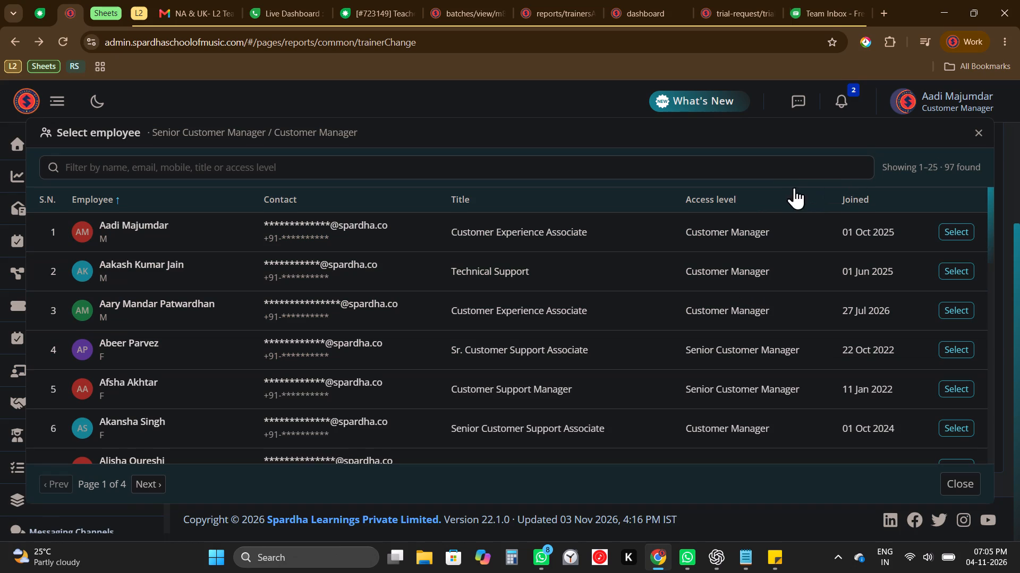
click(822, 166)
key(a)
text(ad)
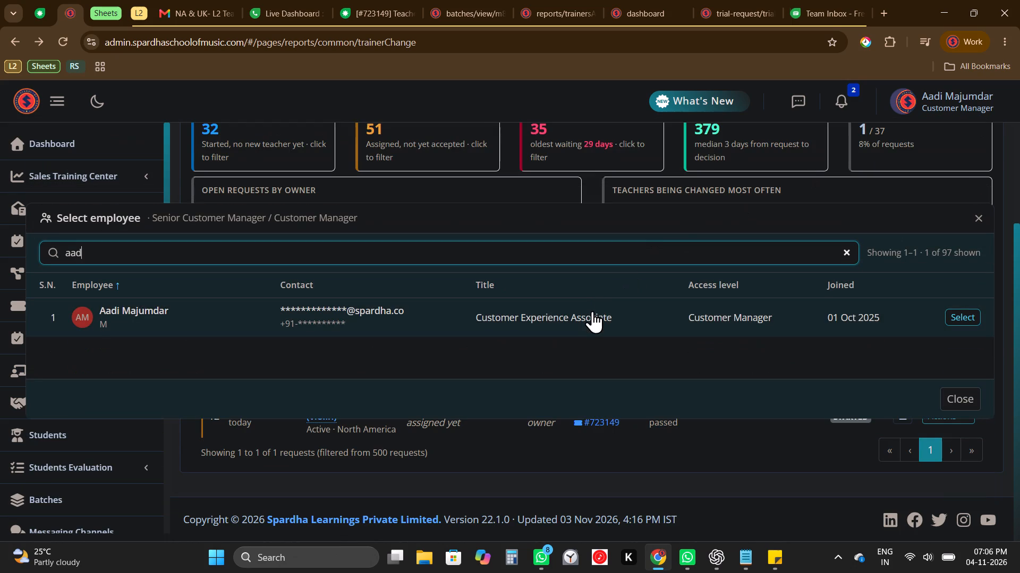
click(754, 321)
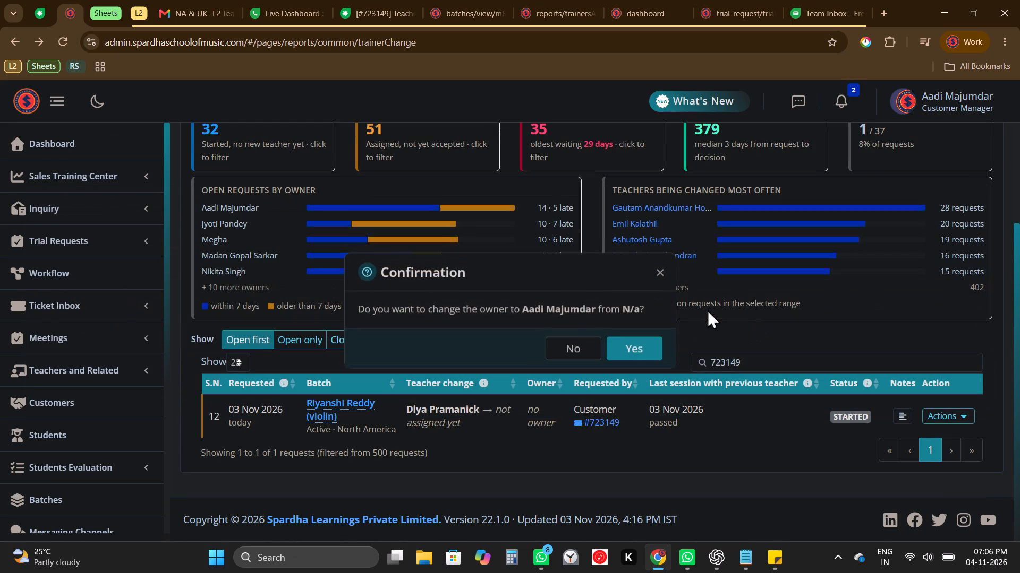
click(633, 353)
Find request 723149 again and assign Abisha, the teacher on the batch's upcoming violin sessions, as its new teacher.
triple_click(802, 367)
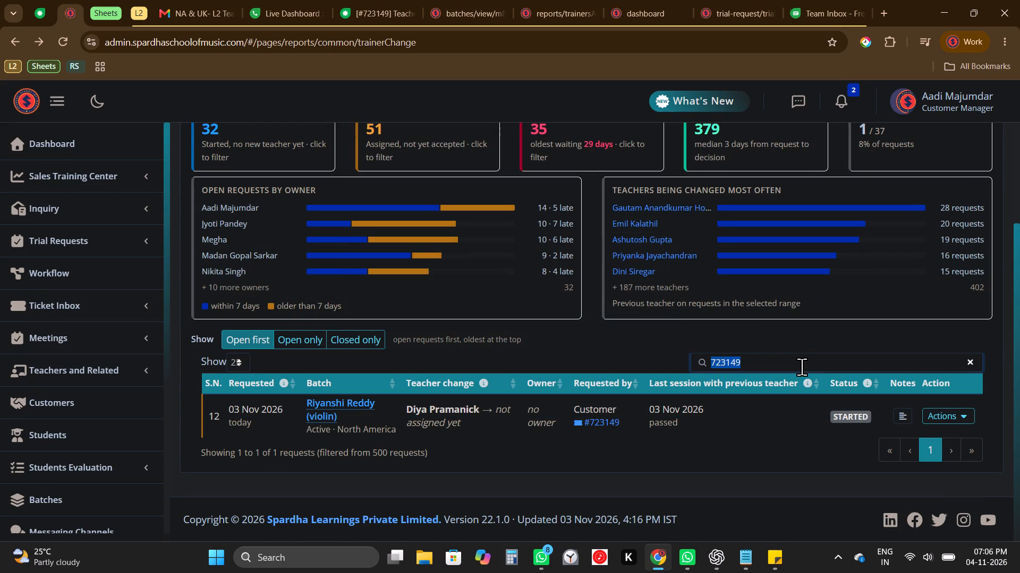
key(ctrl+v)
click(793, 389)
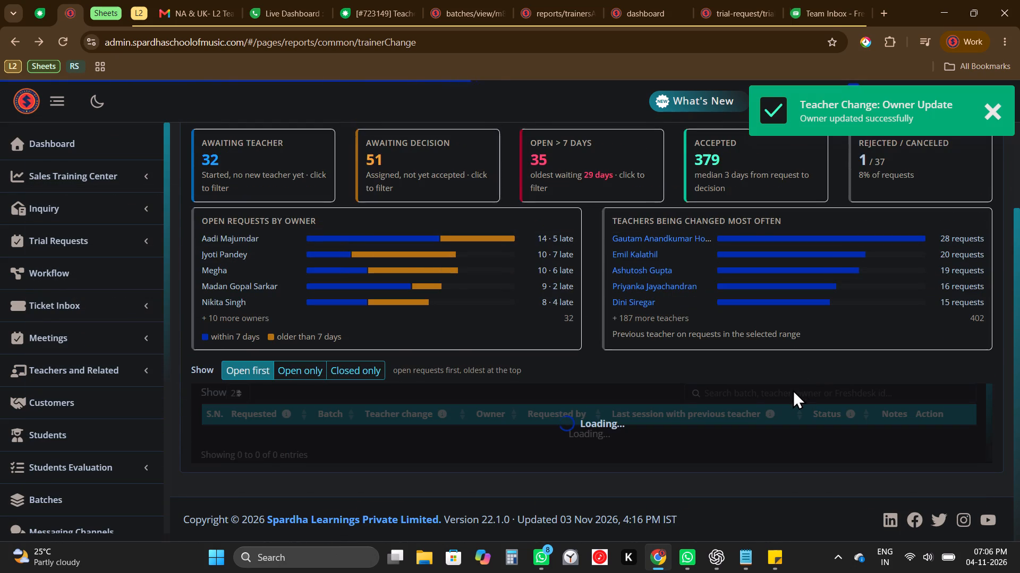
triple_click(793, 389)
double_click(793, 389)
click(845, 364)
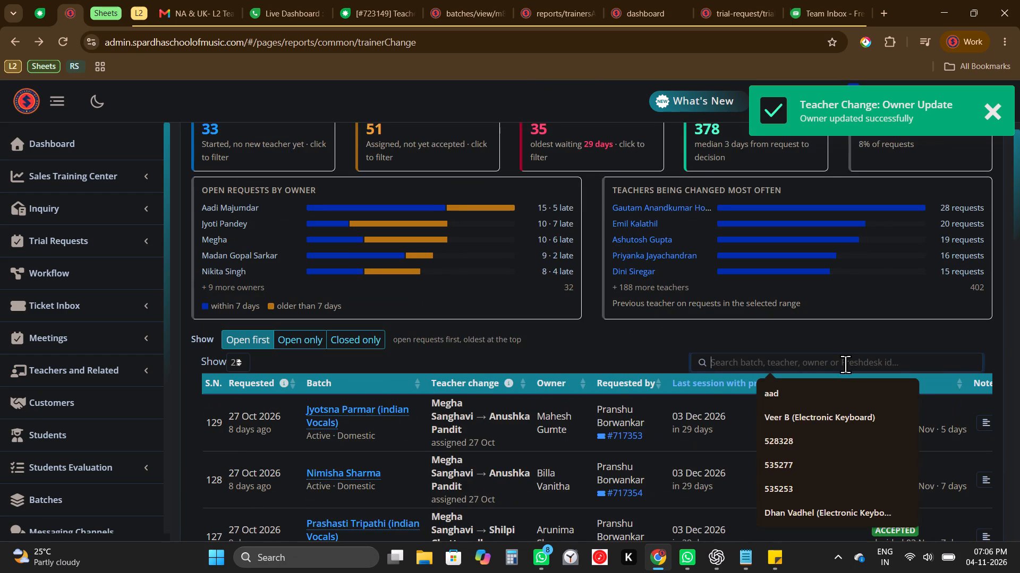
key(ctrl+v)
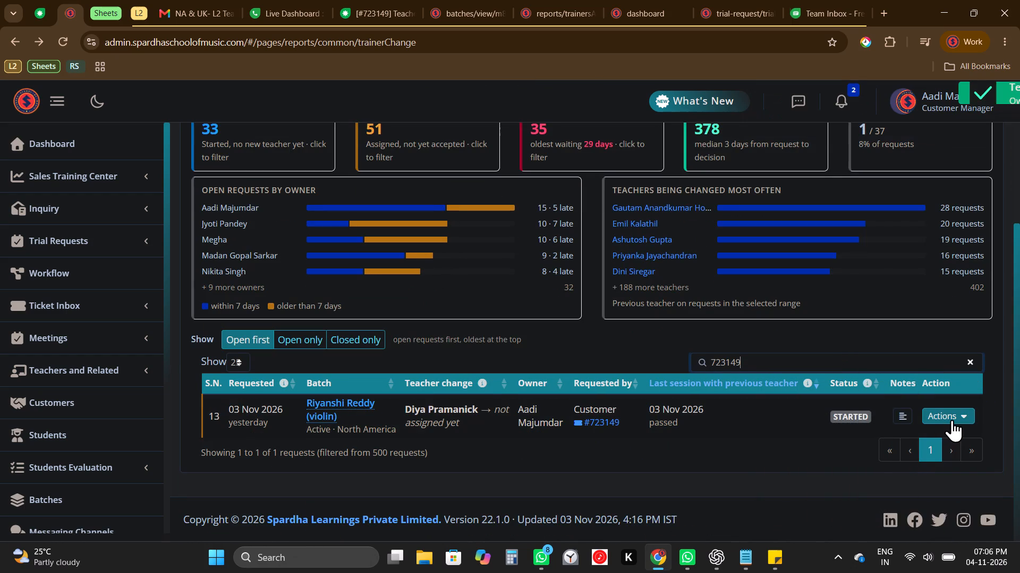
click(952, 420)
click(914, 455)
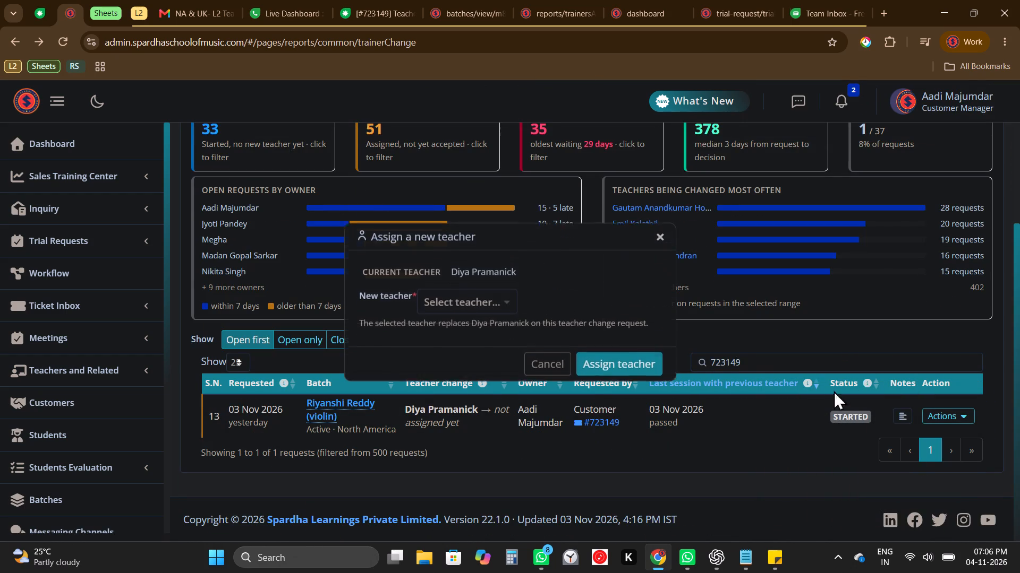
click(504, 303)
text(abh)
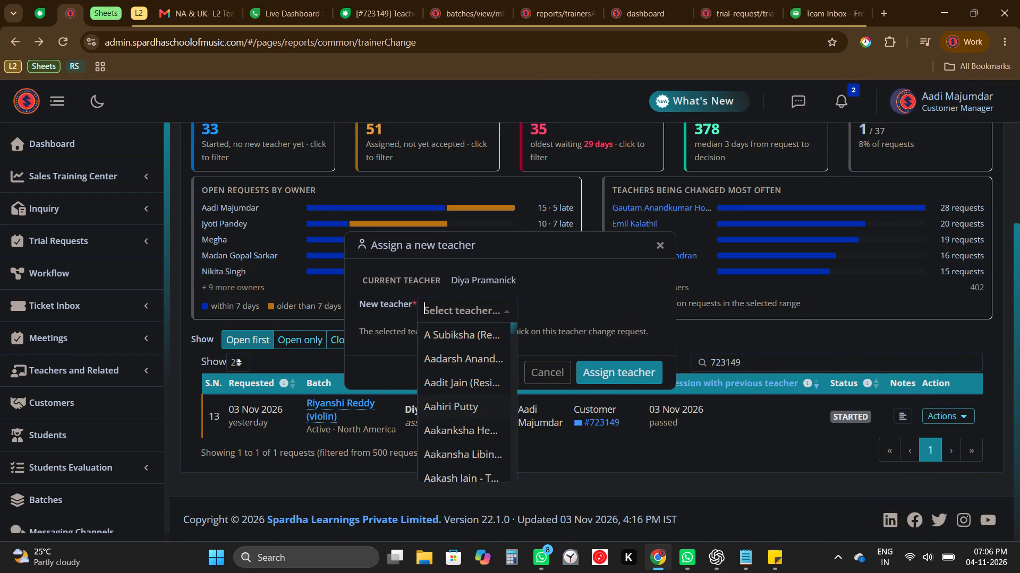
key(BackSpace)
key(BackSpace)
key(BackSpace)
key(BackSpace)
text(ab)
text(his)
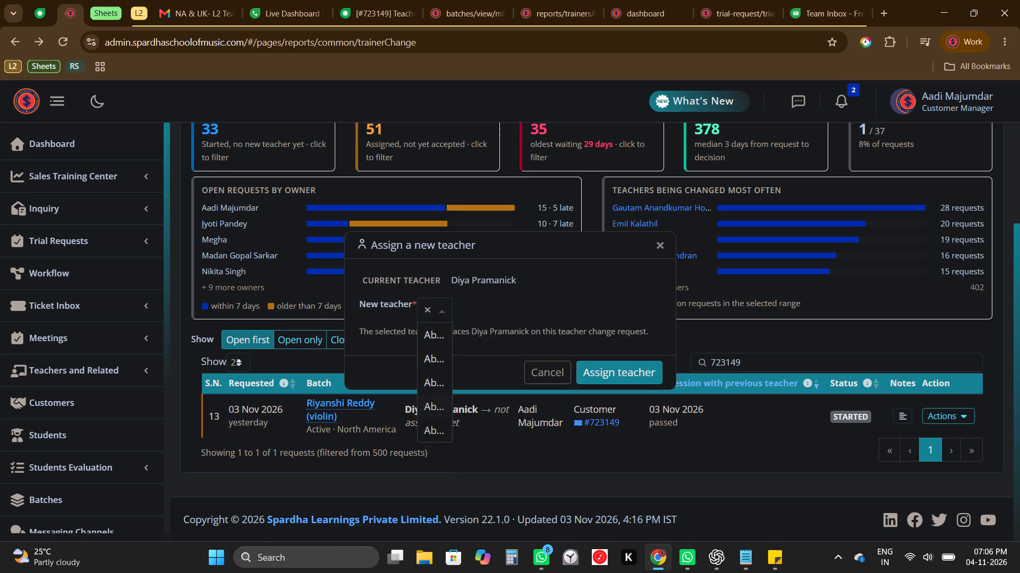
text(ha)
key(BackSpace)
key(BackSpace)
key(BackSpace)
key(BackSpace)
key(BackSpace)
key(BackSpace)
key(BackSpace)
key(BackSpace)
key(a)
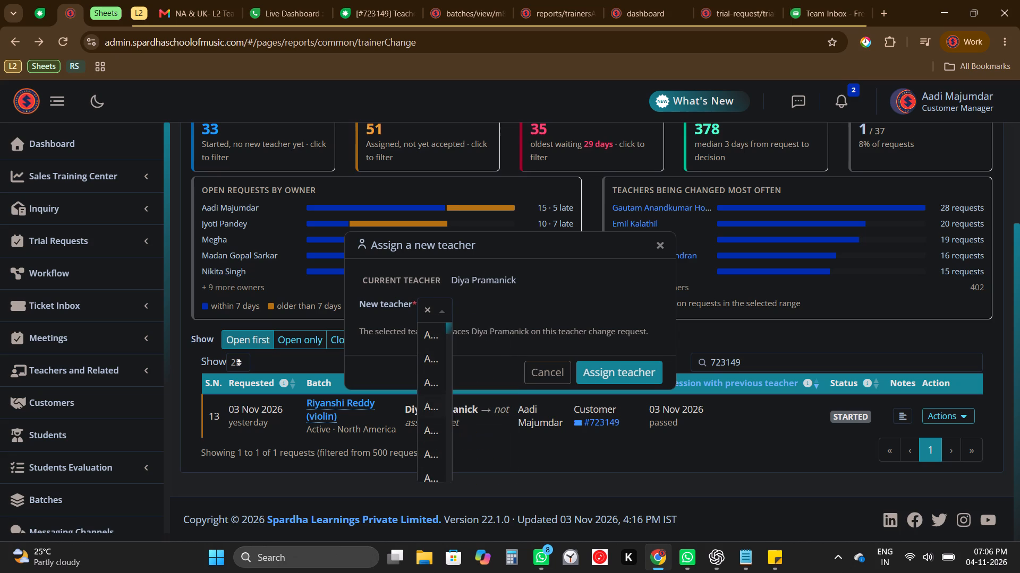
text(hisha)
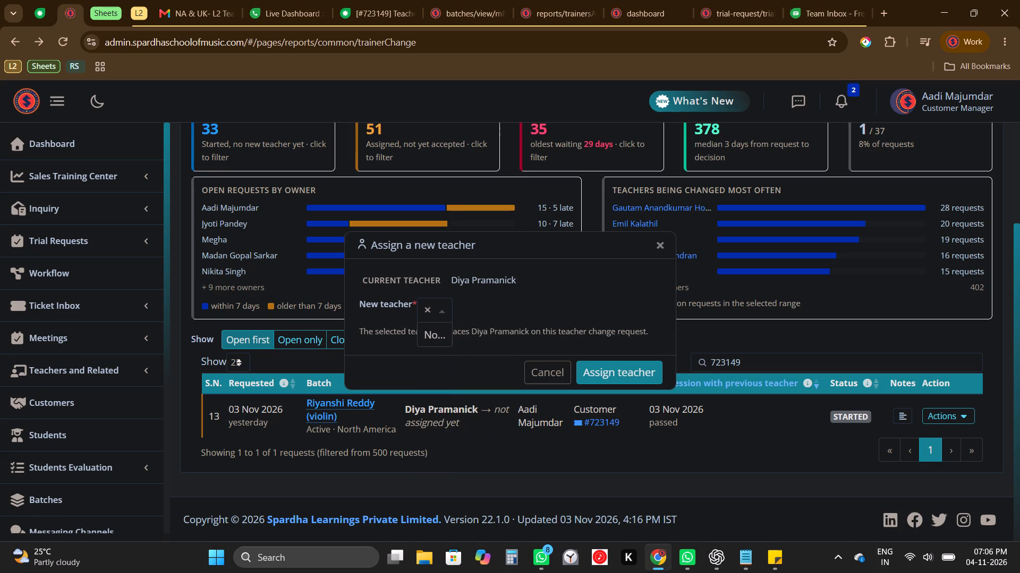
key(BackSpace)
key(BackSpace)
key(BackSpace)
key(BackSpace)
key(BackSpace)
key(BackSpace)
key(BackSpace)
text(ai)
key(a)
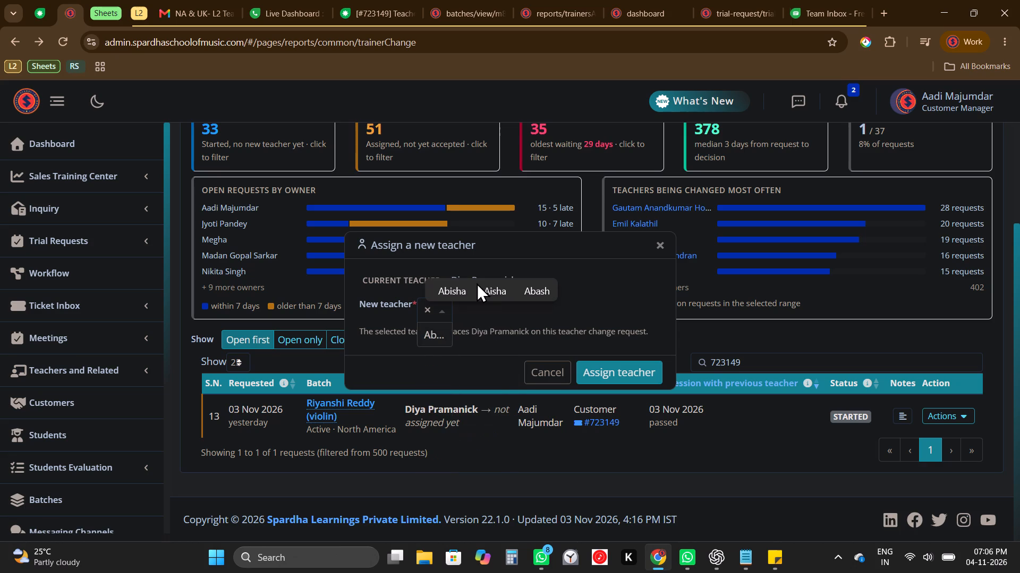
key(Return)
click(615, 376)
Recheck the violin batch's sessions and the ticket, then set the status of teacher change request 723149 to Accepted.
click(468, 0)
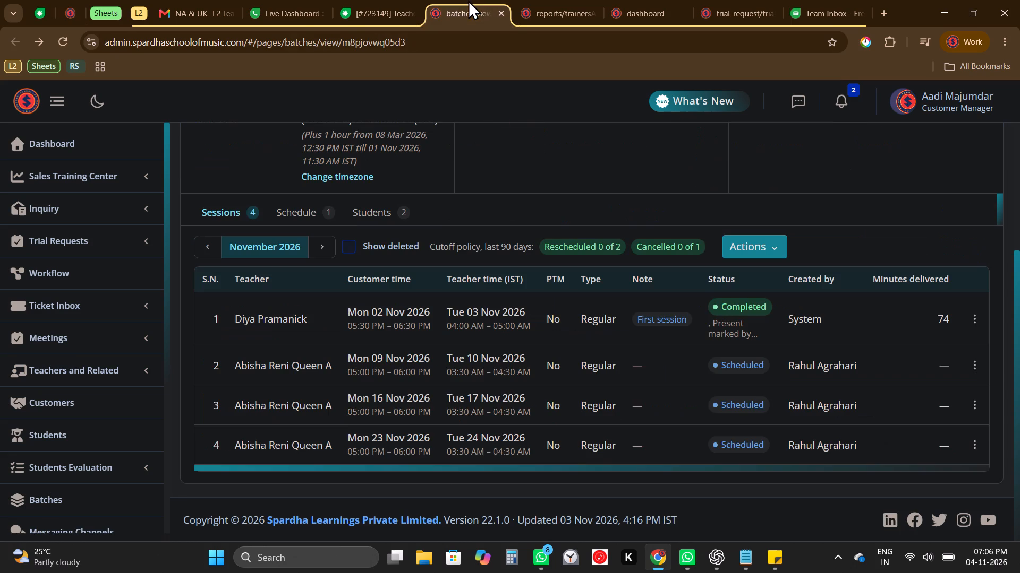
click(379, 0)
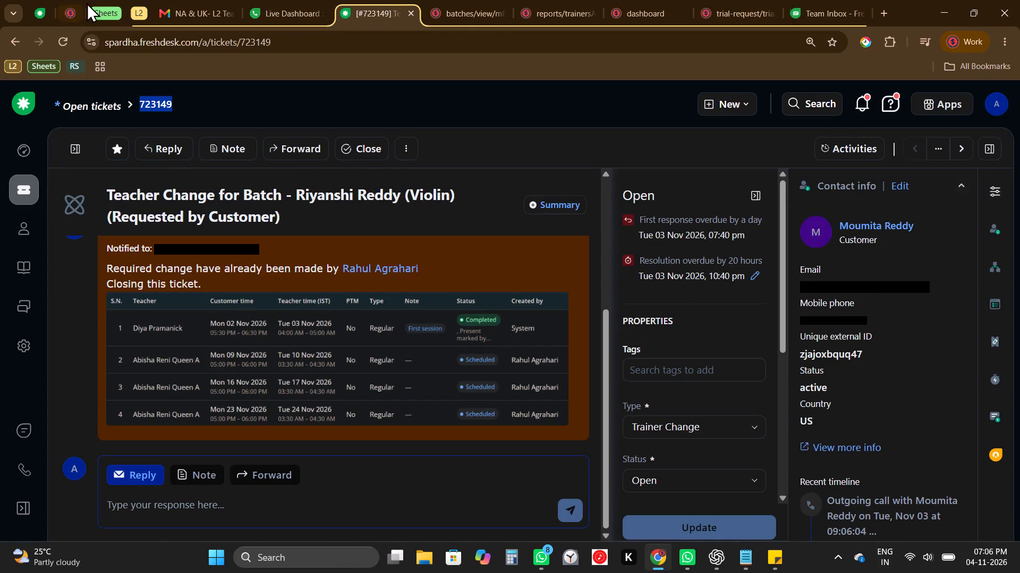
click(64, 0)
click(858, 366)
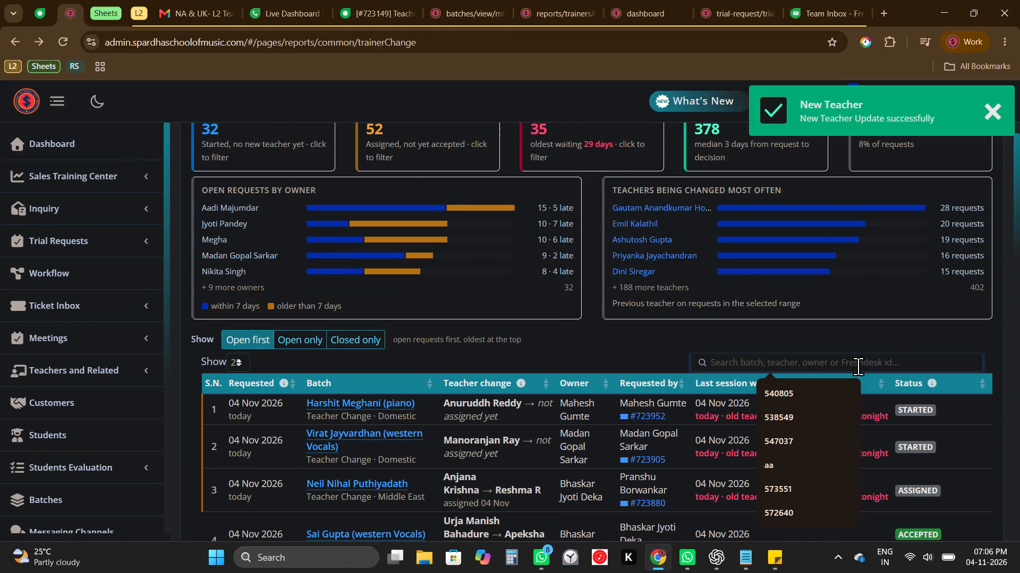
key(ctrl+v)
click(950, 427)
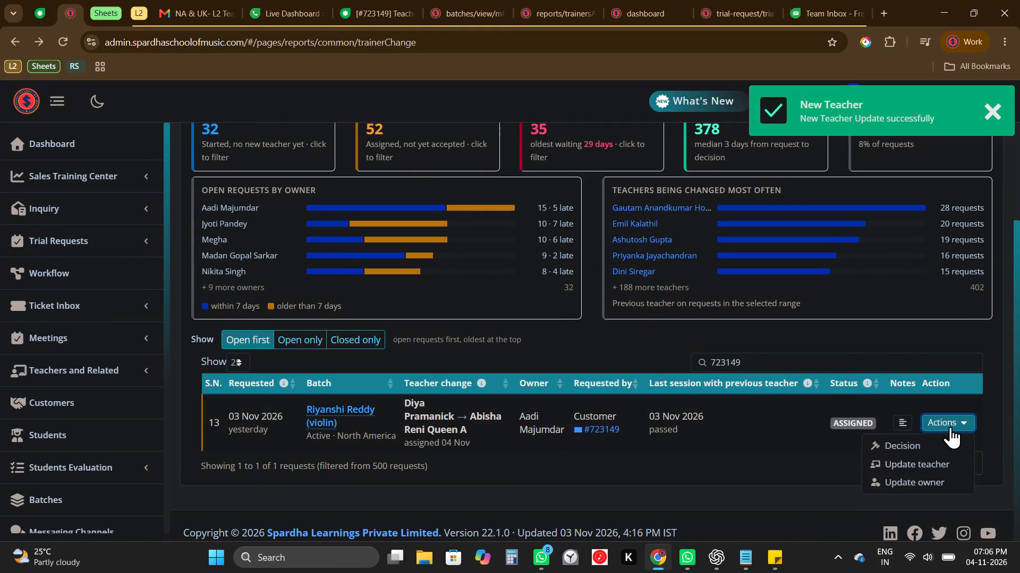
click(945, 441)
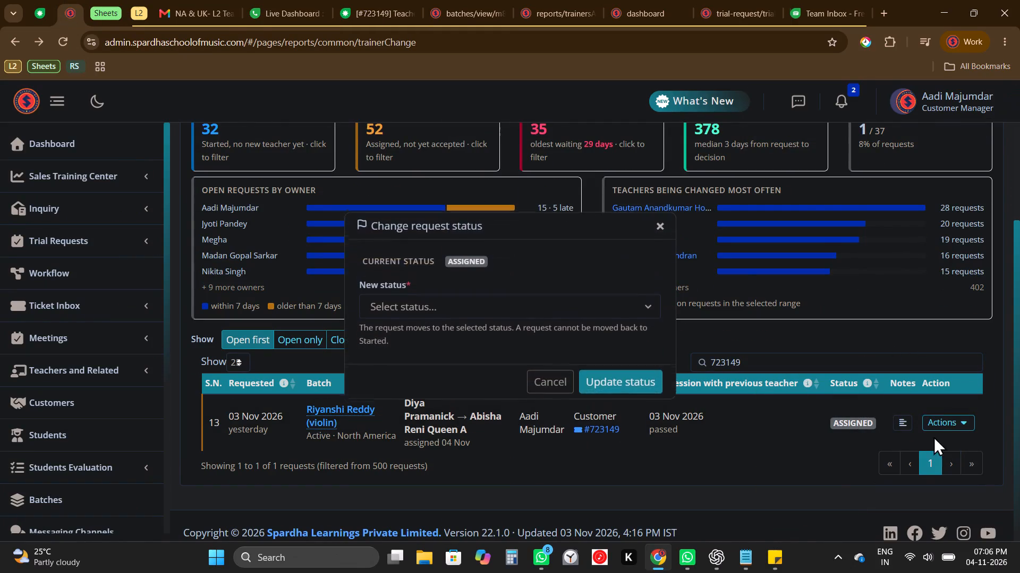
click(575, 312)
key(Return)
key(Tab)
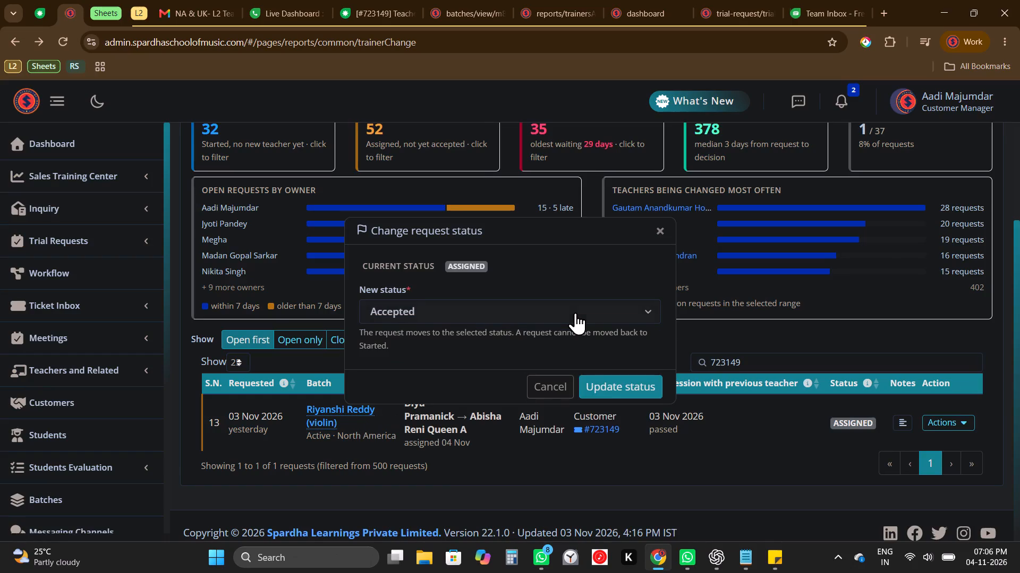
key(Tab)
key(Return)
Check ticket #723149, then return to the open tickets and open the Bharatanatyam Dance teacher change ticket #722239.
click(360, 0)
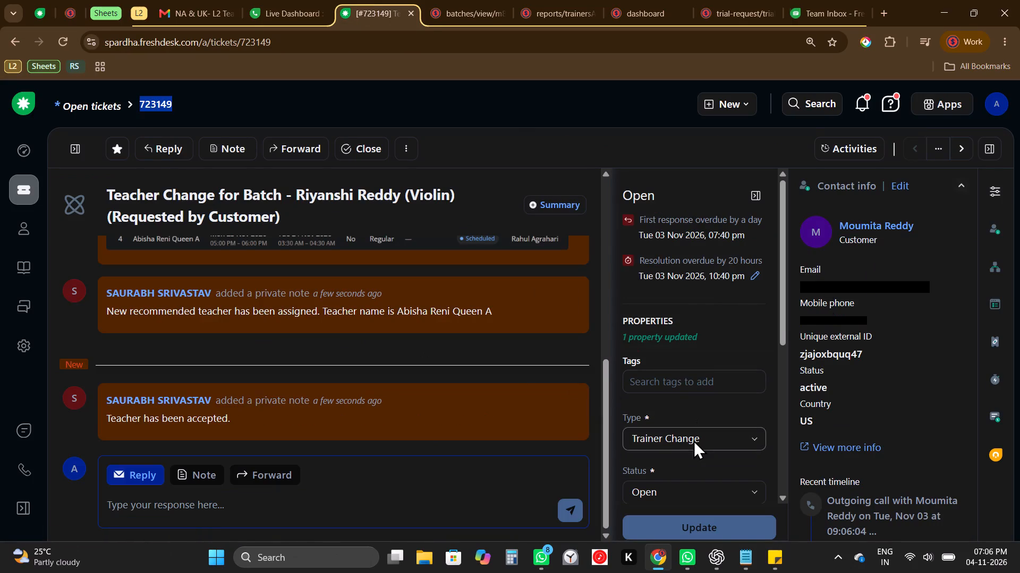
scroll(437, 290, up, 6)
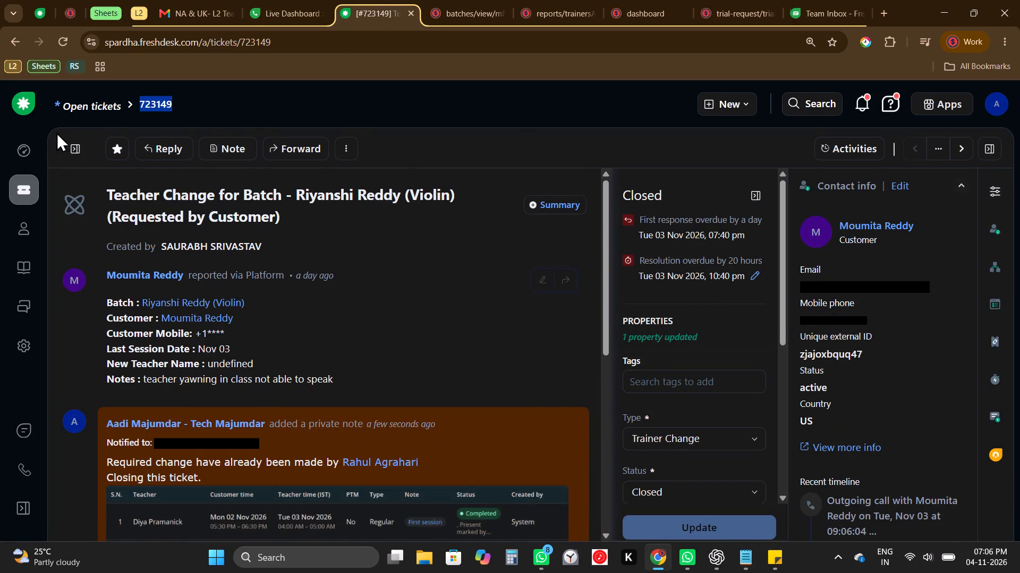
click(27, 197)
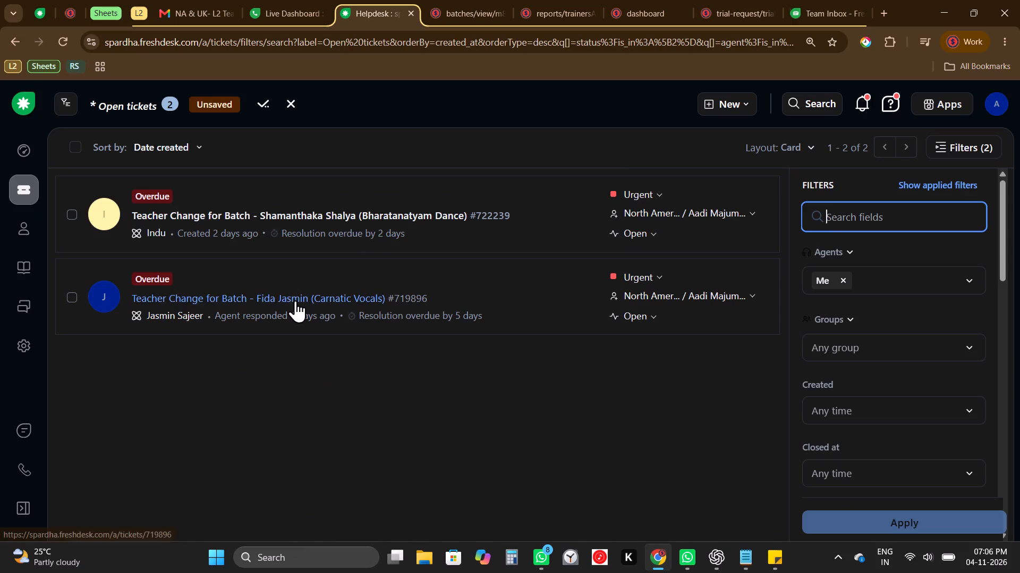
click(407, 210)
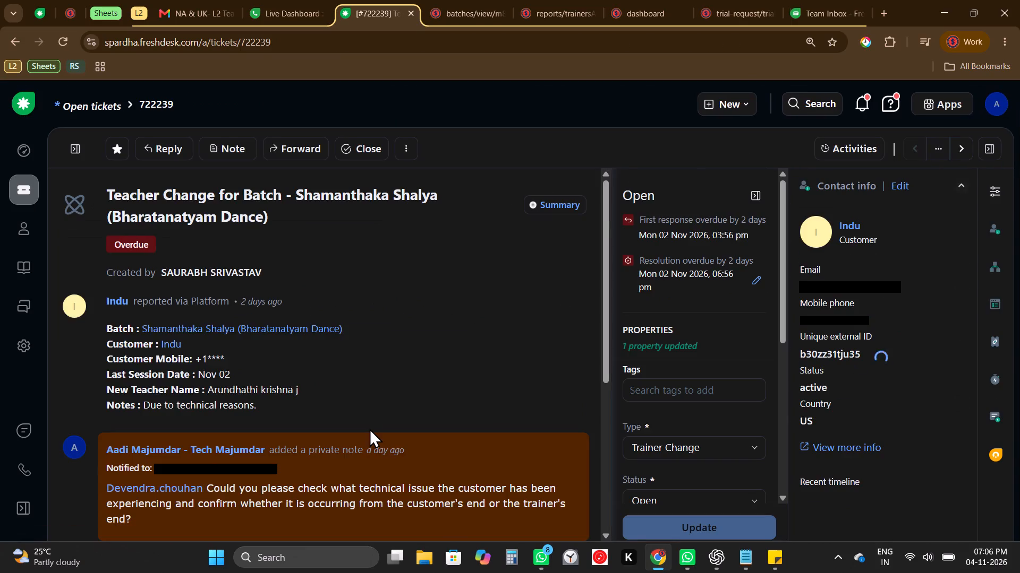
scroll(369, 428, down, 4)
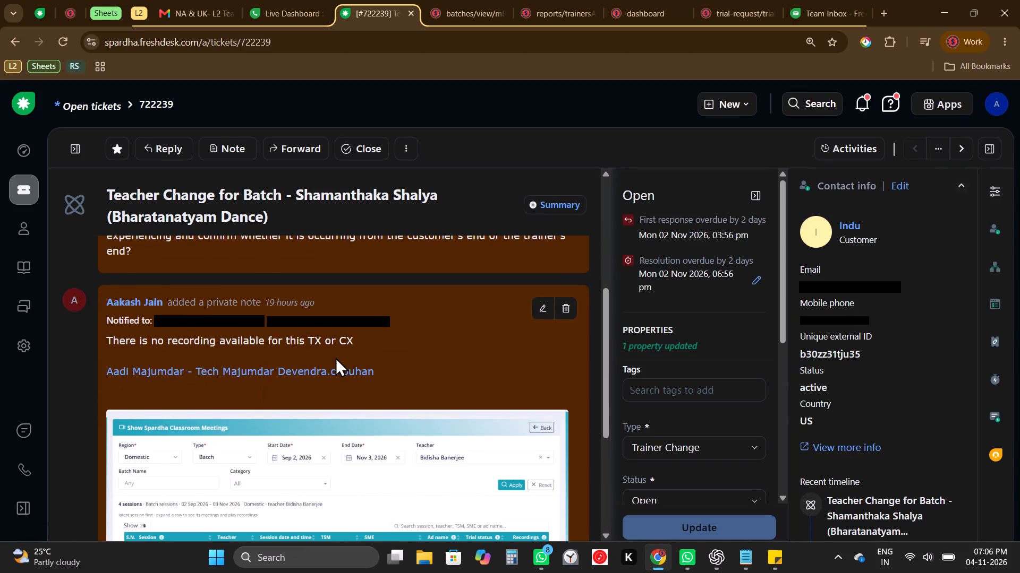
scroll(335, 357, down, 4)
triple_click(915, 309)
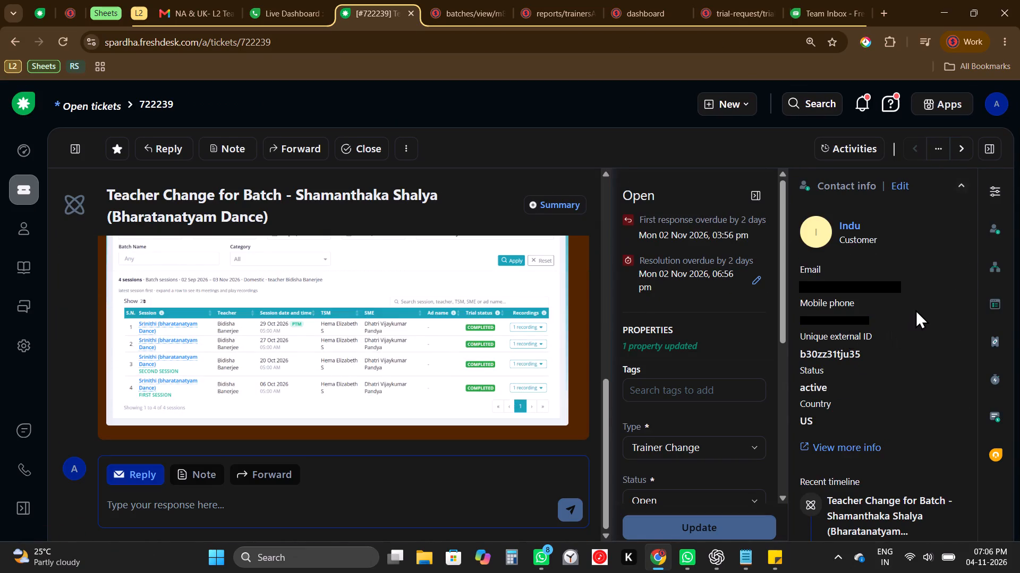
key(ctrl+c)
key(ctrl+c)
Open the Bharatanatyam Dance batch linked in the ticket, close the old violin batch tab, and return to the ticket.
scroll(484, 357, up, 1)
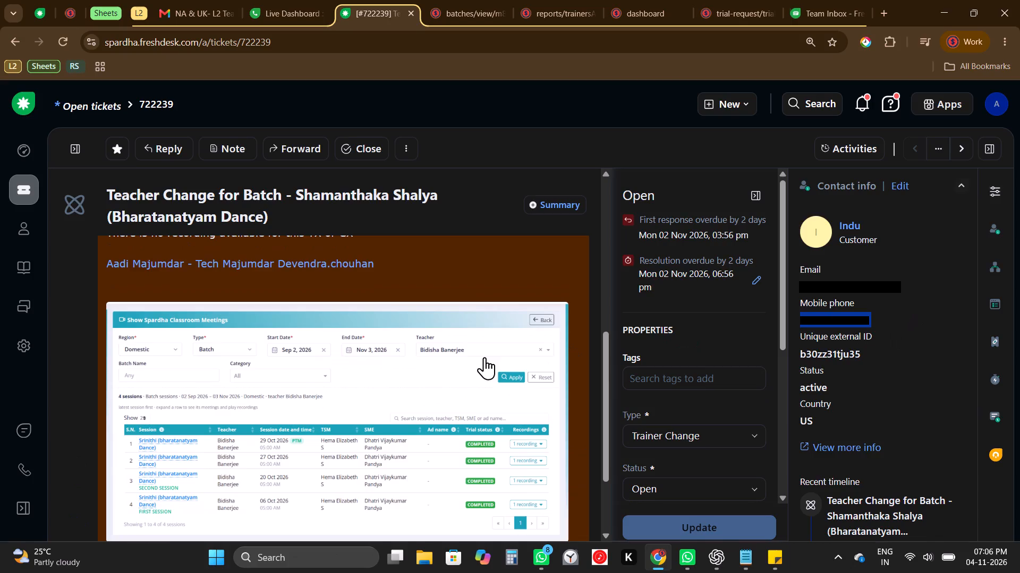
scroll(322, 444, up, 2)
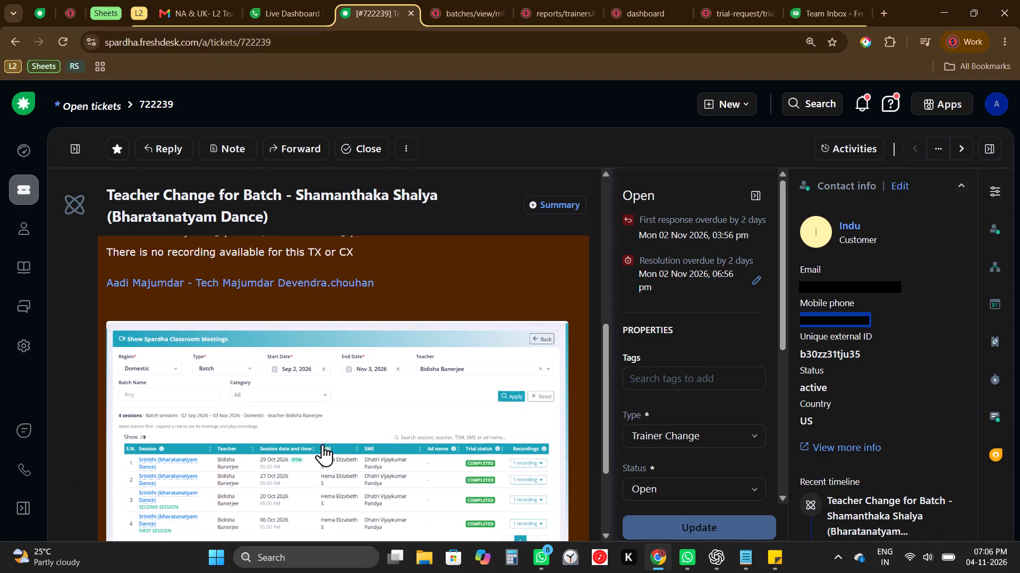
scroll(322, 444, up, 2)
click(331, 322)
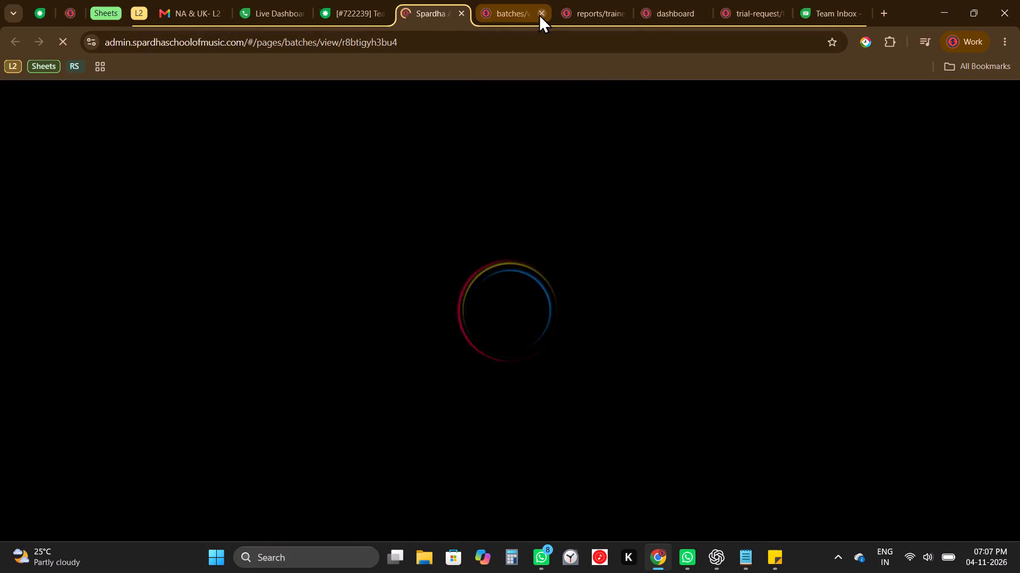
click(538, 14)
click(356, 0)
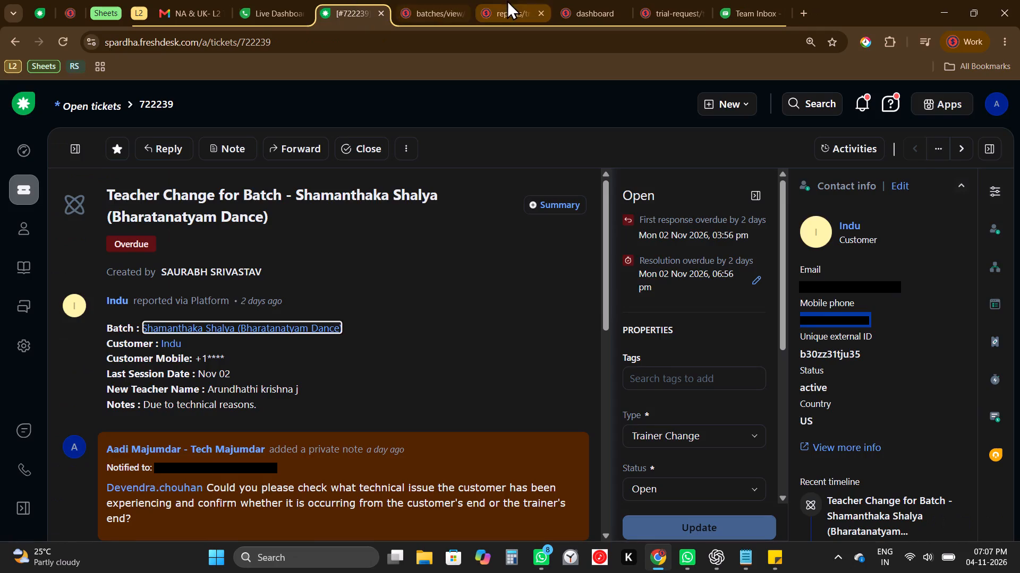
Go to the admin portal's reports and open the Show Spardha Classroom Meetings report.
click(507, 0)
click(67, 465)
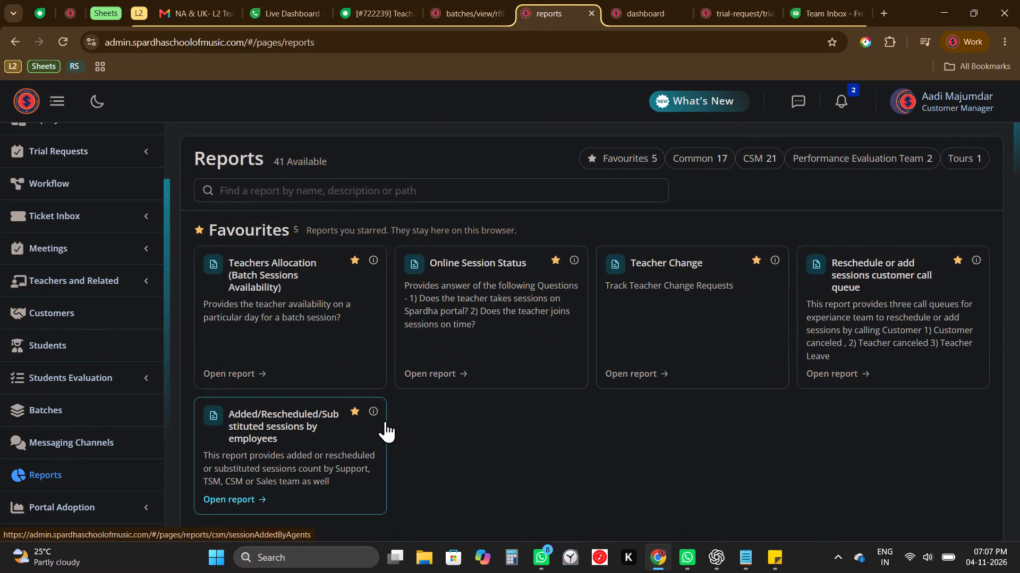
scroll(385, 421, down, 3)
click(307, 416)
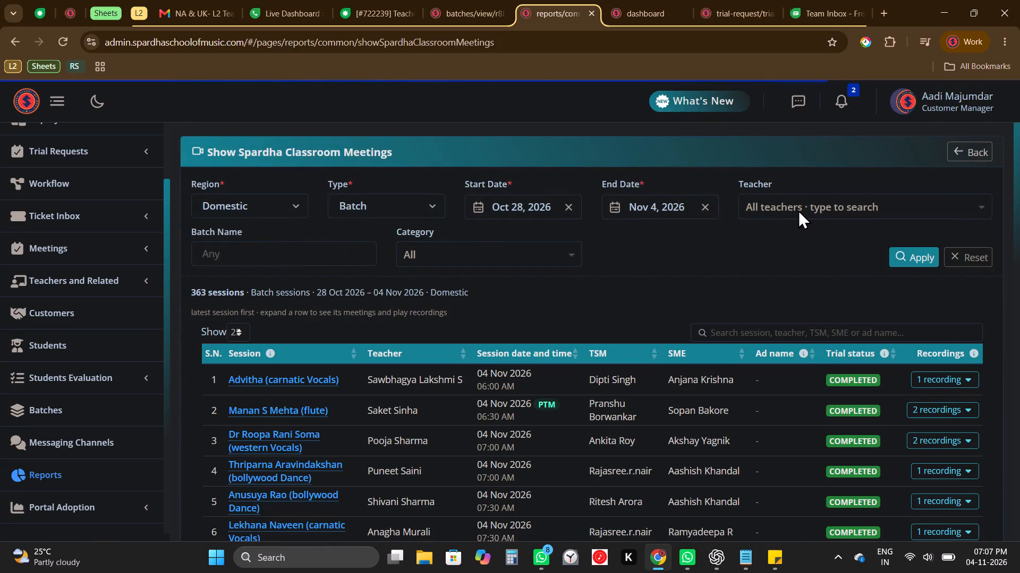
Copy the current teacher's name from the Bharatanatyam batch and enter it in the meetings report's Teacher filter.
click(804, 210)
key(ctrl+v)
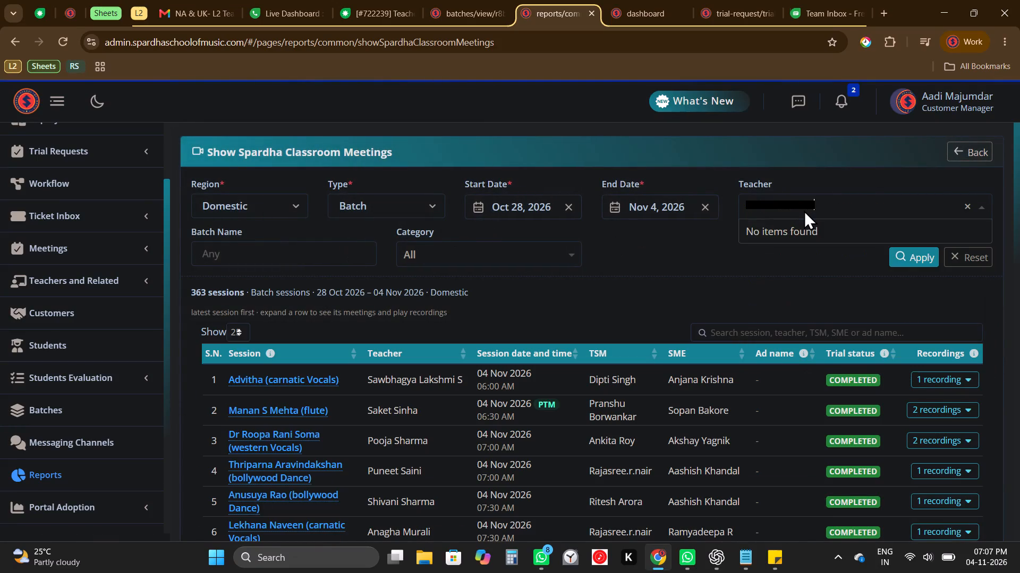
click(478, 0)
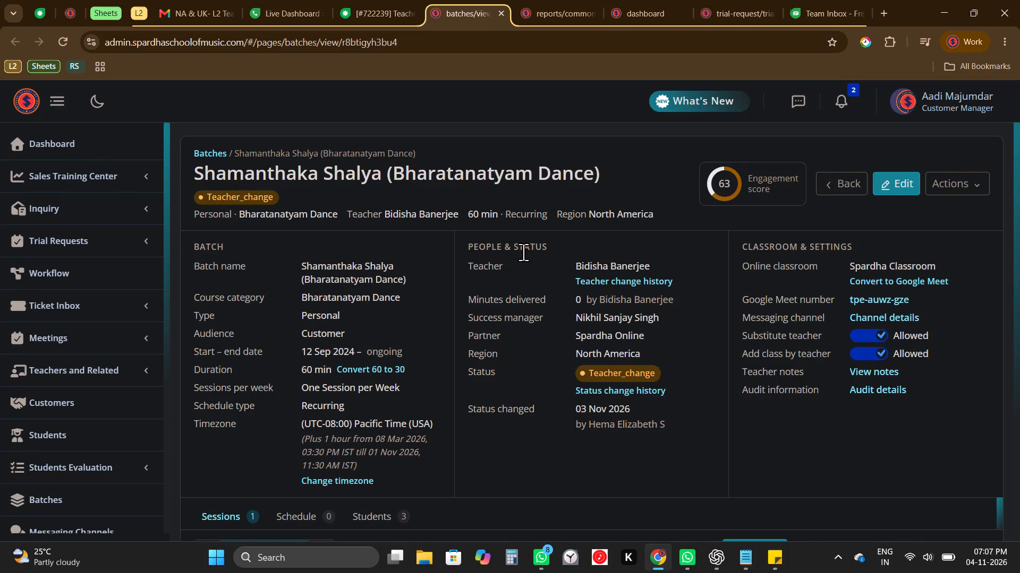
triple_click(609, 272)
click(609, 272)
key(ctrl+c)
drag(560, 41, 560, 30)
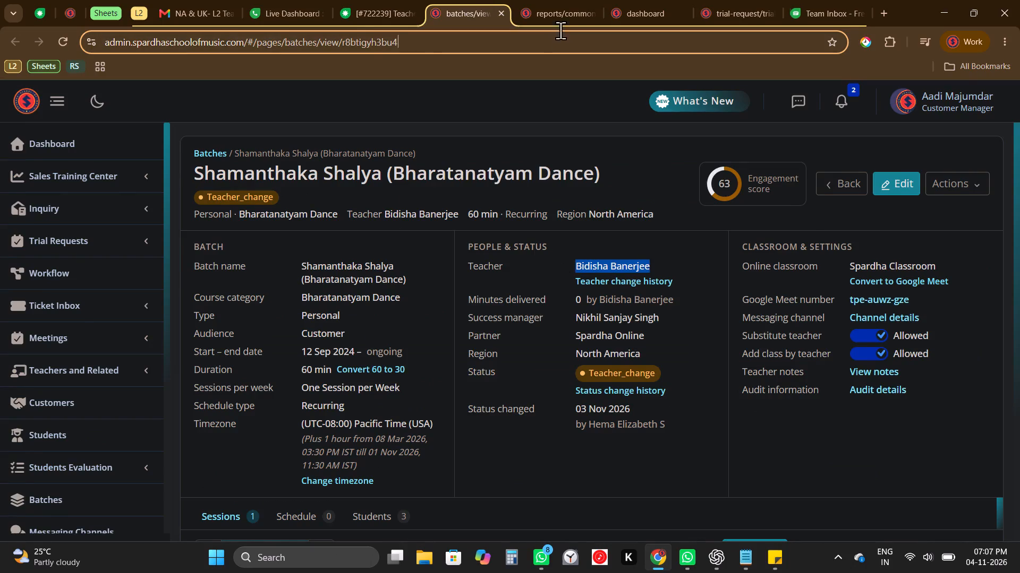
drag(560, 30, 559, 1)
click(559, 1)
key(ctrl+a)
key(ctrl+v)
key(Return)
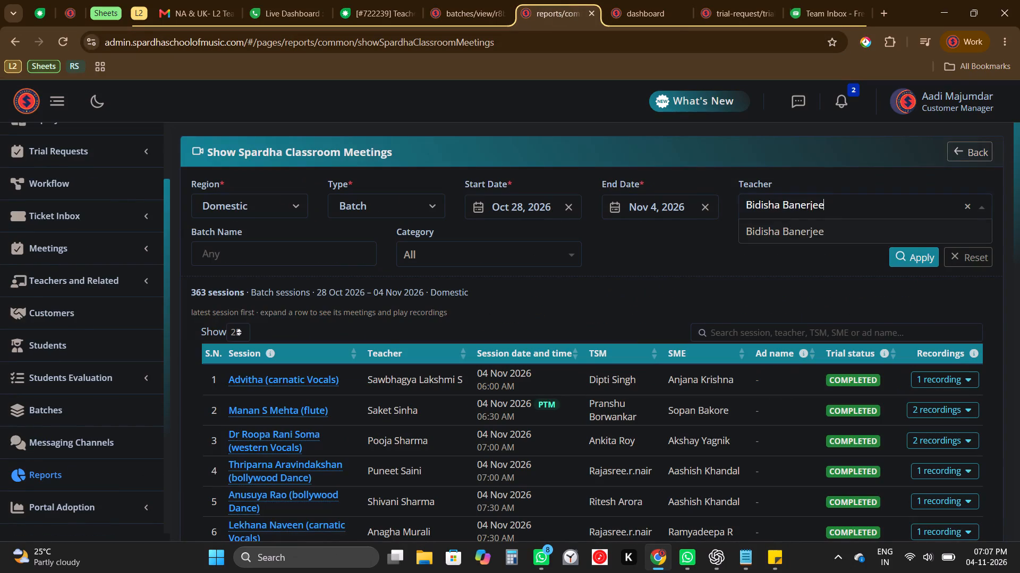
Set the meetings report's region to North America and start date to Sep 1, 2026, and apply the filters.
click(292, 198)
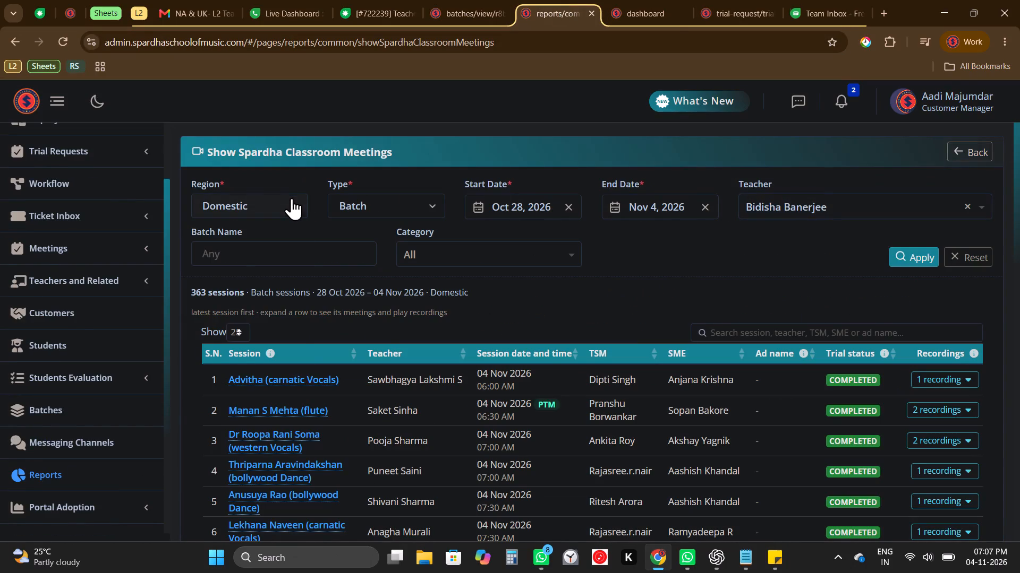
click(276, 254)
click(521, 215)
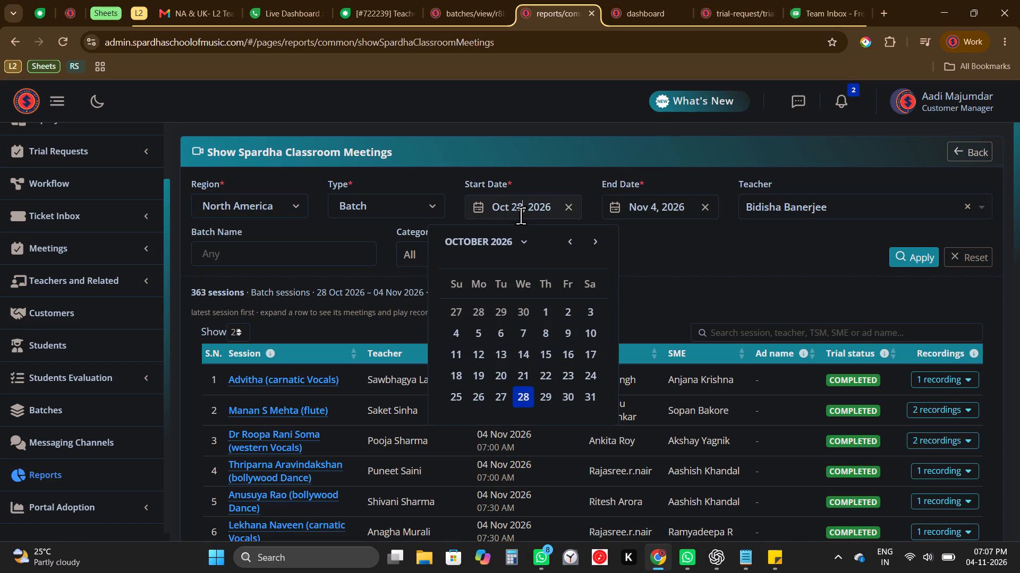
click(573, 250)
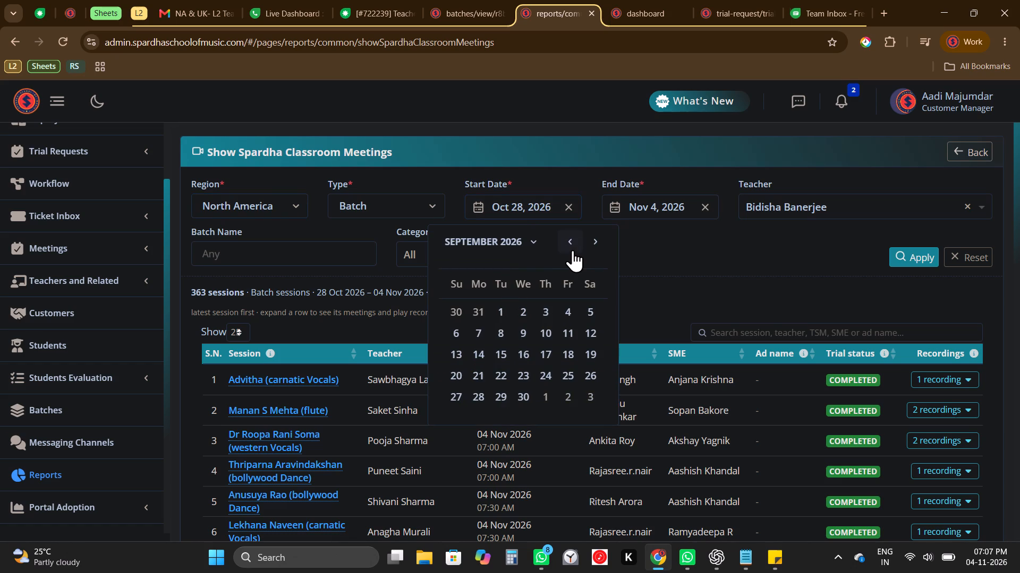
click(495, 311)
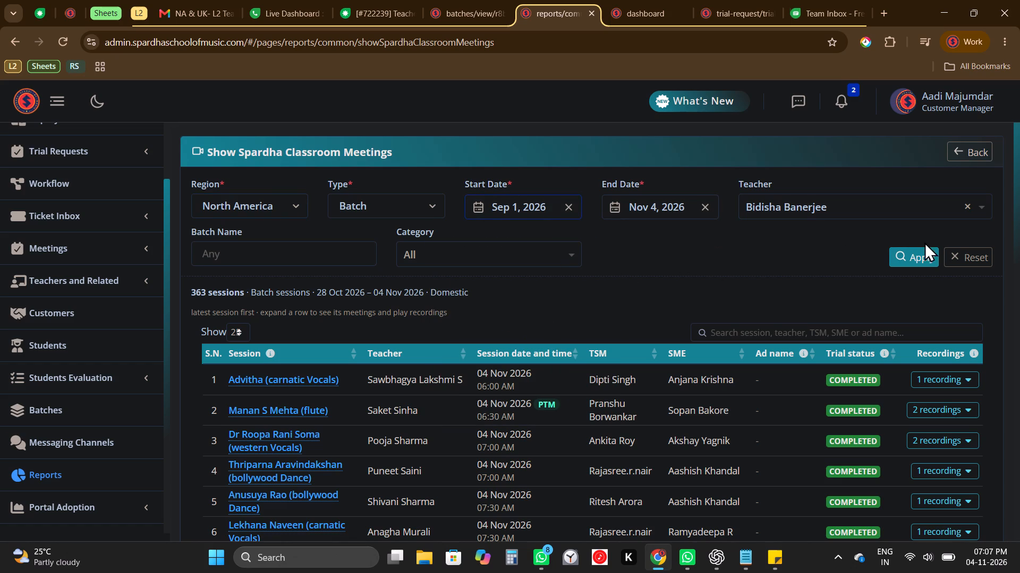
click(911, 264)
Copy the student's name from the Bharatanatyam batch, search the meetings report results for it, and clear the search.
click(497, 0)
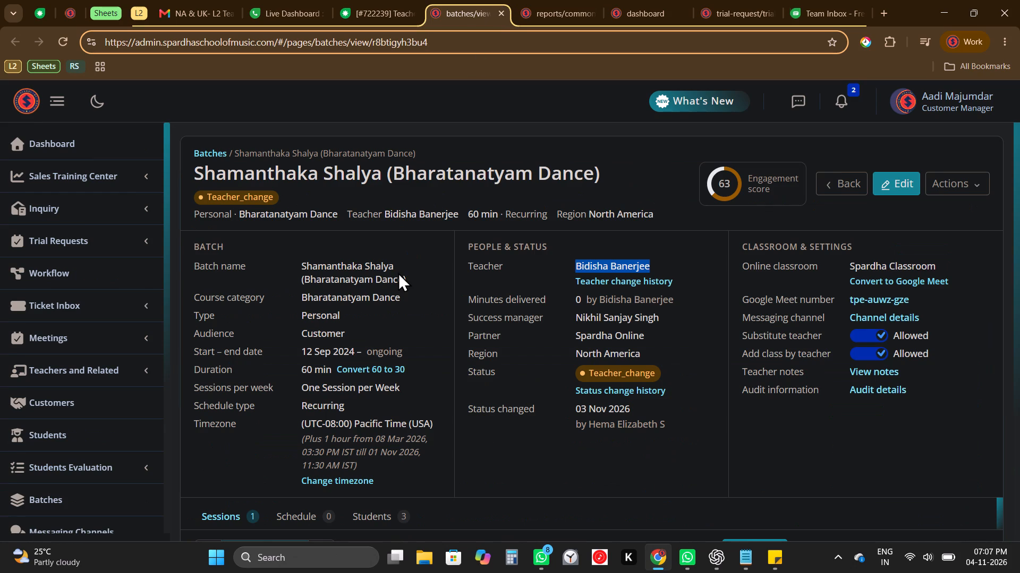
click(313, 261)
drag(313, 261, 373, 266)
key(ctrl+c)
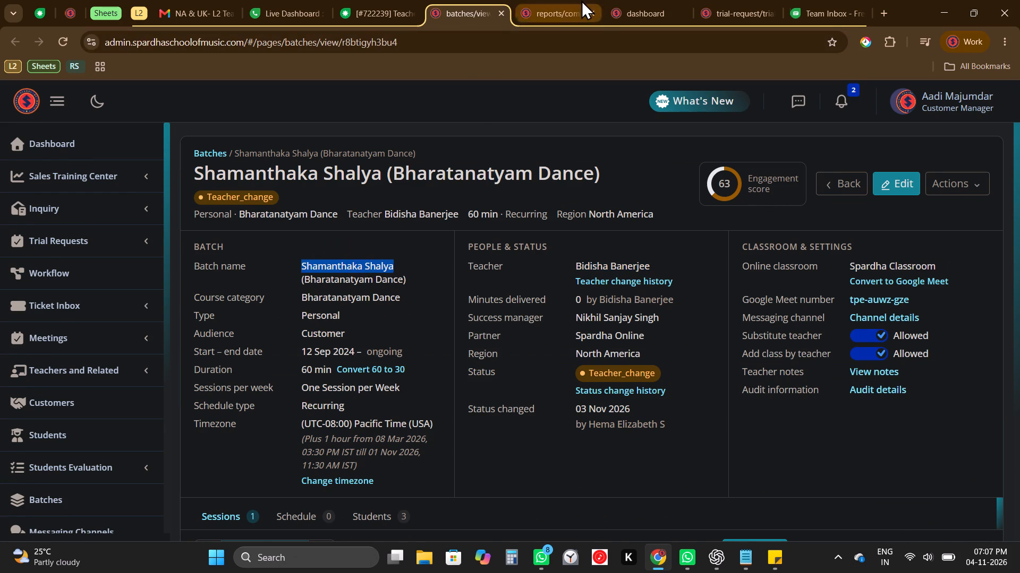
click(581, 0)
ctrl+click(883, 329)
key(ctrl+v)
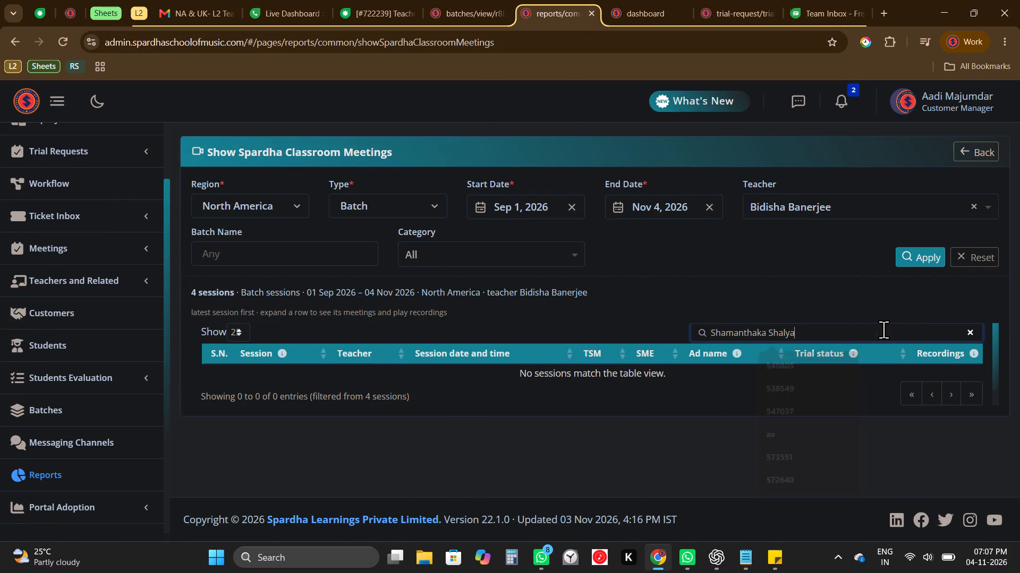
key(ctrl+z)
Check the Bharatanatyam batch's sessions for October 2026.
click(480, 0)
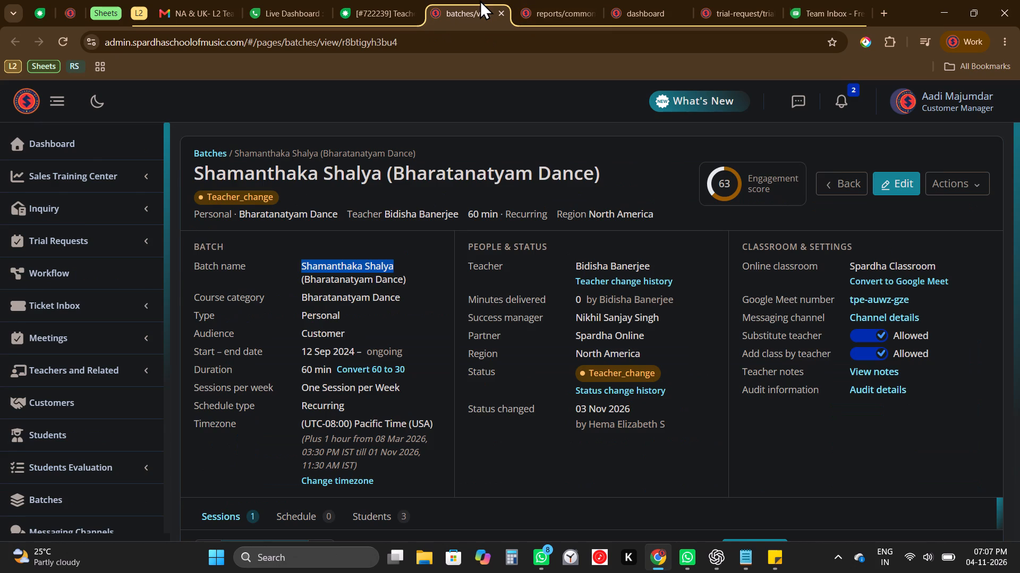
scroll(333, 259, down, 3)
click(198, 376)
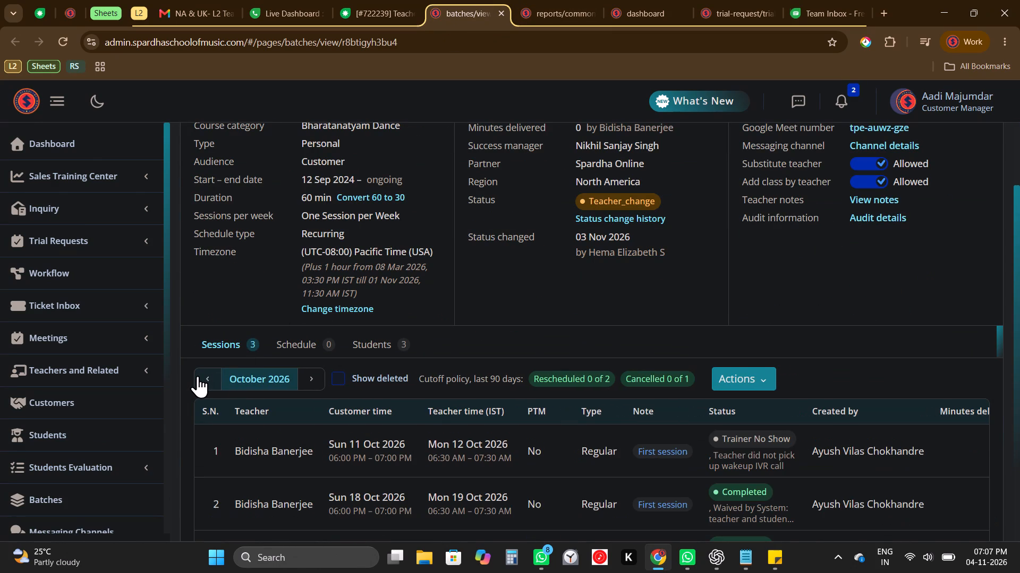
scroll(307, 360, down, 2)
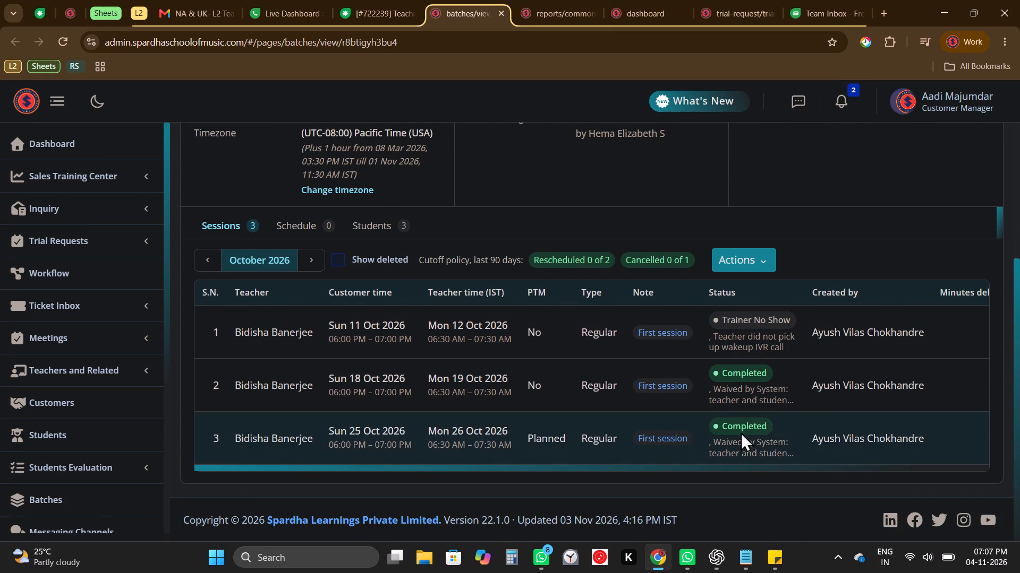
click(383, 0)
scroll(418, 303, down, 4)
scroll(418, 303, up, 2)
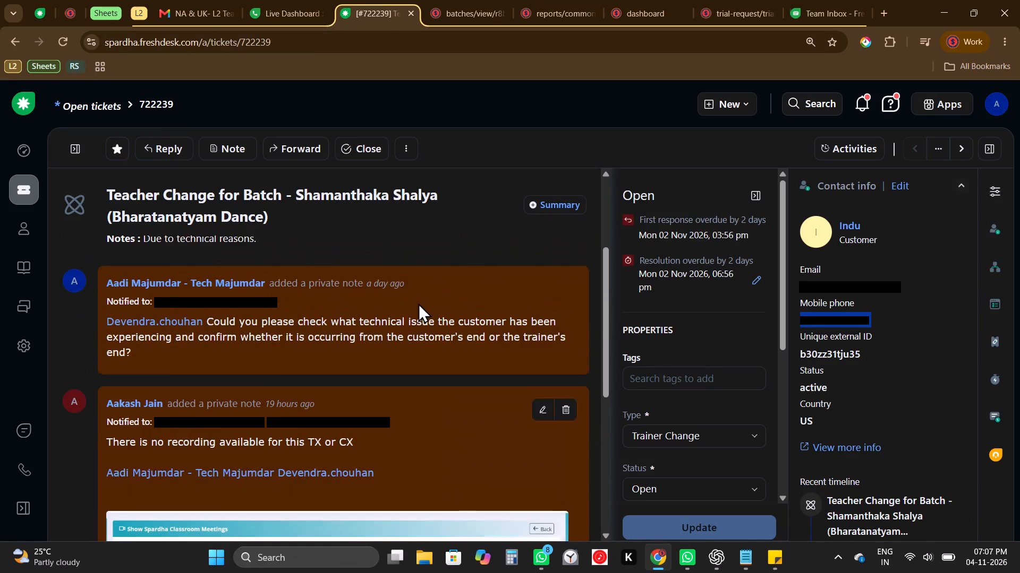
scroll(418, 303, up, 1)
click(209, 317)
drag(209, 317, 245, 344)
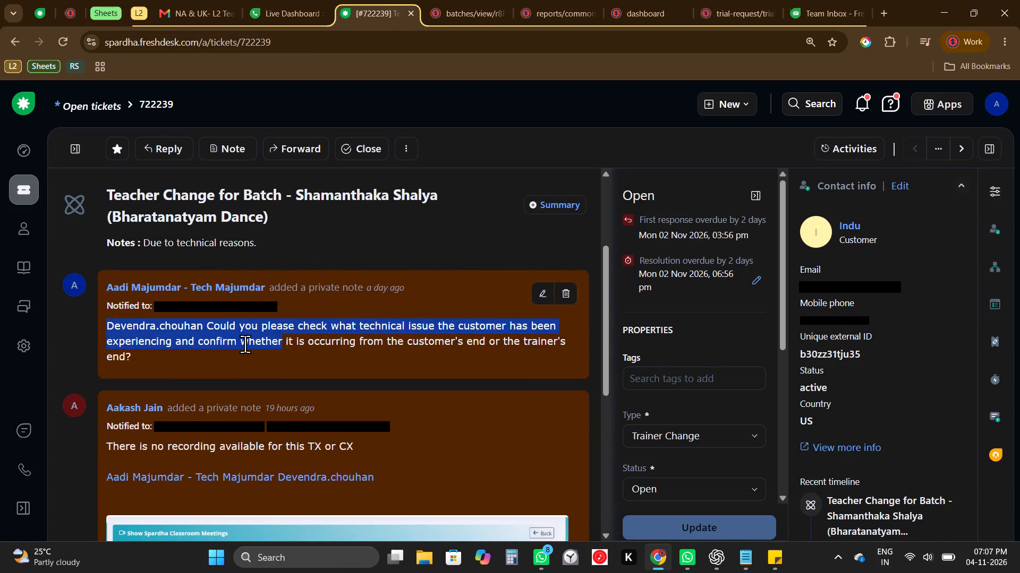
click(245, 344)
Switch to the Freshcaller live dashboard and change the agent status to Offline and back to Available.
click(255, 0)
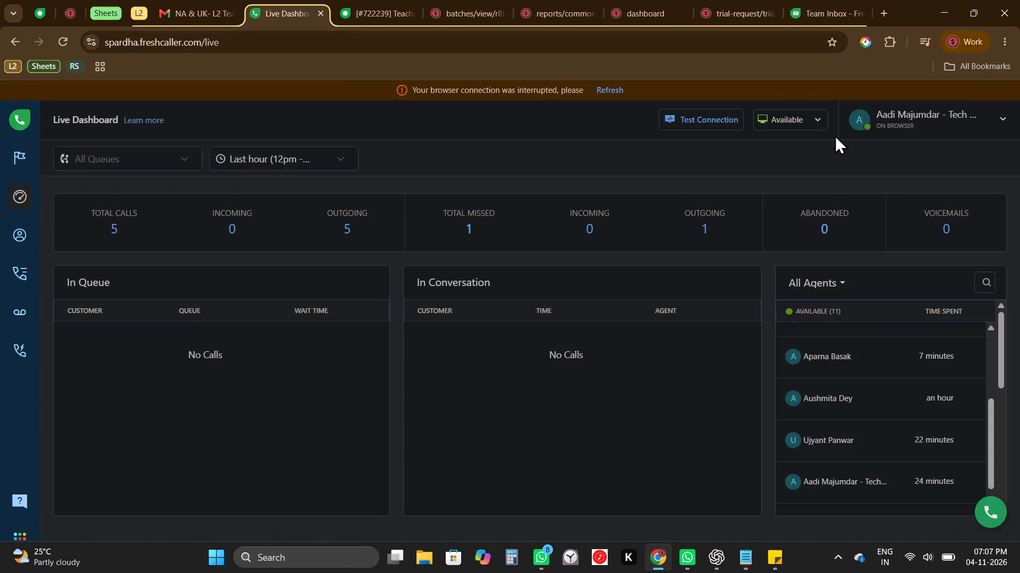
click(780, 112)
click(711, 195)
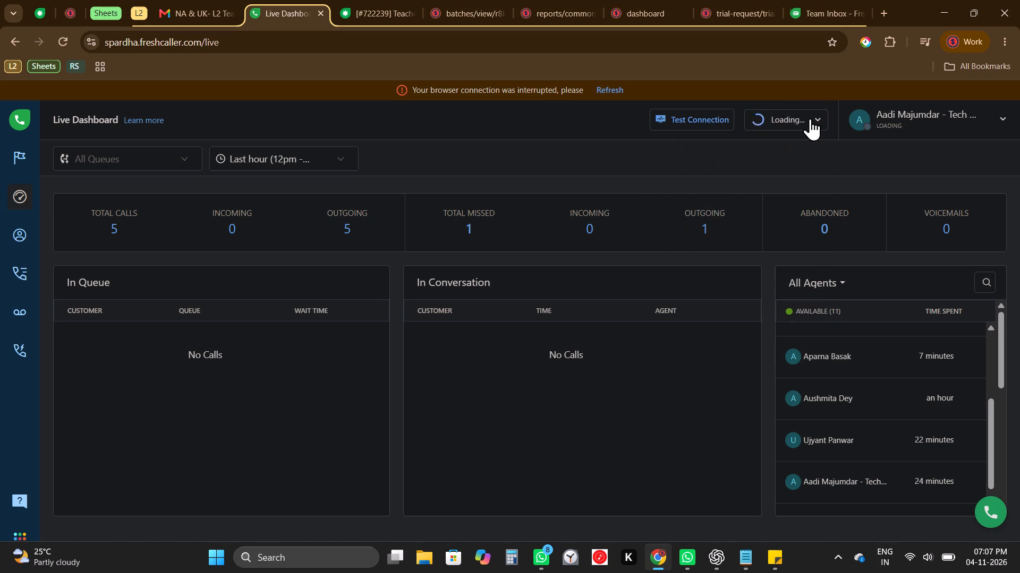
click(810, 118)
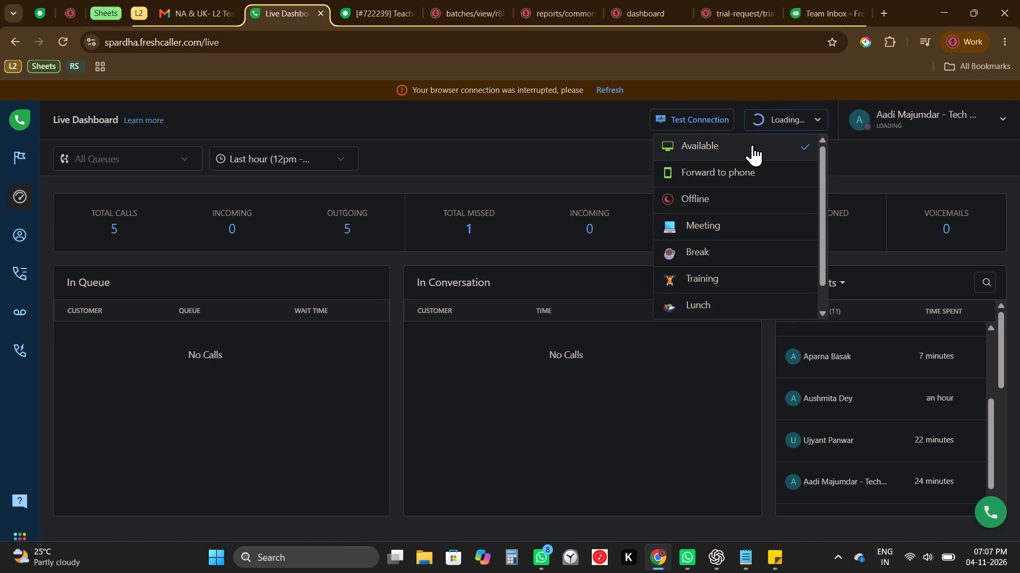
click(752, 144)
click(387, 0)
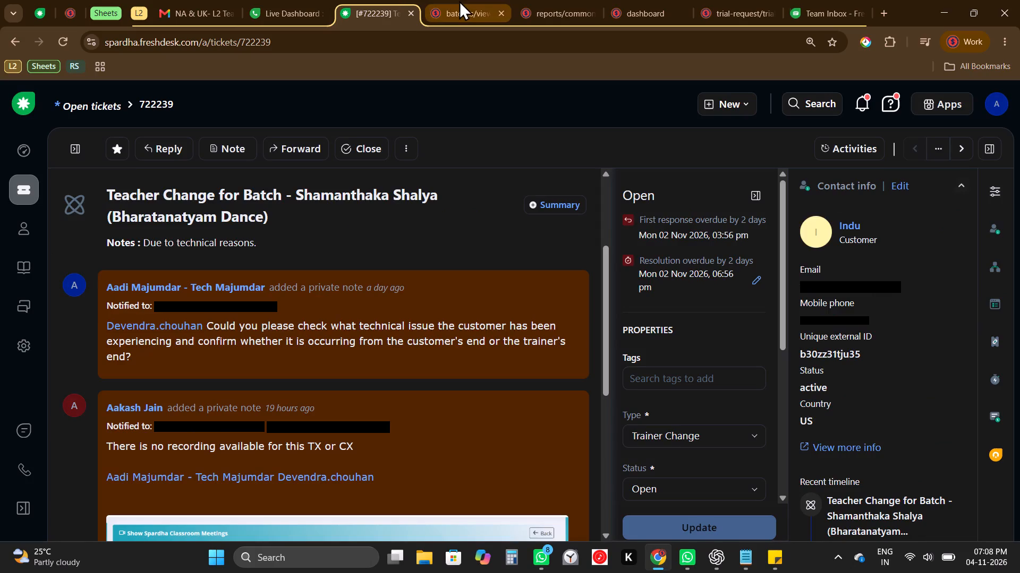
scroll(403, 202, up, 2)
click(490, 0)
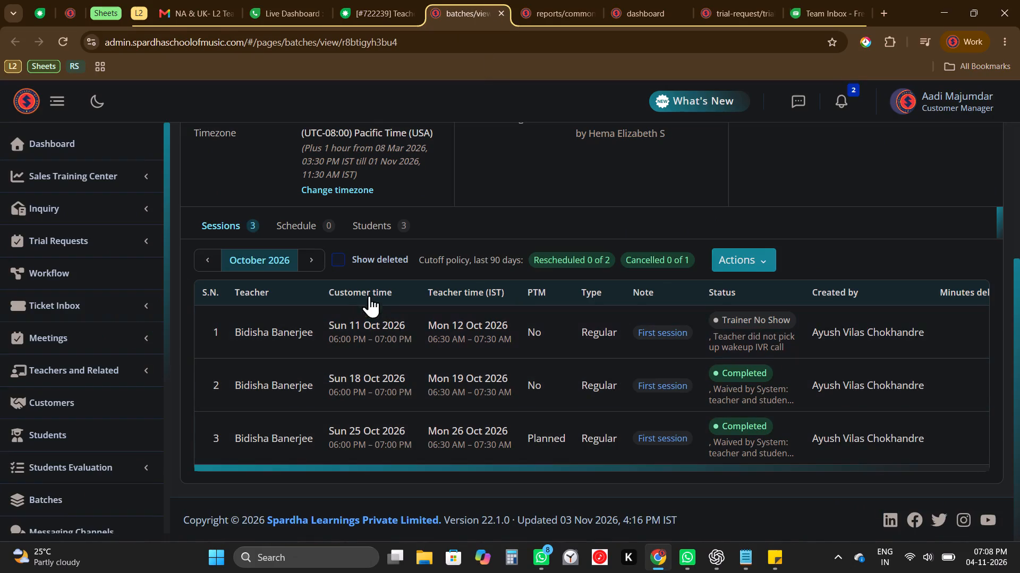
click(320, 263)
drag(320, 263, 334, 300)
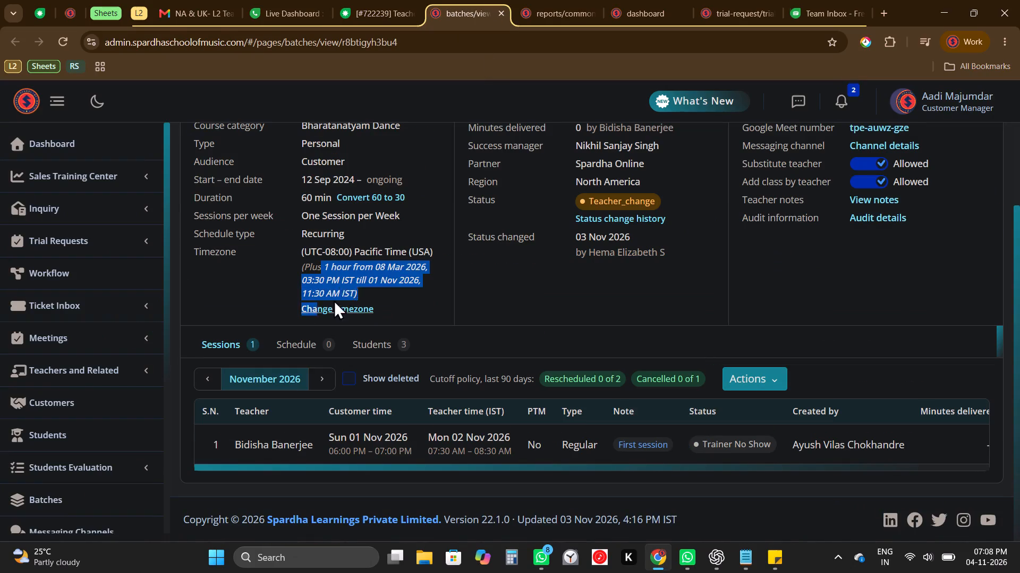
Copy the batch's timezone and set the Teachers Allocation report's timezone to (UTC-08:00) Pacific Time (USA).
drag(334, 300, 394, 249)
triple_click(394, 249)
key(ctrl+c)
key(ctrl+c)
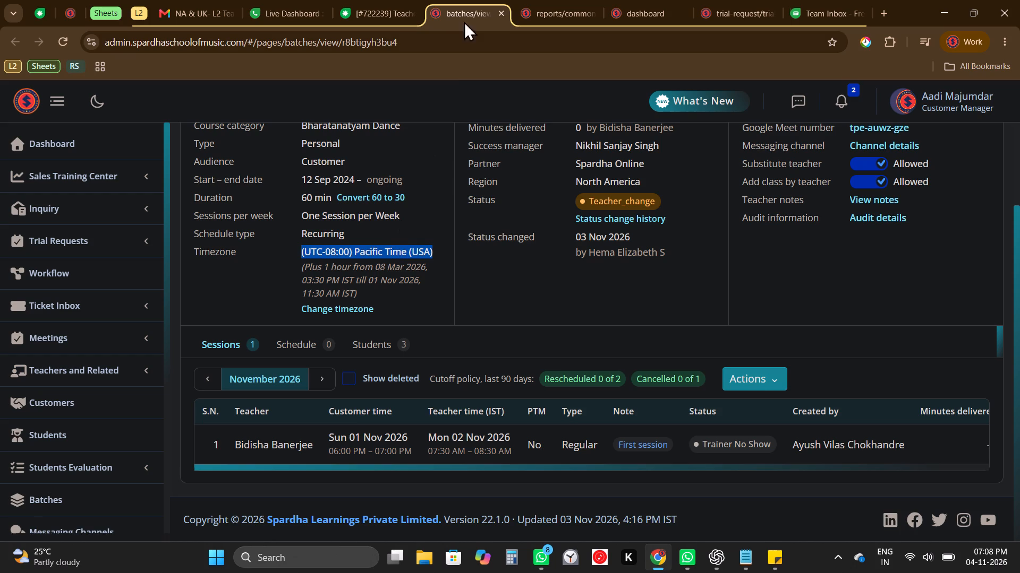
key(ctrl+c)
key(ctrl+c)
key(ctrl+c)
click(564, 0)
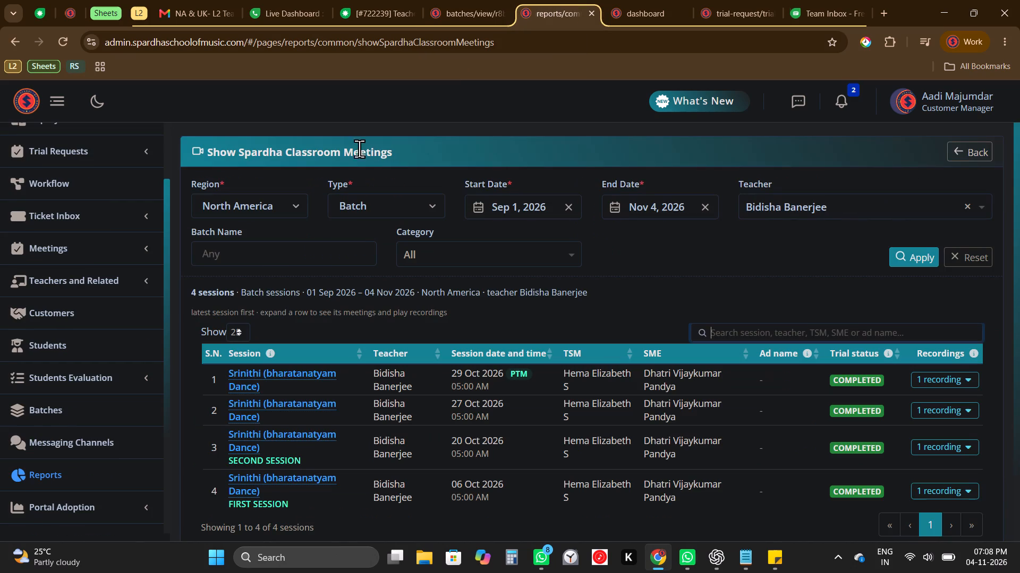
click(97, 477)
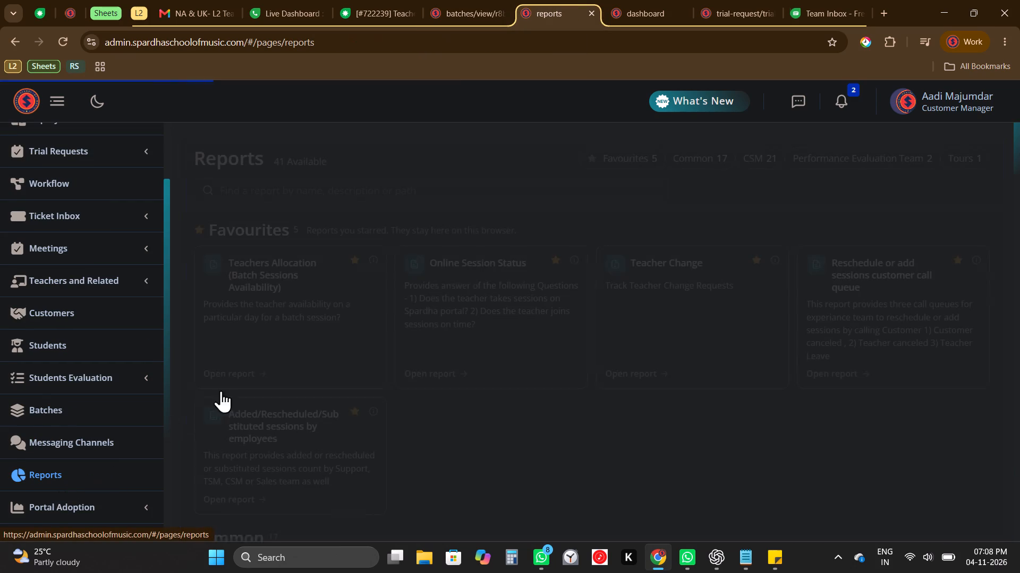
click(296, 360)
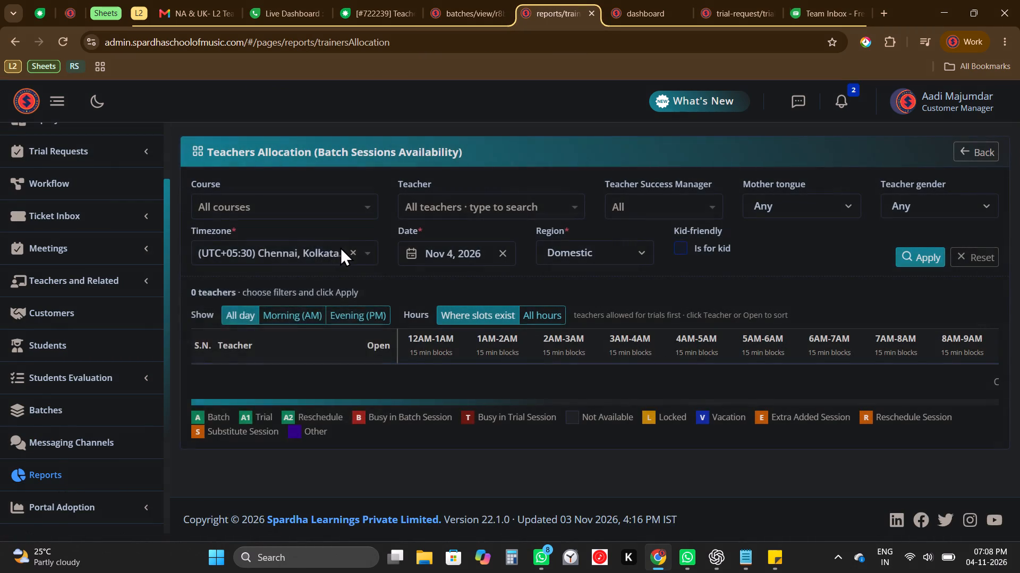
click(340, 247)
key(ctrl+v)
key(Return)
Copy the active course name, Bharatanatyam Dance ISTD Grade 1, from the batch's student list.
click(448, 0)
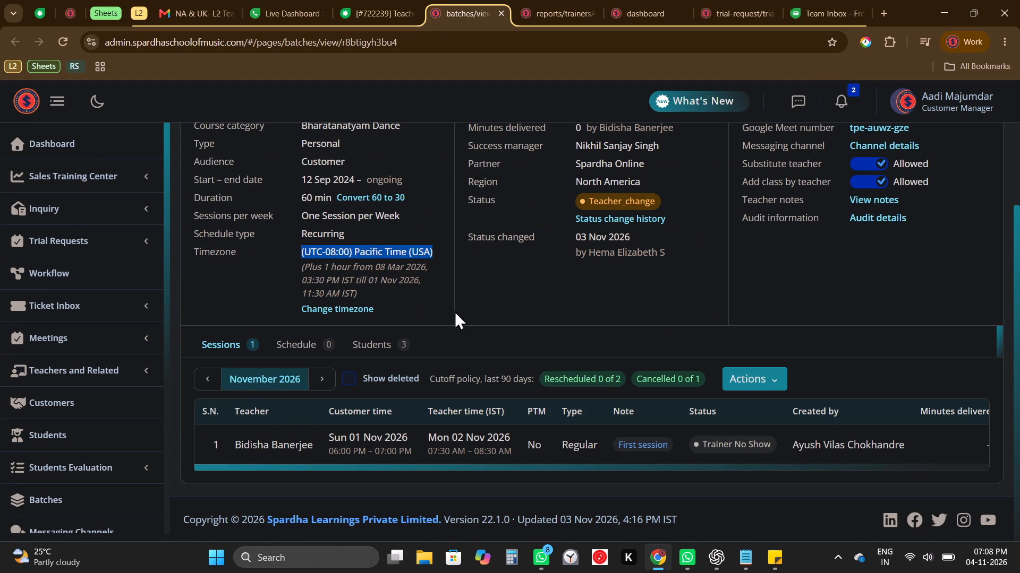
click(356, 350)
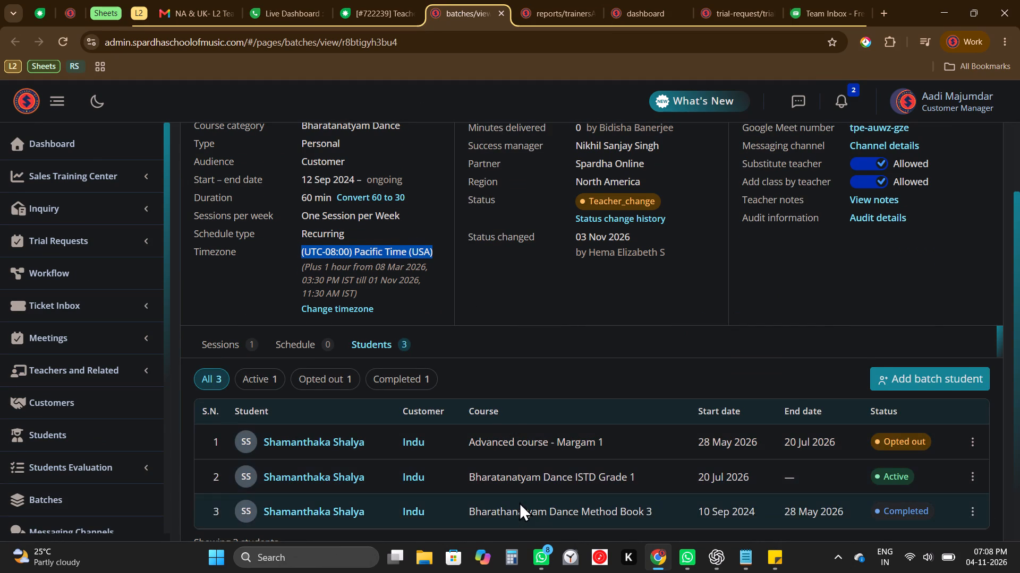
triple_click(549, 476)
key(ctrl+c)
key(ctrl+c)
ctrl+scroll(592, 337, up, 3)
key(ctrl+c)
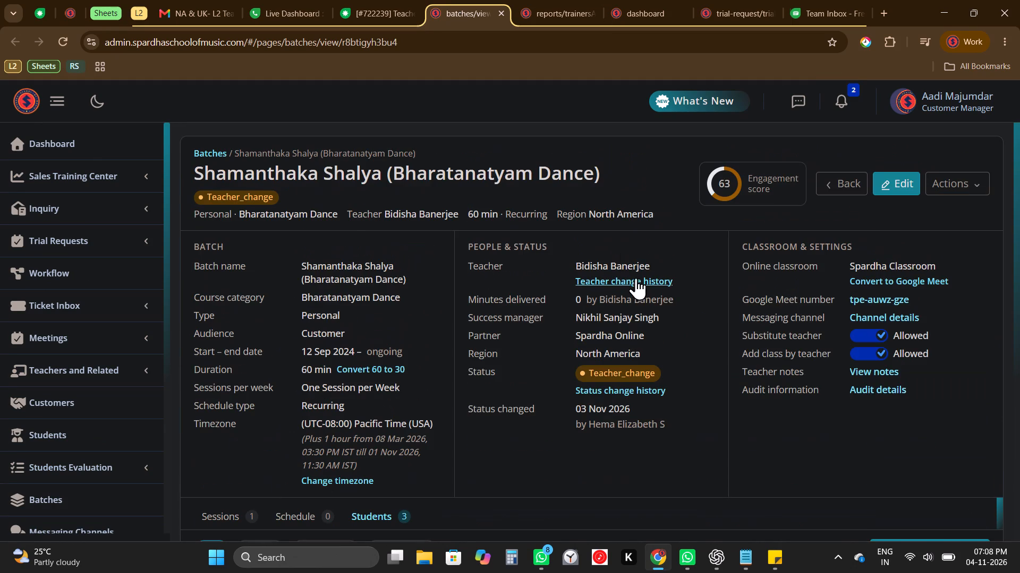
Open the batch's teacher change history and close it.
click(639, 281)
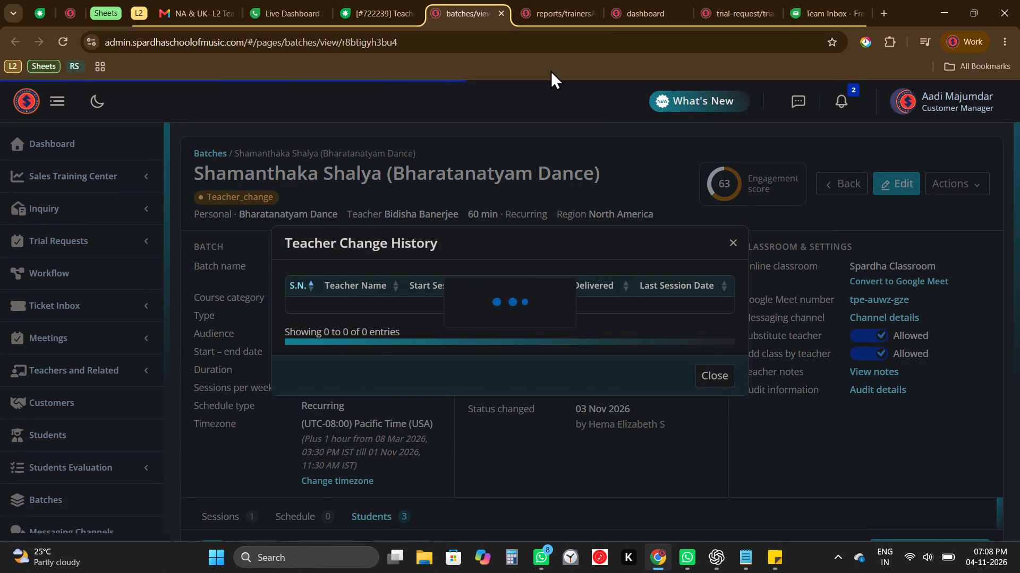
key(Escape)
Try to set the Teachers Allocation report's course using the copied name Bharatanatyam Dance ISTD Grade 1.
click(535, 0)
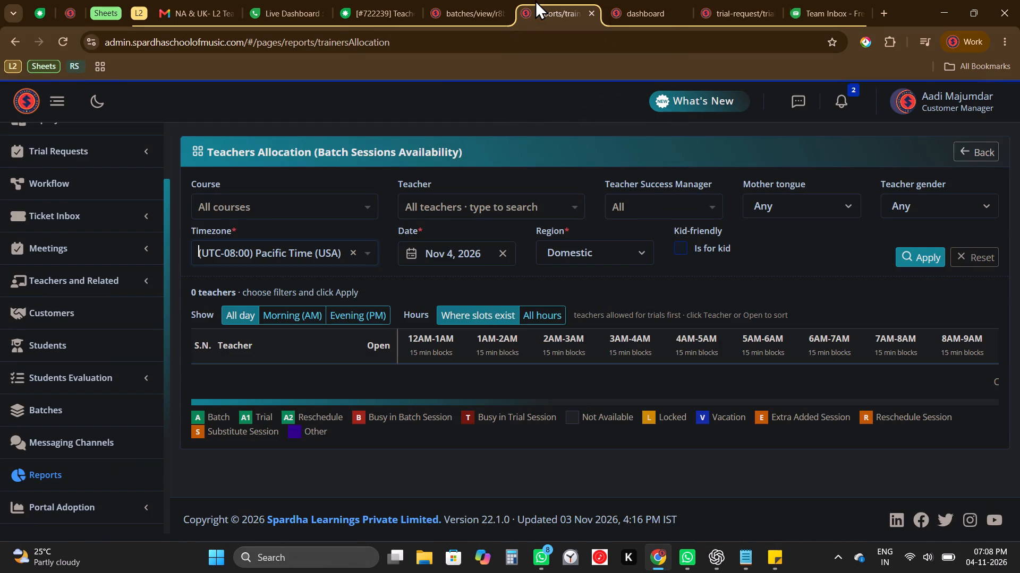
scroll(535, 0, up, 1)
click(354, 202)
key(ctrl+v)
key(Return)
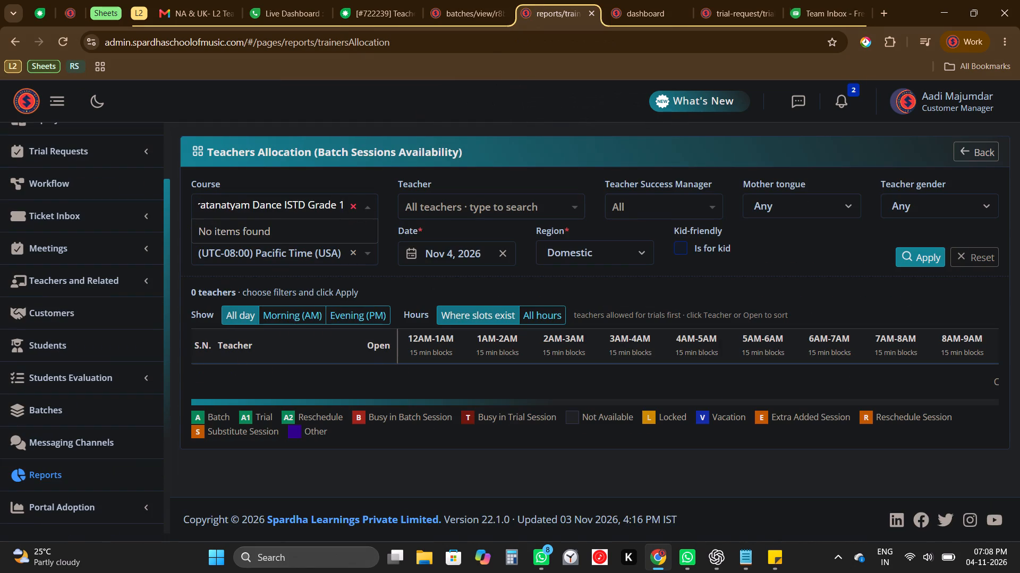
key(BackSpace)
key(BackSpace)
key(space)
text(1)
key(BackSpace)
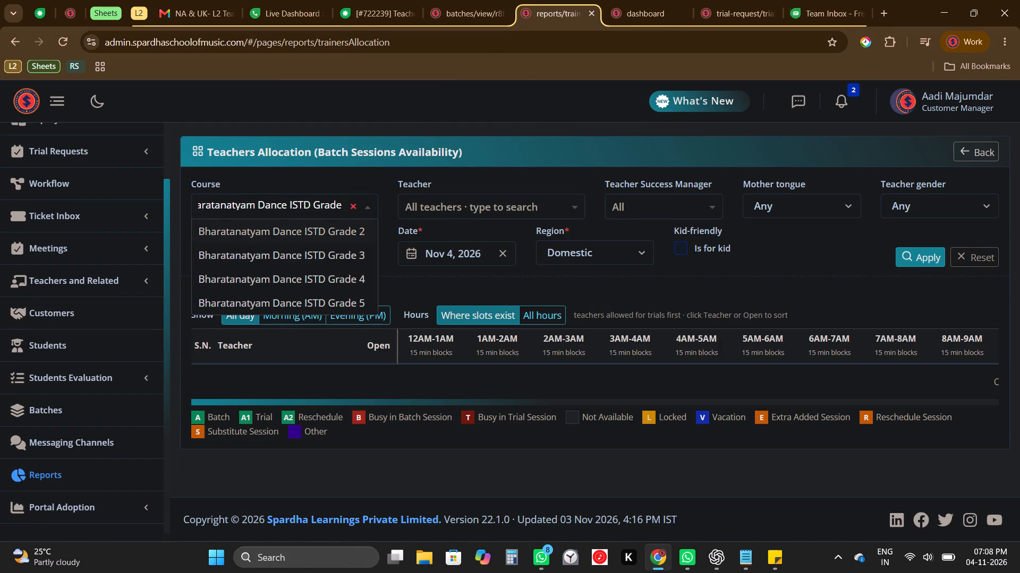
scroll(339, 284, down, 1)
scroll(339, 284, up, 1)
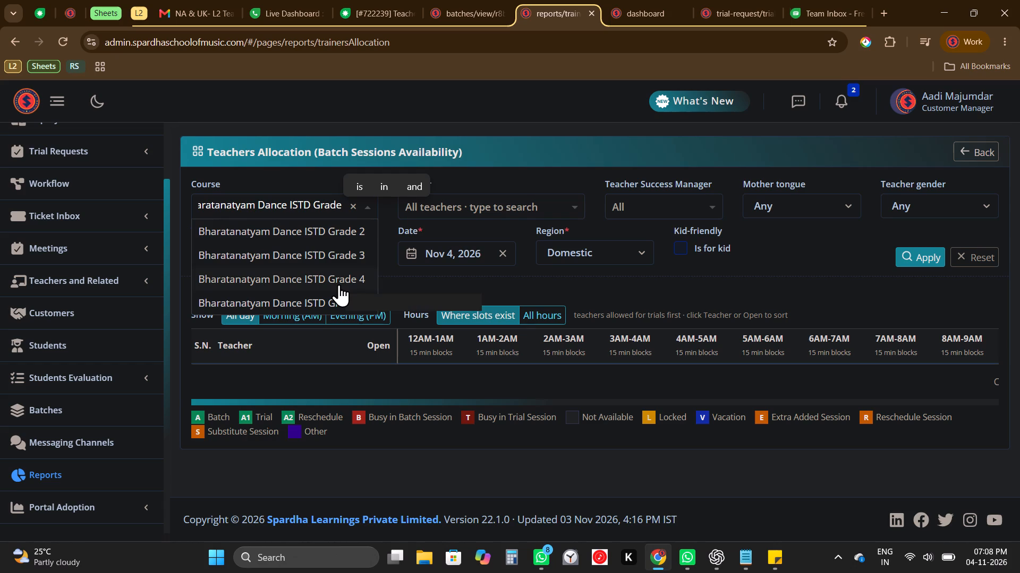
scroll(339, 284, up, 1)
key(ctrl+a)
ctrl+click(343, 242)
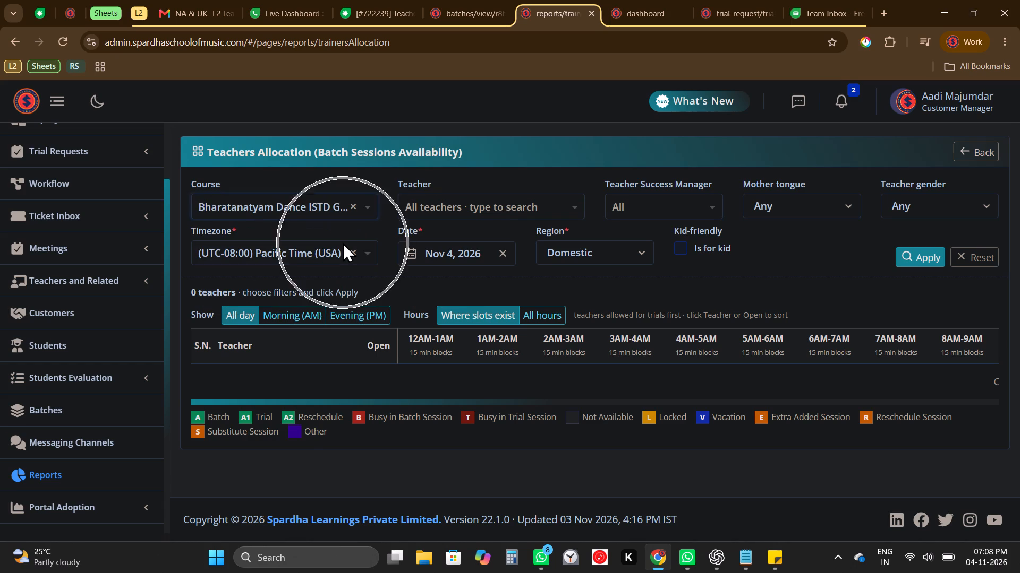
Copy ISTD from the batch's active course, search the report's courses with it, choose Bharatanatyam Dance ISTD Grade 1 and apply the filters.
click(481, 1)
scroll(550, 345, down, 2)
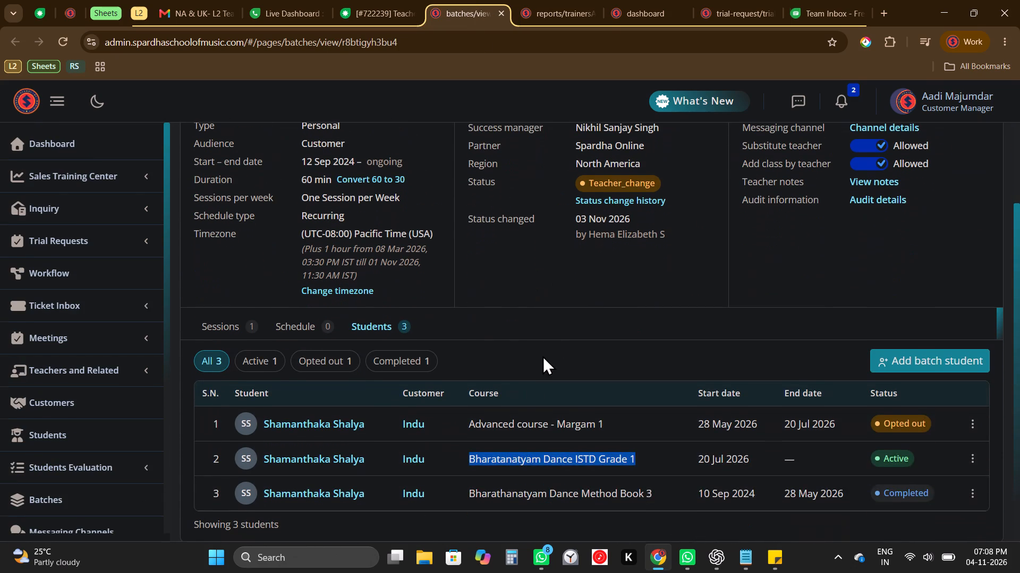
double_click(584, 456)
key(ctrl+c)
click(546, 0)
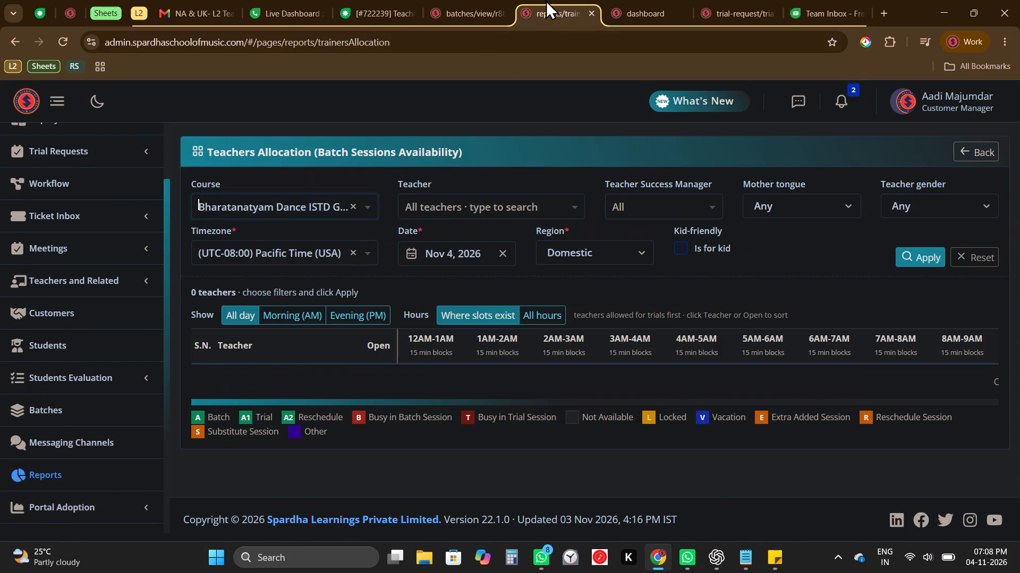
click(354, 203)
key(ctrl+v)
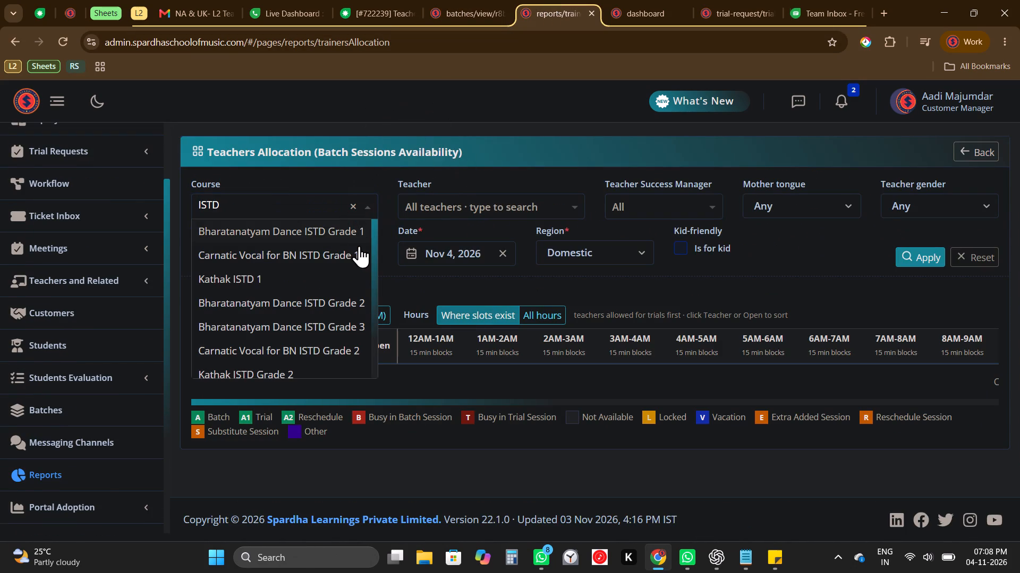
click(345, 229)
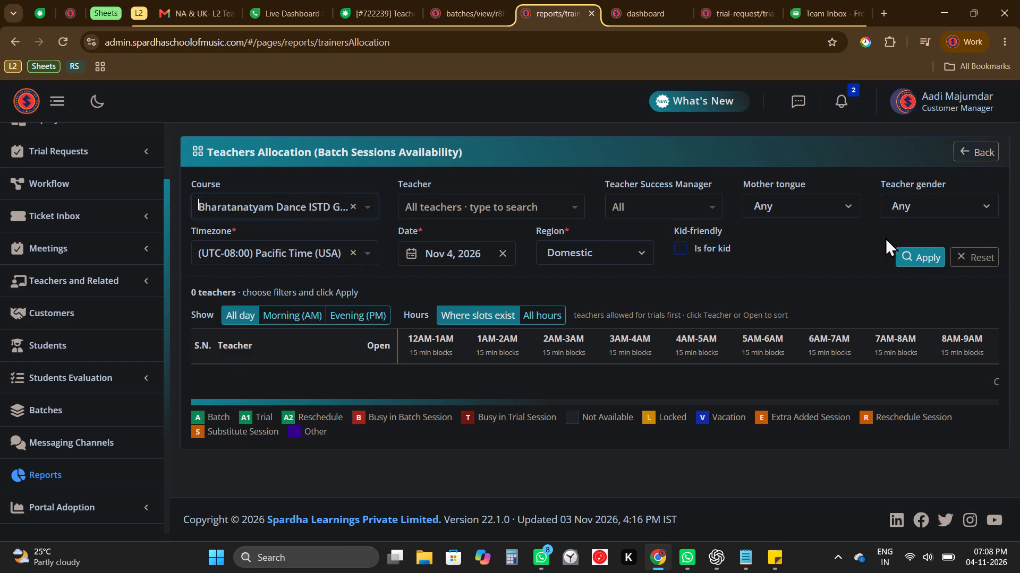
click(912, 253)
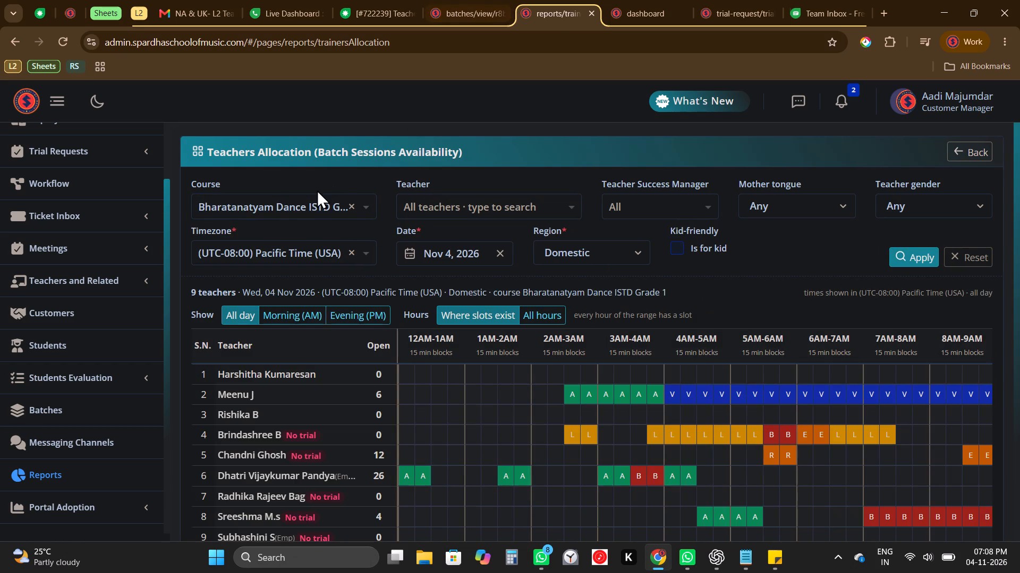
Recheck the batch's active course and examine the listed teachers' open slots across the whole day in the Teachers Allocation report.
click(301, 203)
click(512, 0)
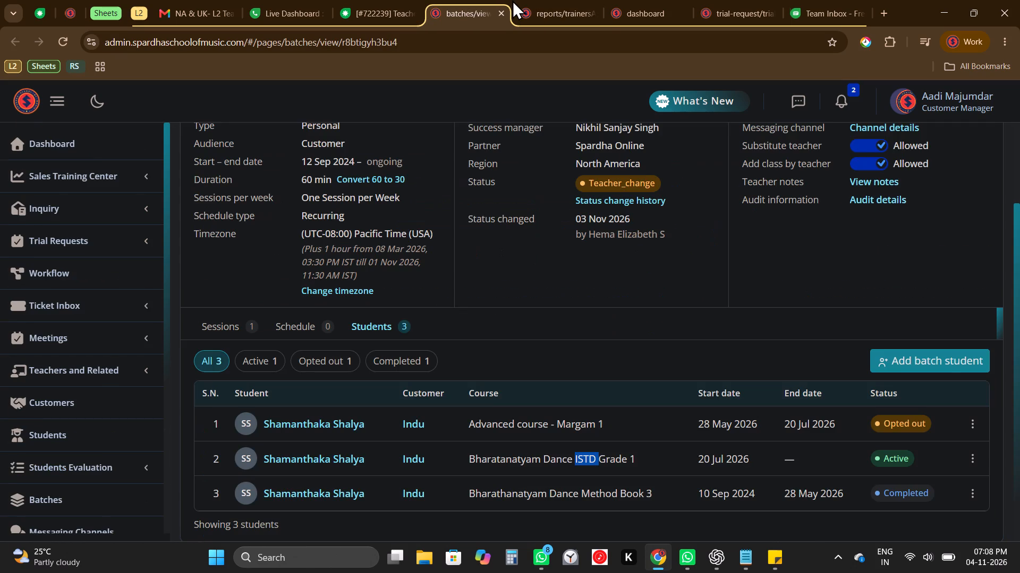
click(571, 0)
scroll(693, 436, left, 4)
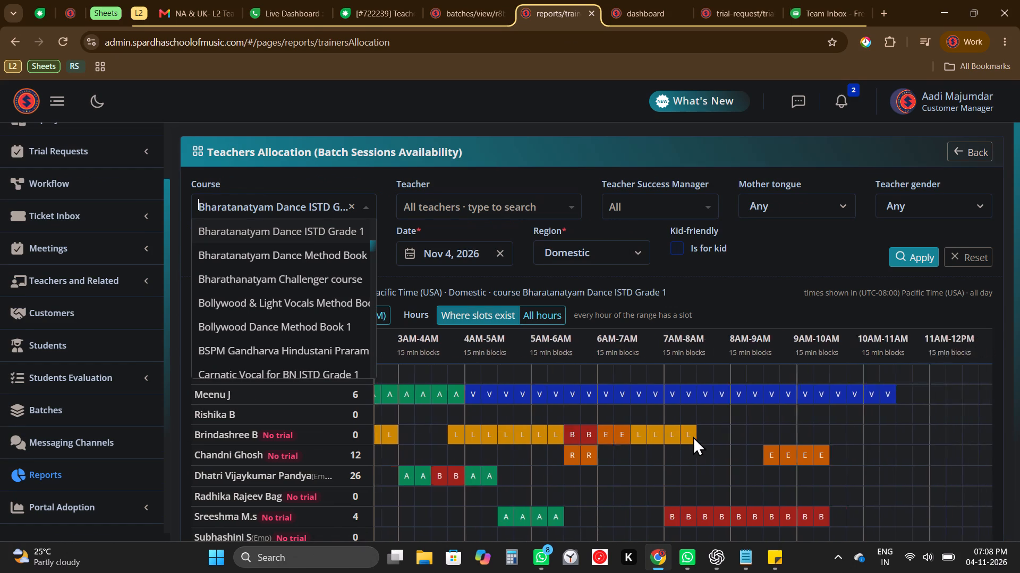
scroll(693, 436, left, 7)
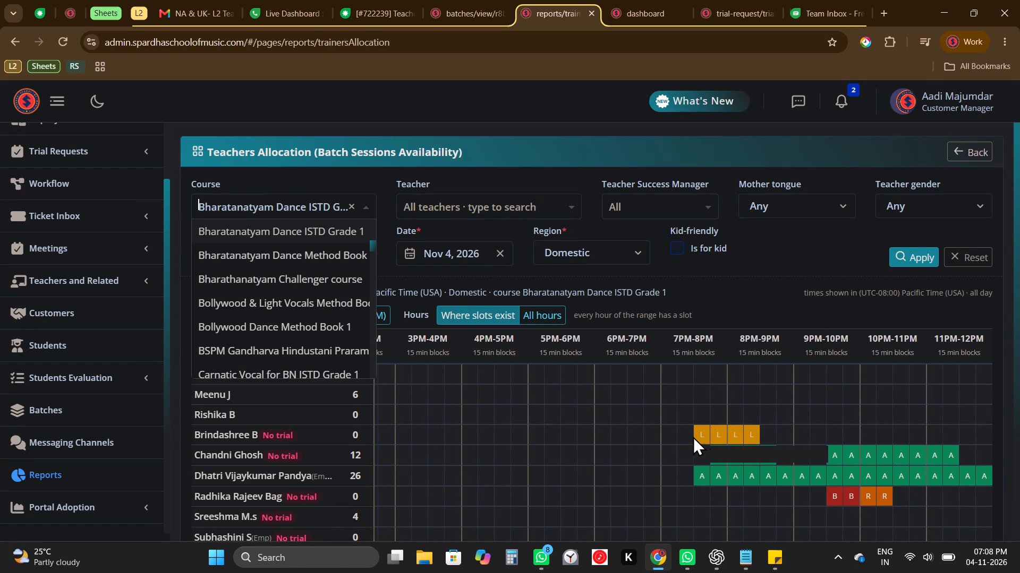
scroll(693, 436, down, 3)
scroll(682, 378, up, 2)
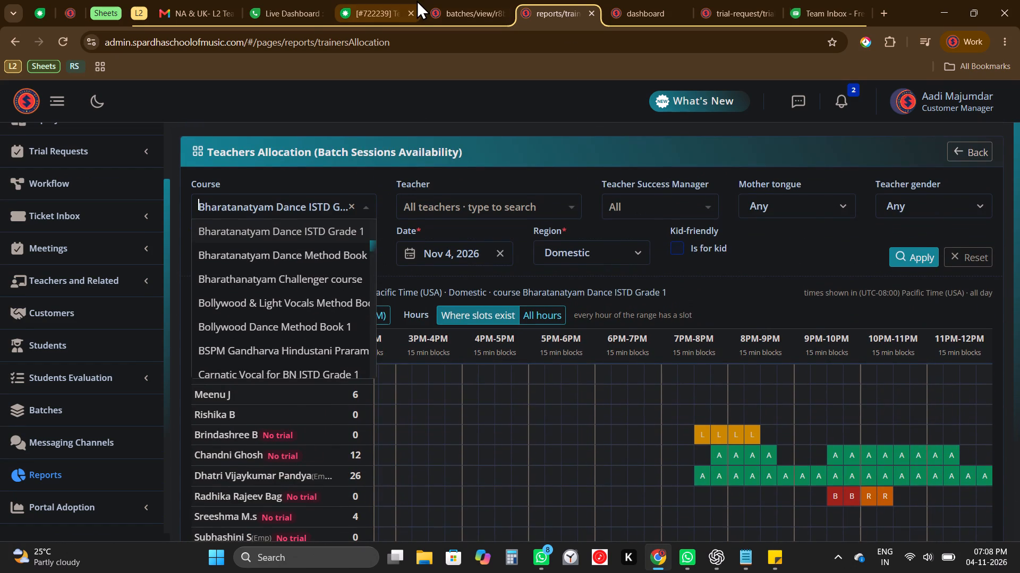
click(387, 2)
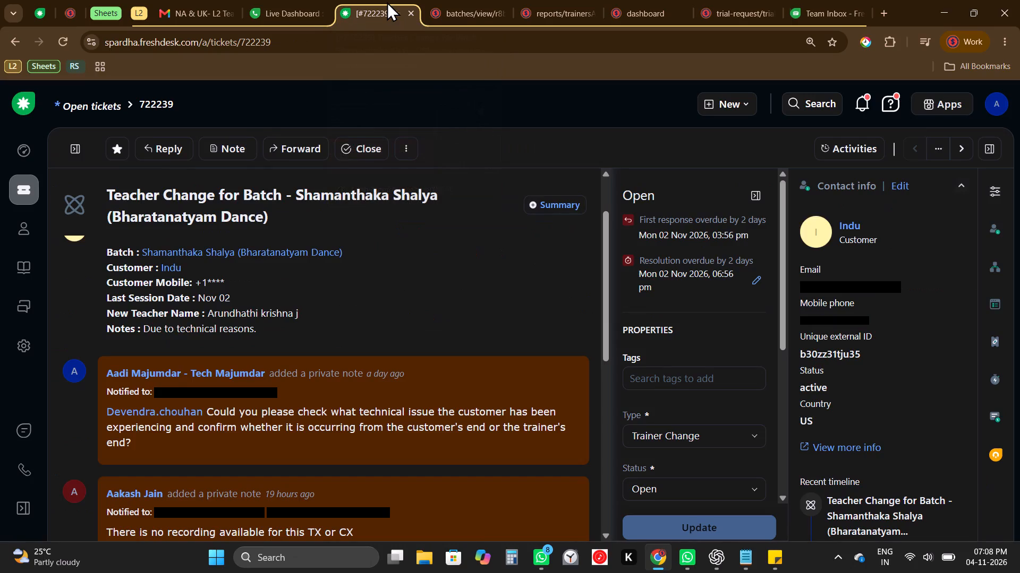
Open the customer's profile from the Bharatanatyam Dance teacher-change ticket, check their batches and tokens, and close it.
click(176, 273)
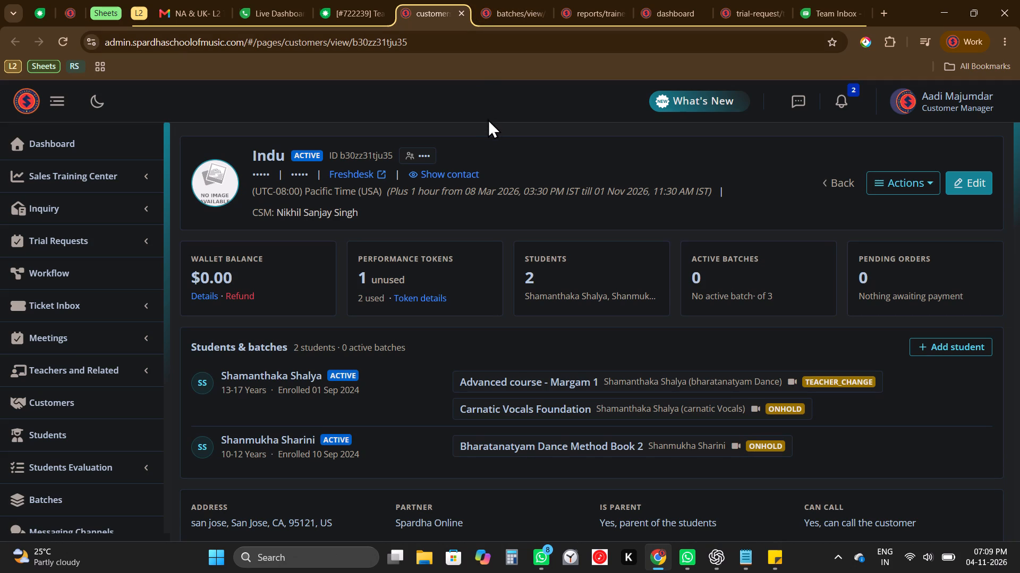
click(463, 18)
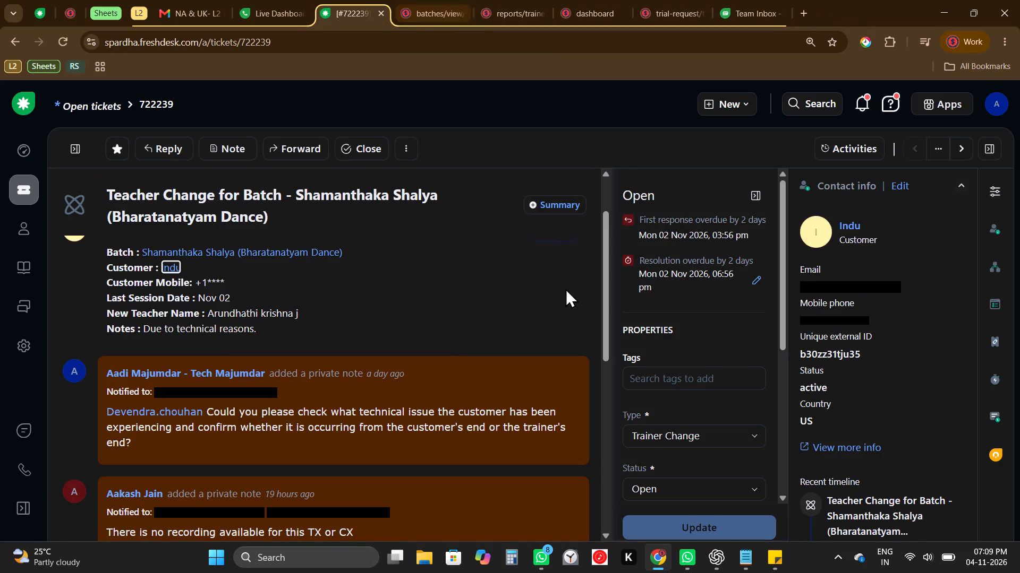
triple_click(895, 319)
key(ctrl+c)
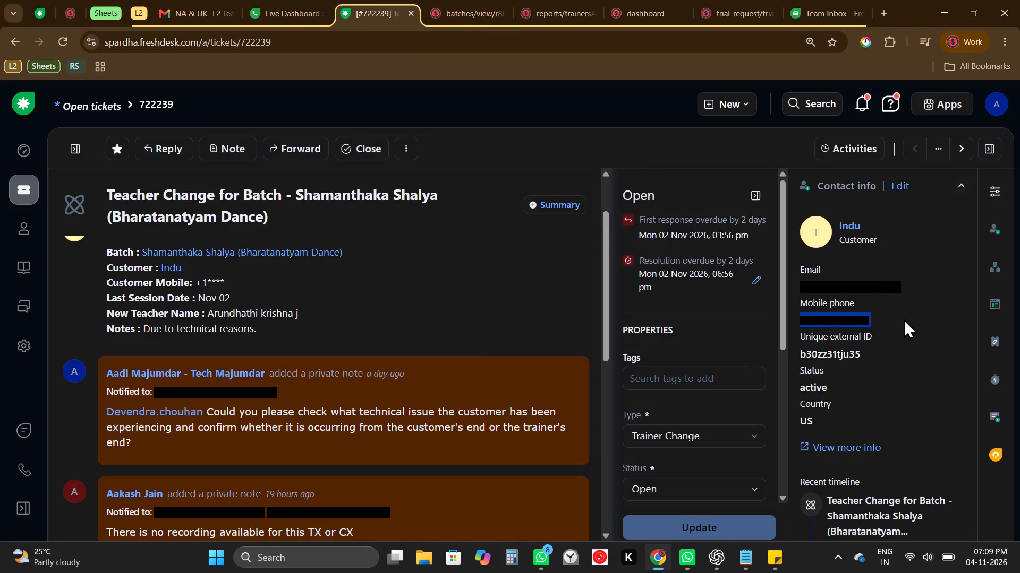
key(ctrl+c)
key(ctrl+c)
scroll(478, 392, up, 1)
key(ctrl+c)
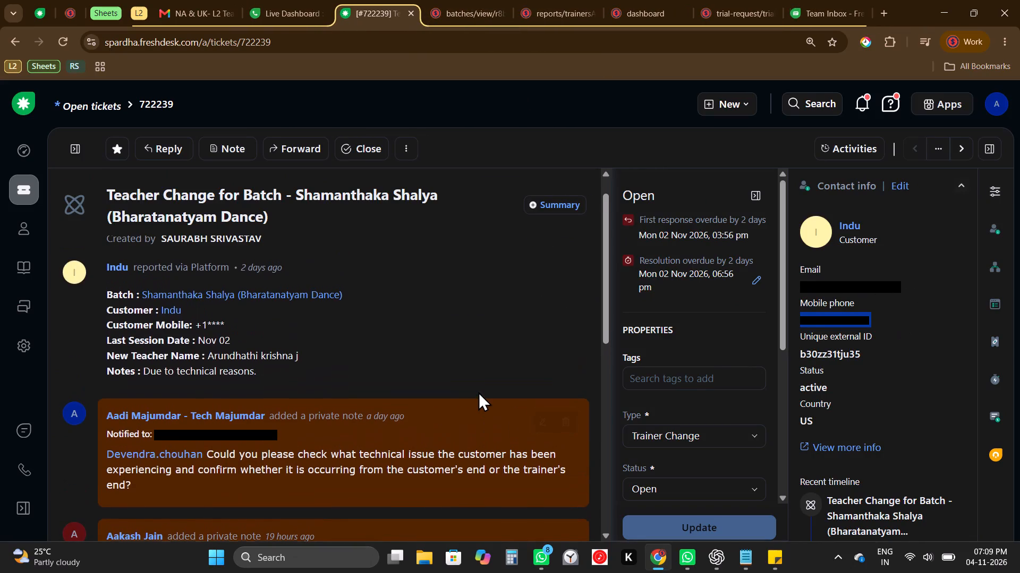
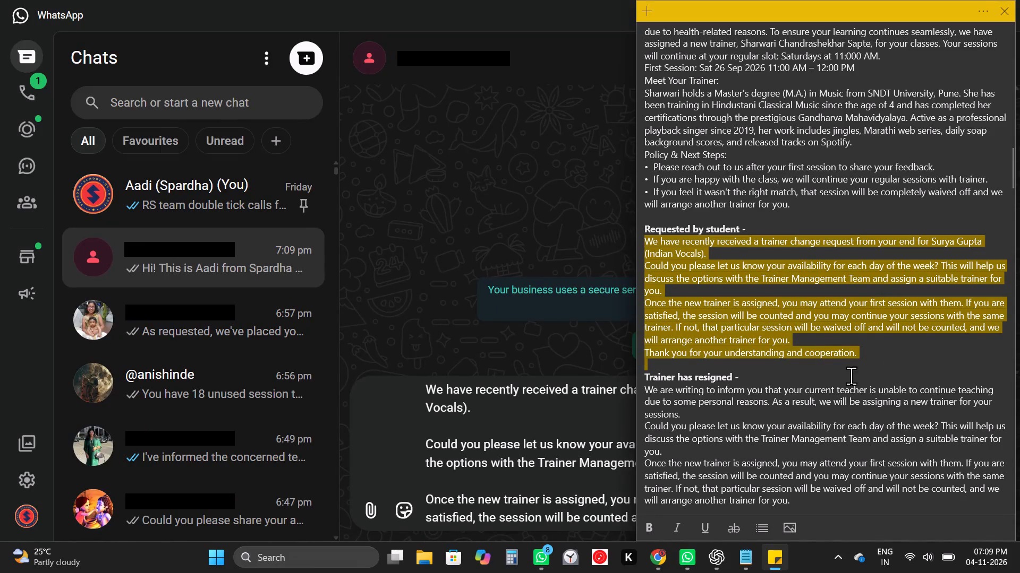
Look through the trainer change message templates in the sticky note, from the directly assigned trainer wording to the trainer performance issue wording.
scroll(851, 367, up, 3)
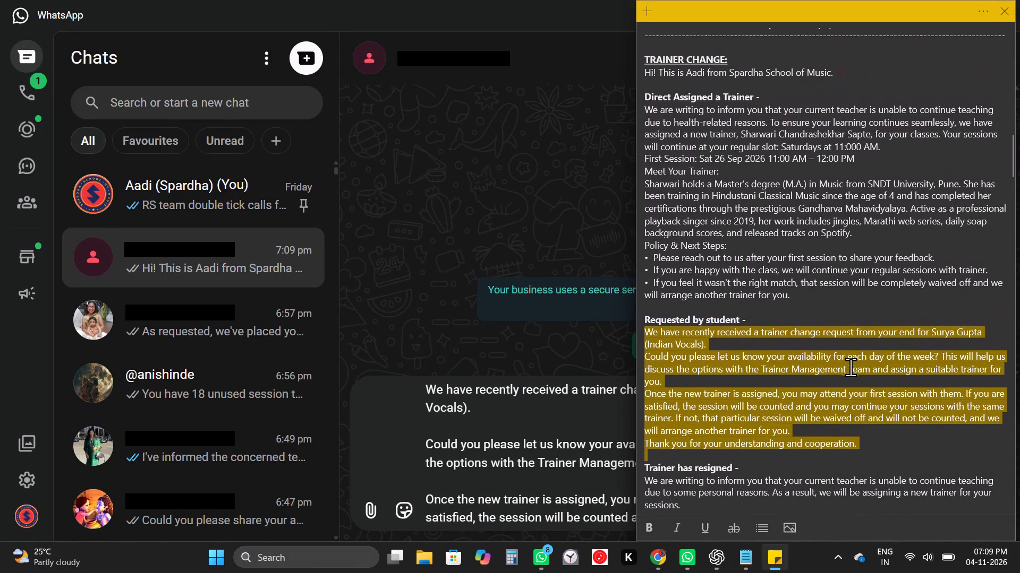
scroll(851, 367, down, 3)
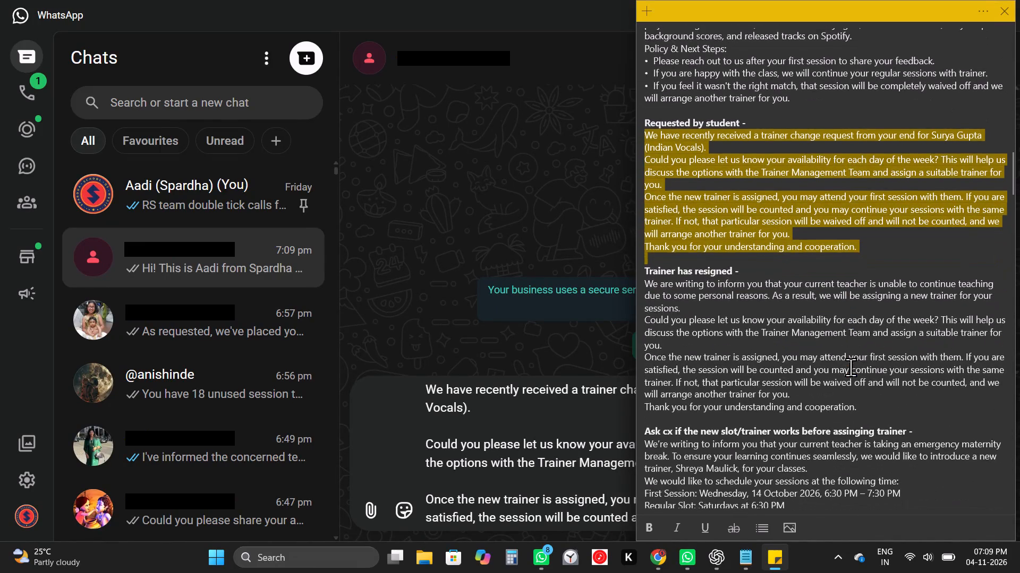
scroll(851, 367, down, 2)
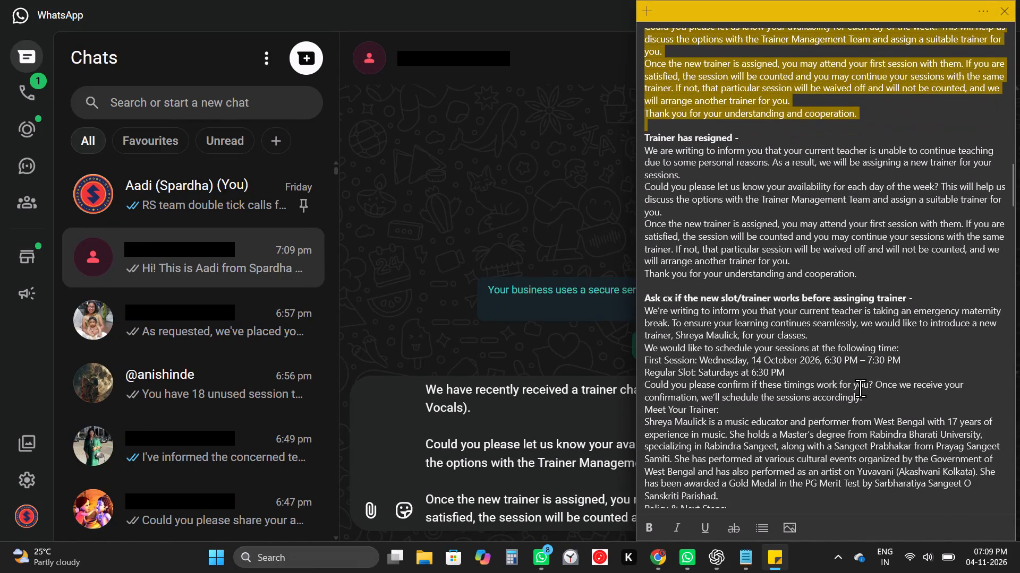
scroll(860, 388, down, 3)
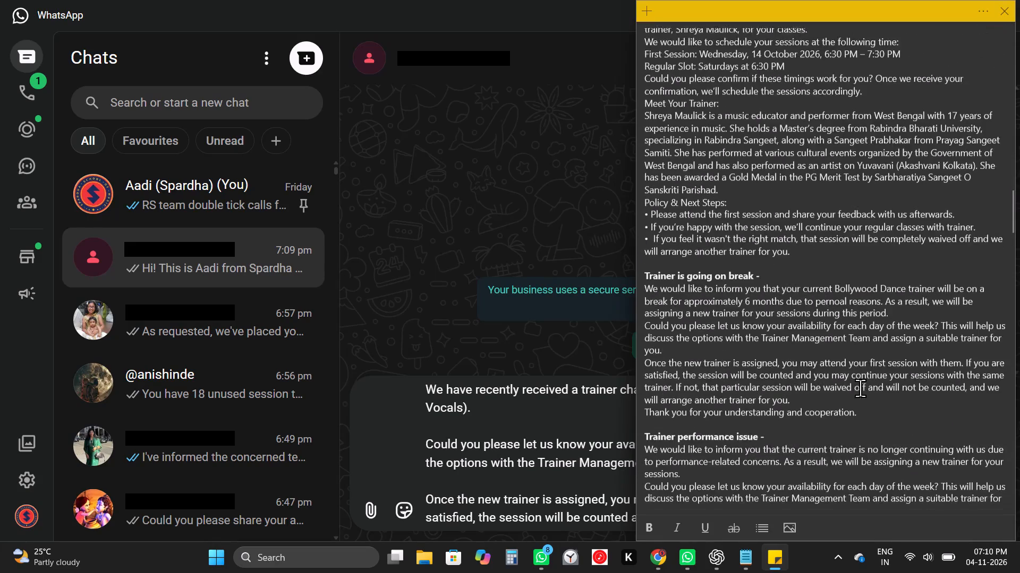
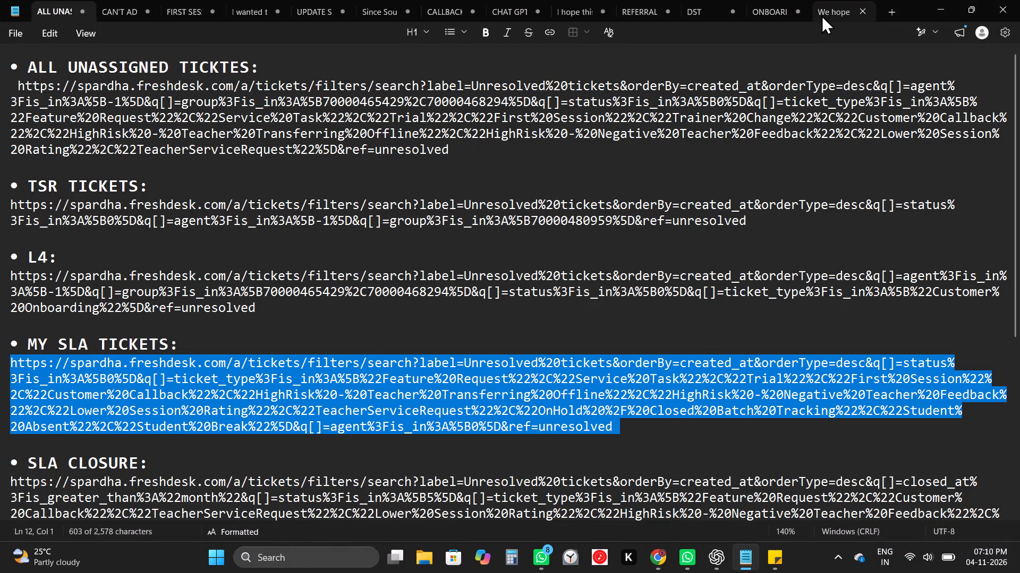
double_click(405, 108)
drag(405, 108, 340, 322)
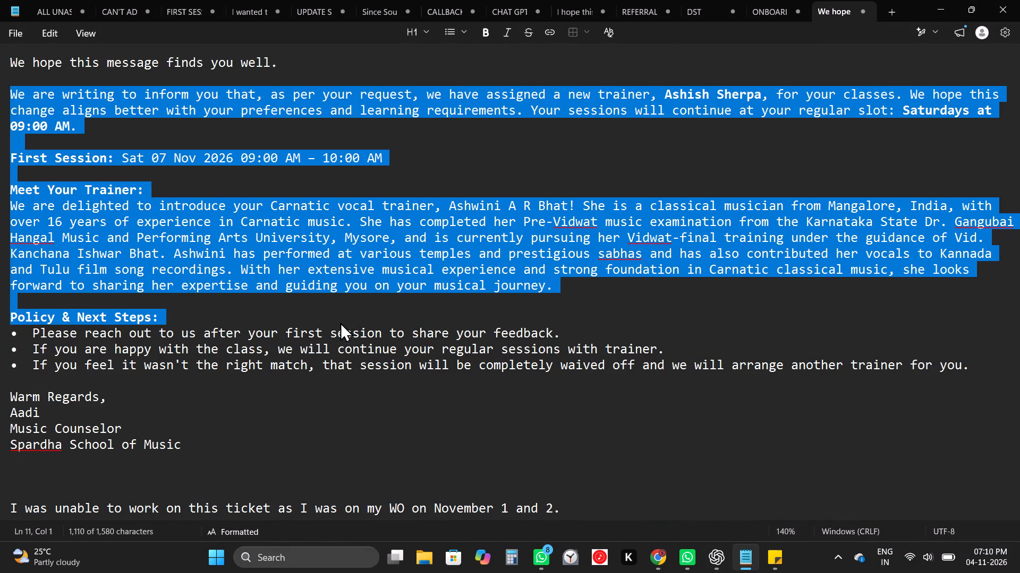
drag(340, 322, 335, 364)
key(ctrl+v)
key(Return)
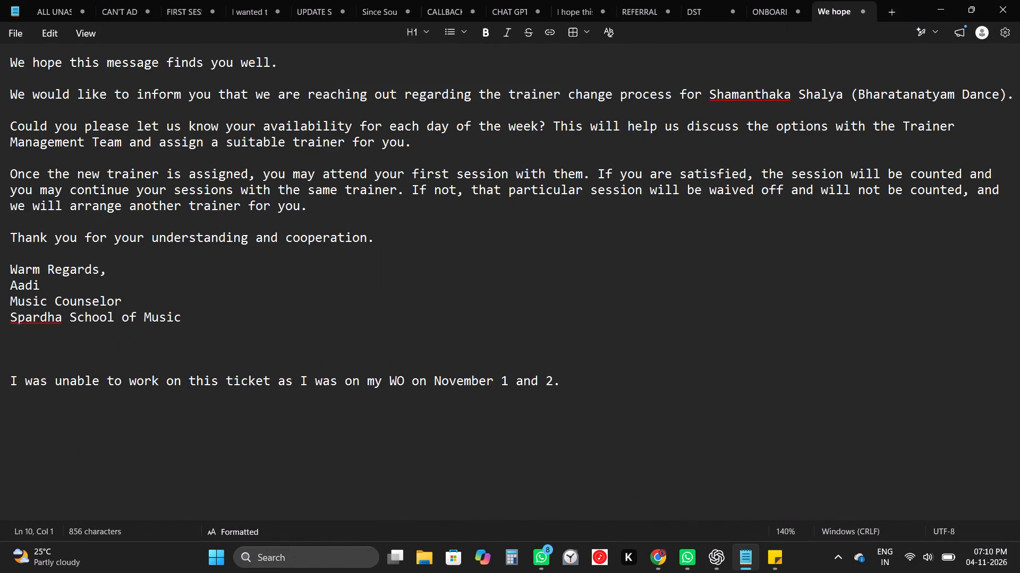
Delete the sentence about being on WO on November 1 and 2 and the blank lines below the signature.
triple_click(537, 372)
drag(537, 372, 533, 393)
triple_click(533, 393)
key(BackSpace)
key(BackSpace)
key(BackSpace)
key(BackSpace)
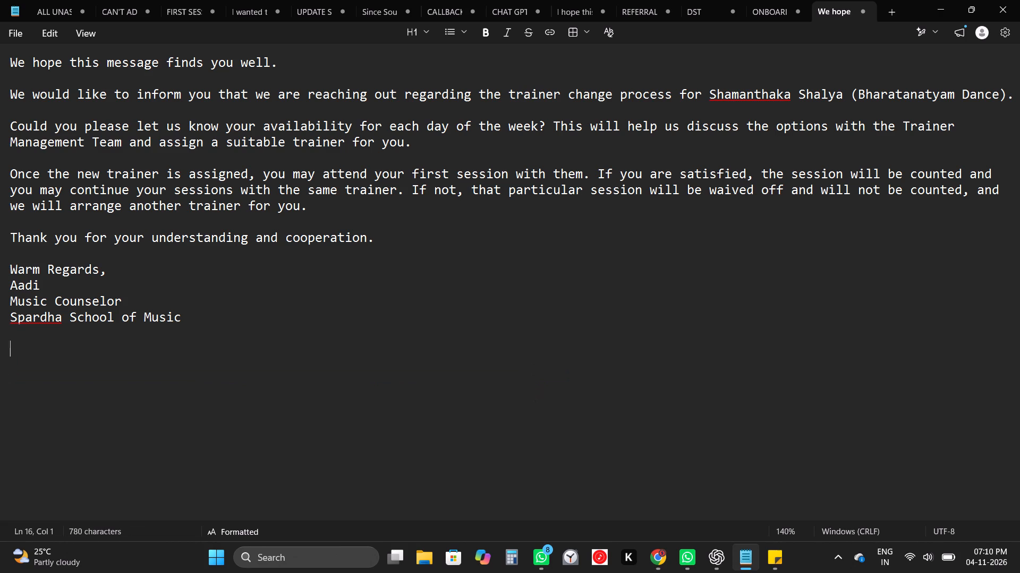
key(BackSpace)
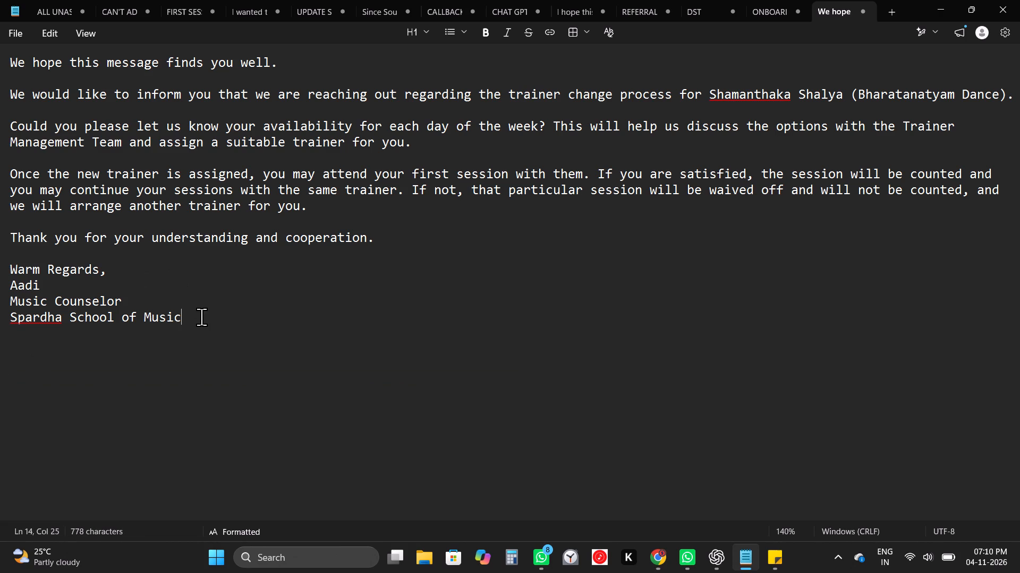
Copy the whole message, greeting to signature, into a new reply on ticket #722239 in Chrome, removing the extra blank line above it.
drag(201, 317, 4, 62)
key(ctrl+c)
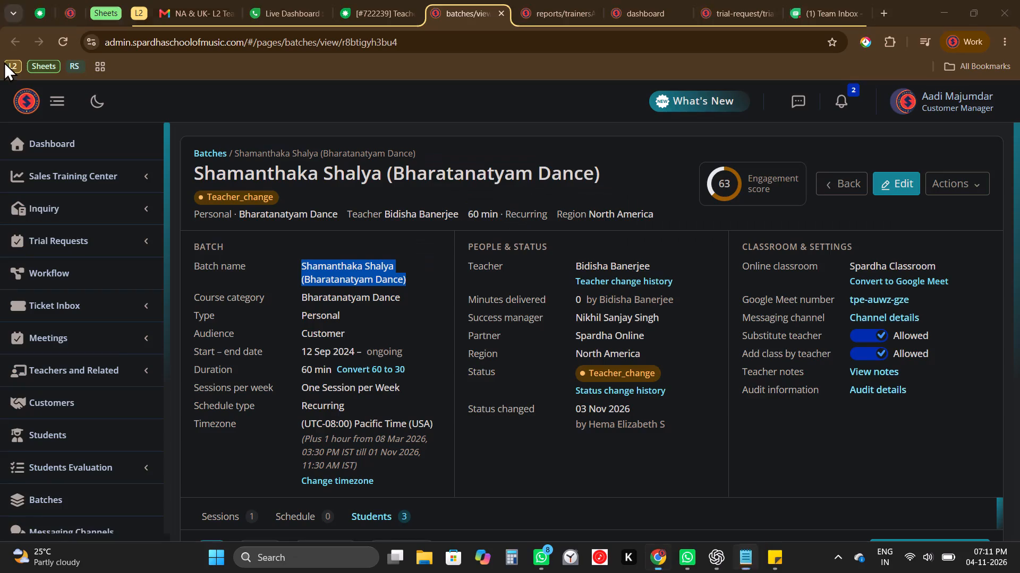
click(365, 0)
scroll(274, 349, down, 8)
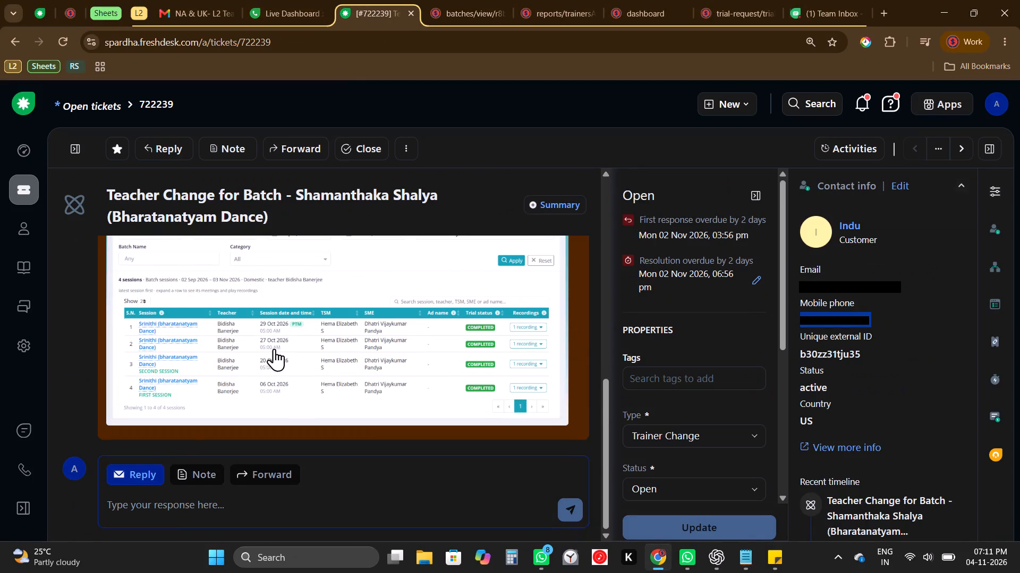
click(161, 472)
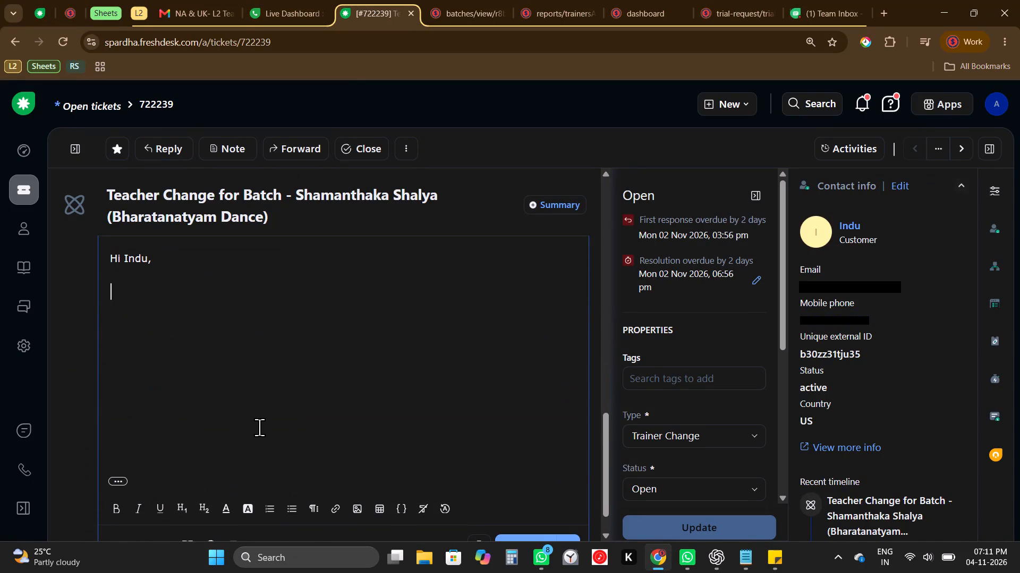
key(ctrl+v)
click(120, 289)
key(BackSpace)
Check the reply text down to the signature and send the trainer change reply to the customer.
scroll(120, 289, down, 1)
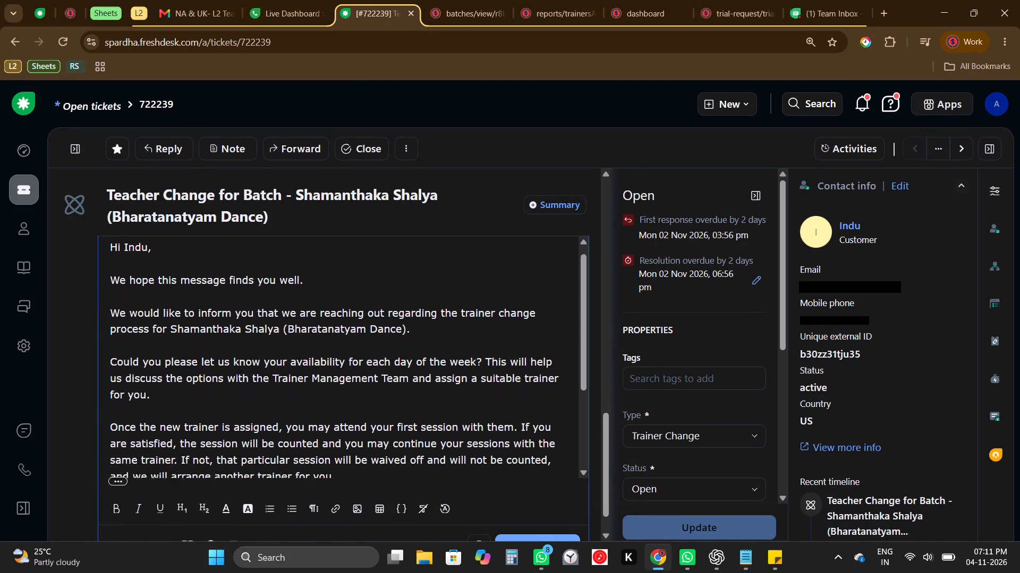
scroll(120, 289, down, 2)
click(144, 485)
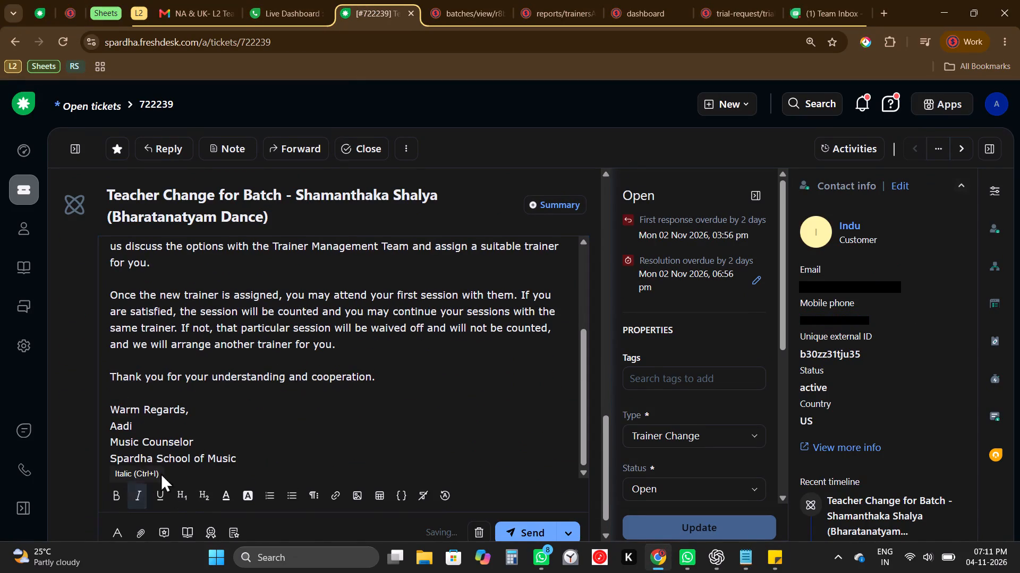
scroll(216, 430, up, 3)
scroll(216, 430, down, 6)
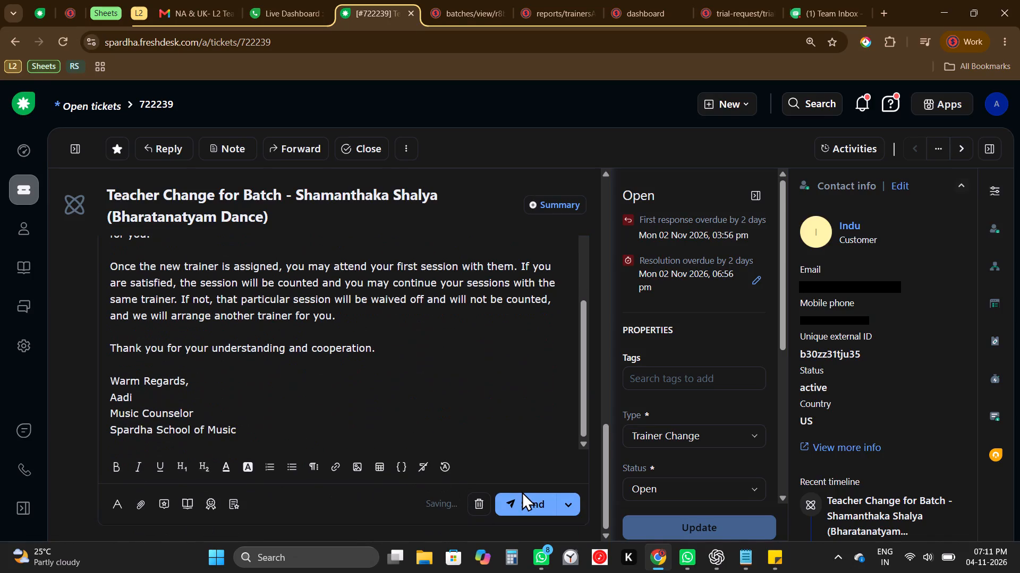
click(522, 491)
click(522, 495)
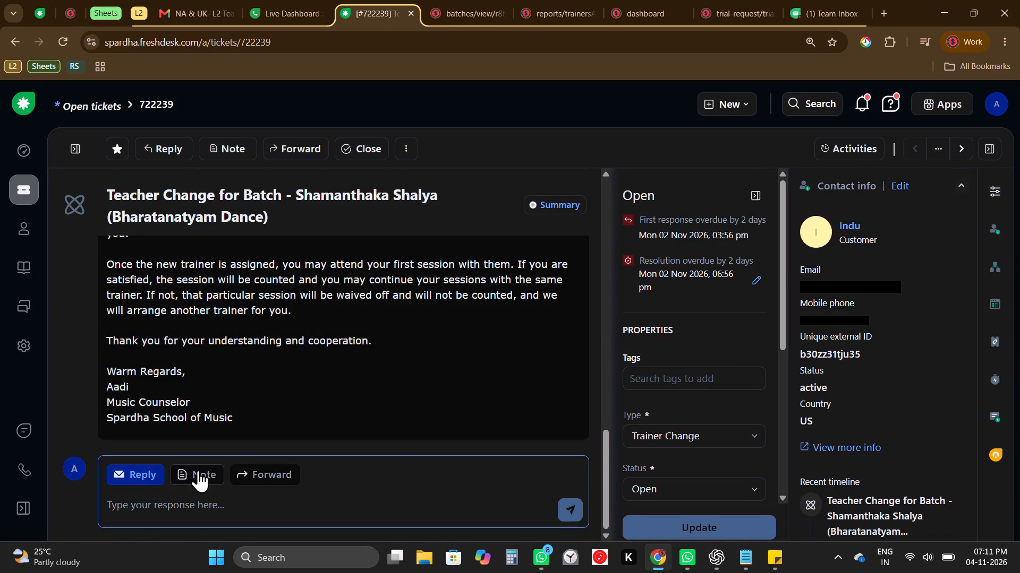
Start a note on ticket #722239 with the text "Awaiting".
click(198, 470)
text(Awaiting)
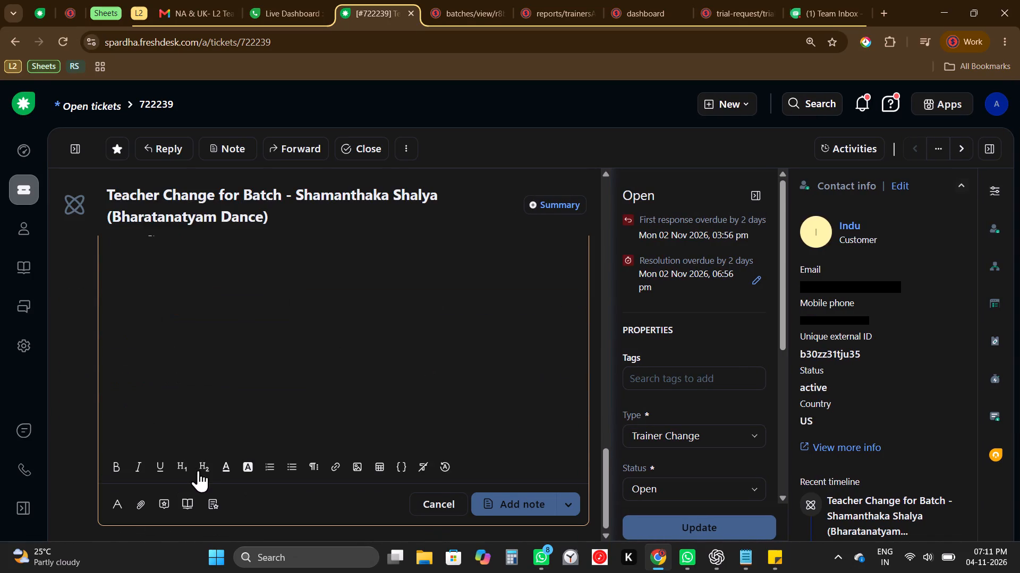
Complete the first line of the ticket #722239 note as "Awaiting response" and begin a new line.
scroll(198, 470, up, 1)
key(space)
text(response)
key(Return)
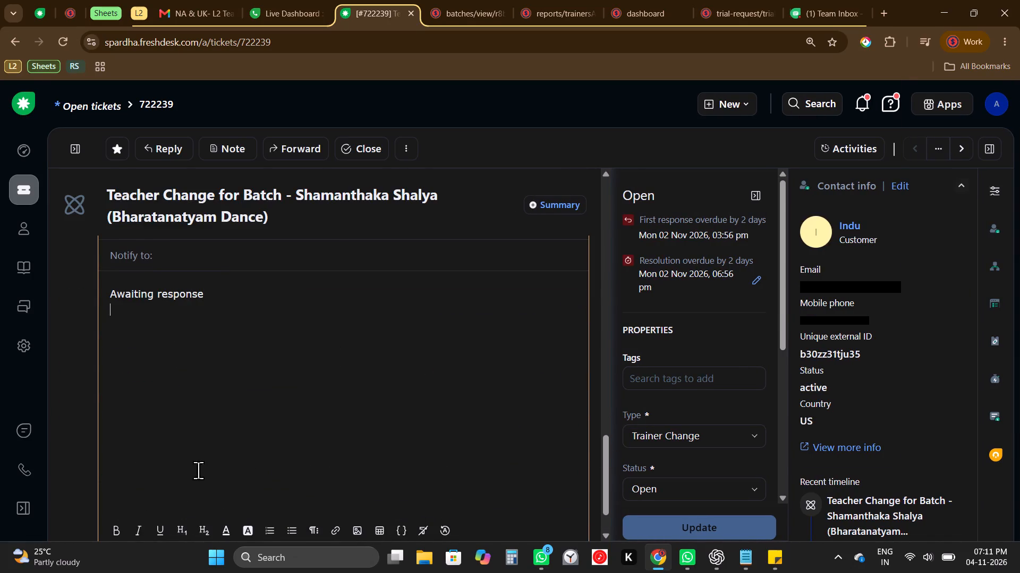
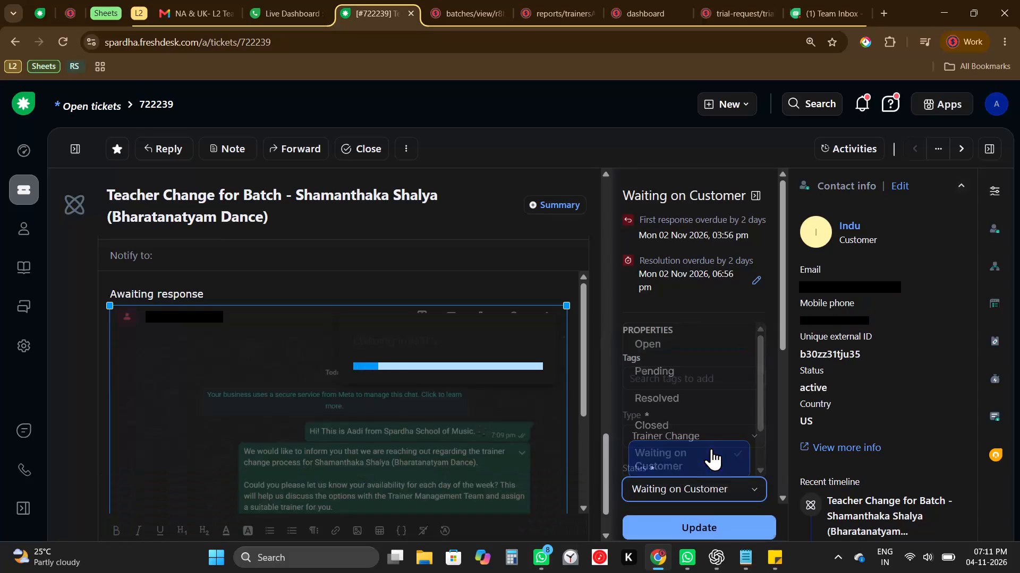
click(711, 539)
scroll(545, 381, down, 4)
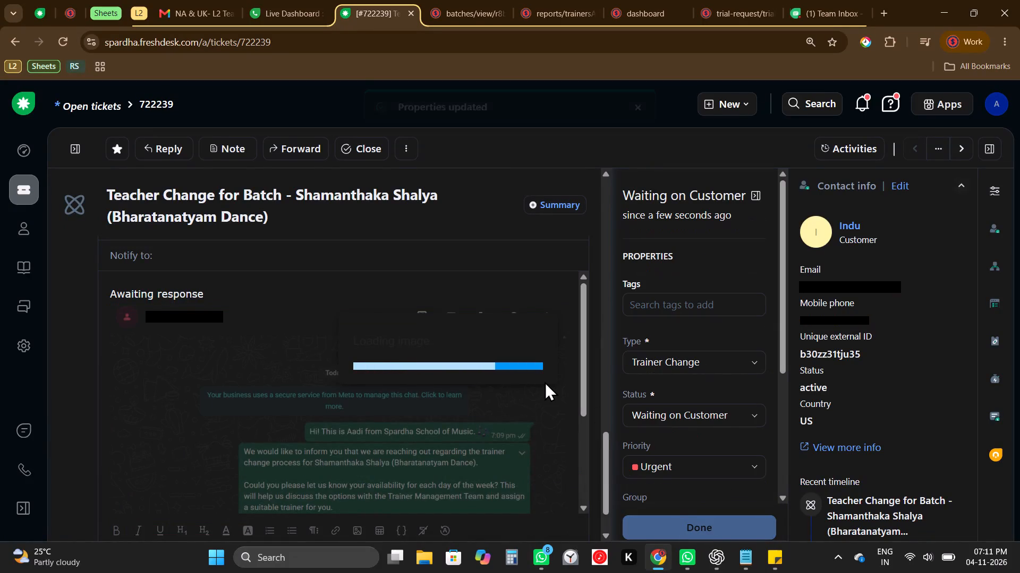
scroll(545, 381, down, 6)
scroll(531, 440, down, 2)
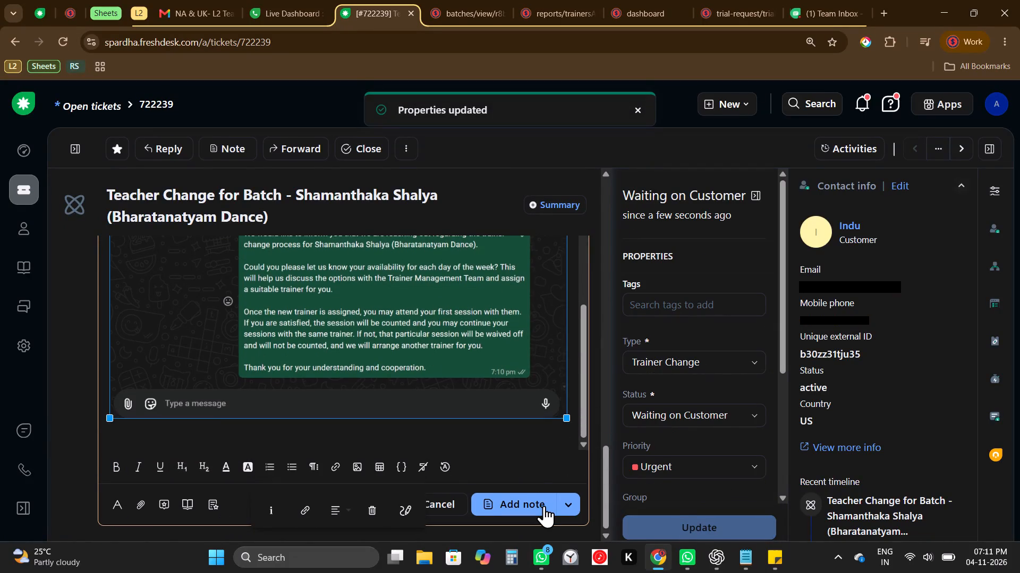
click(544, 506)
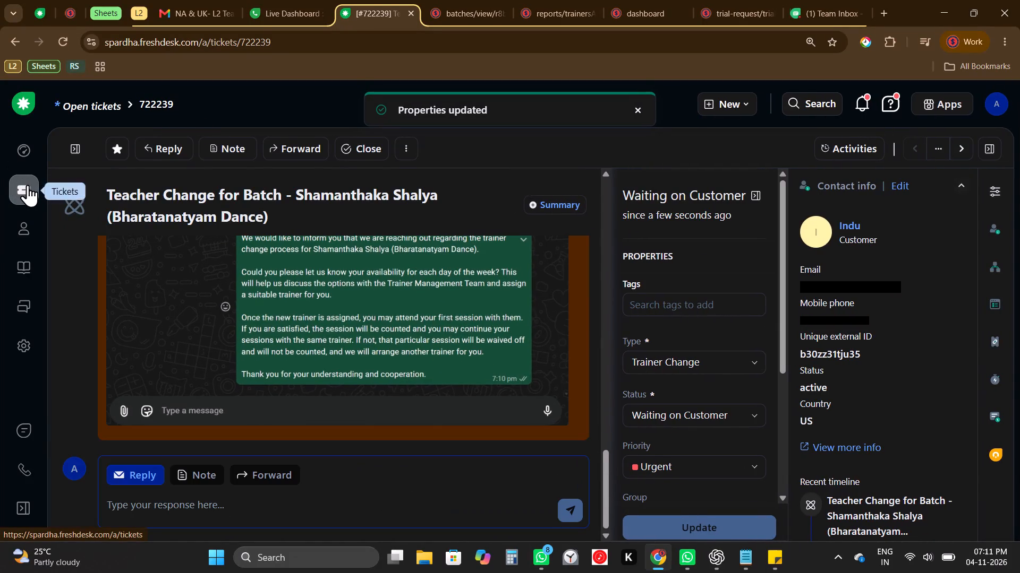
click(28, 185)
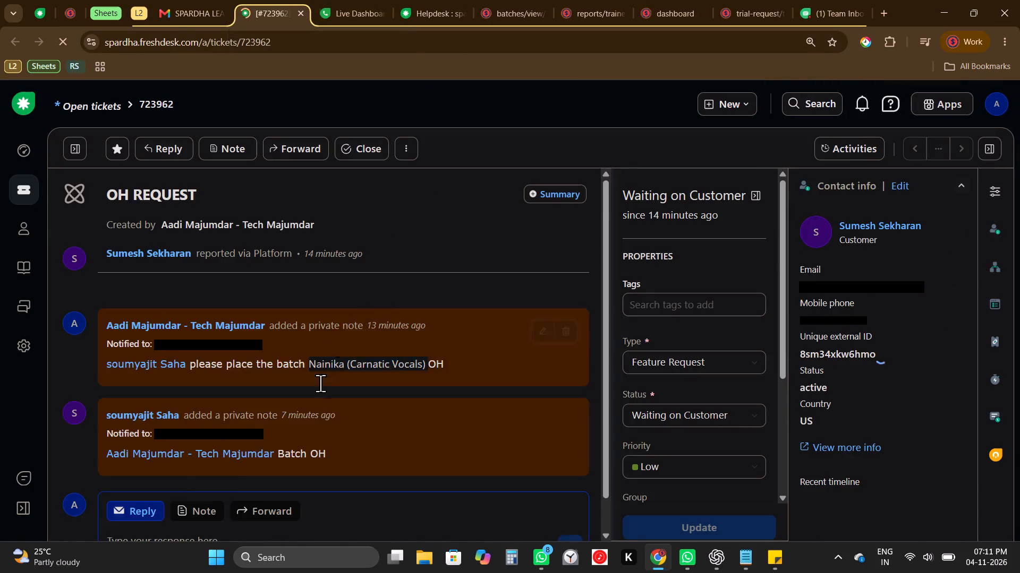
click(715, 411)
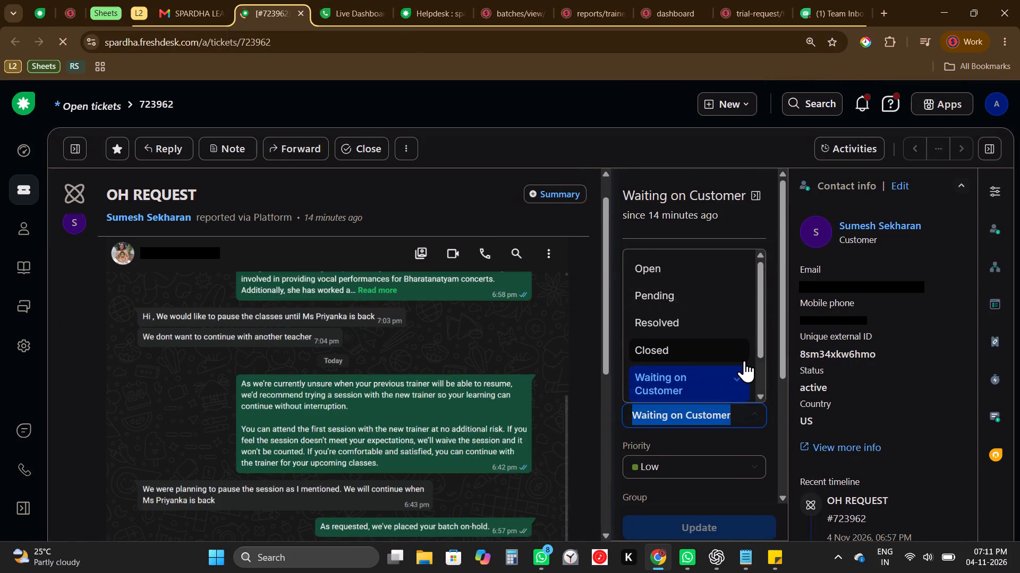
click(744, 360)
drag(718, 513, 713, 522)
click(713, 522)
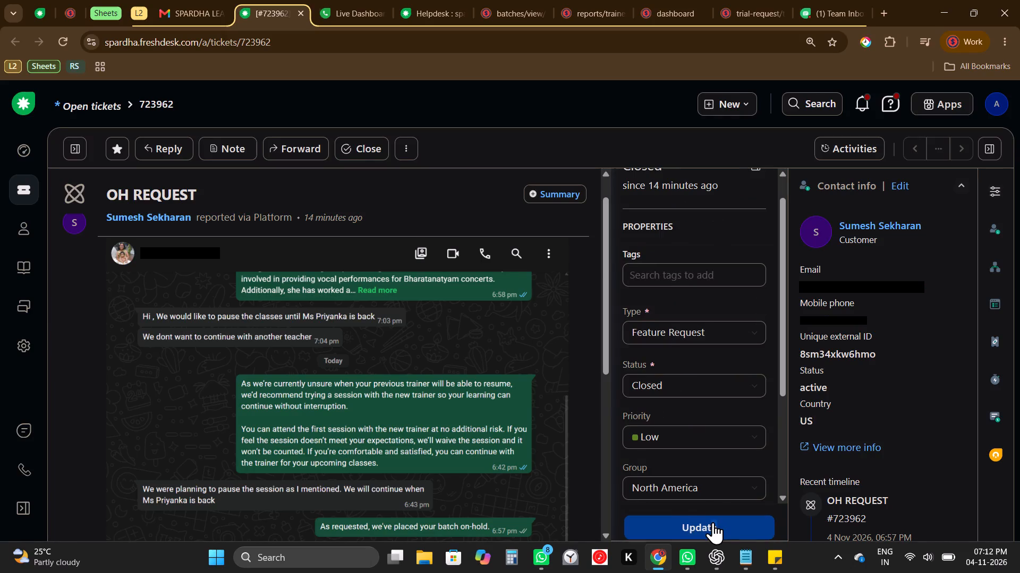
click(303, 14)
click(385, 0)
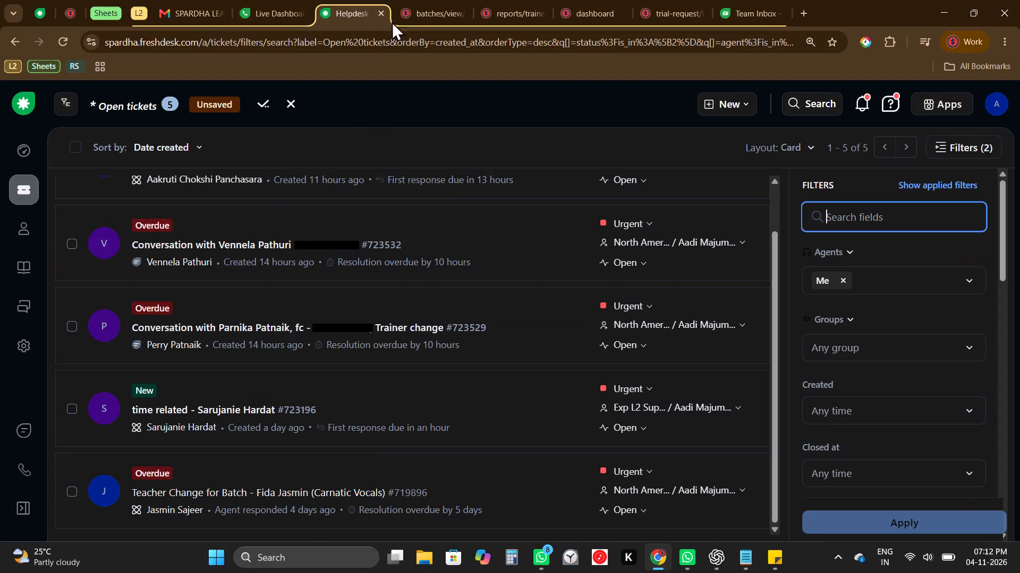
scroll(410, 275, up, 5)
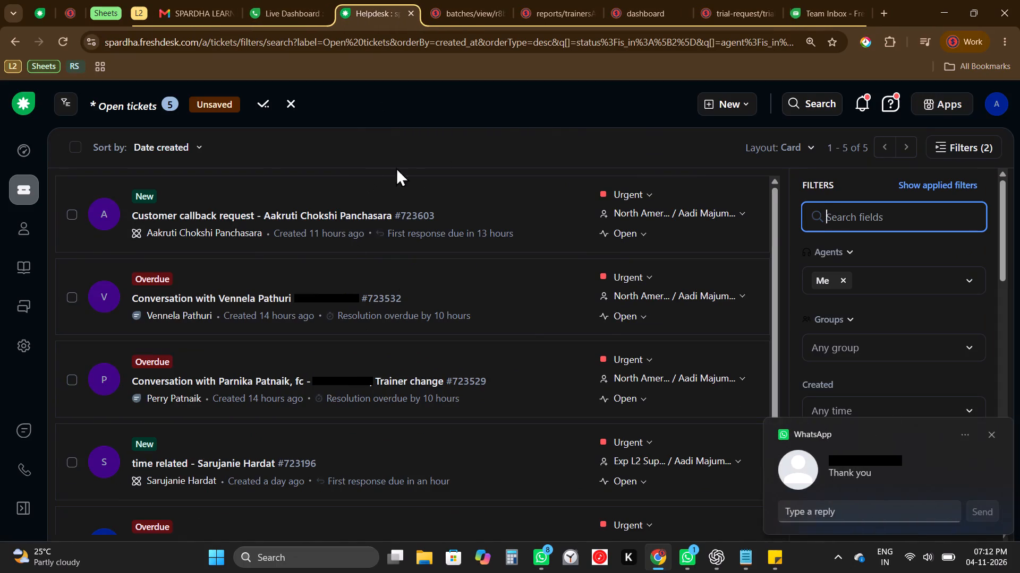
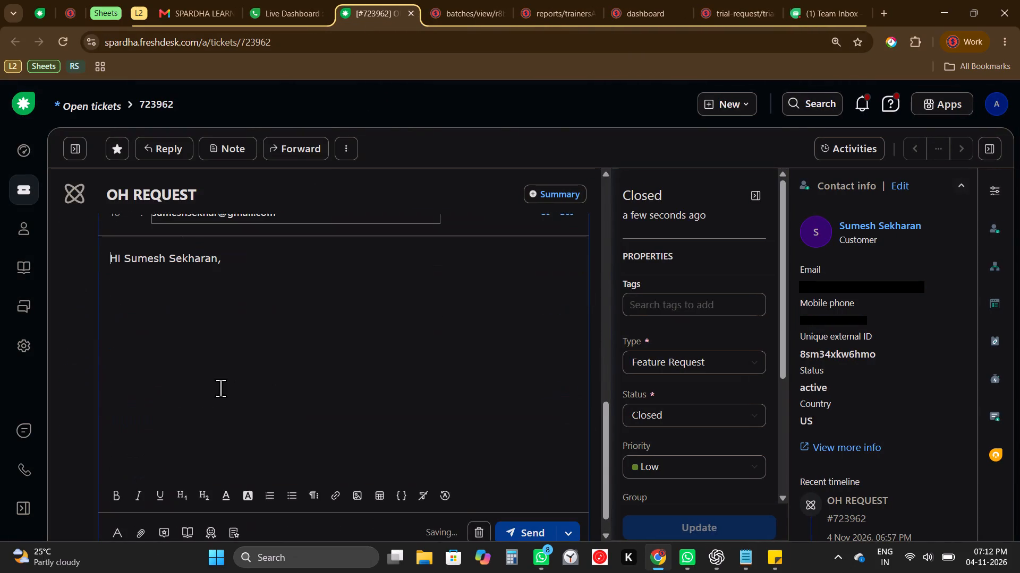
scroll(174, 412, down, 2)
click(154, 503)
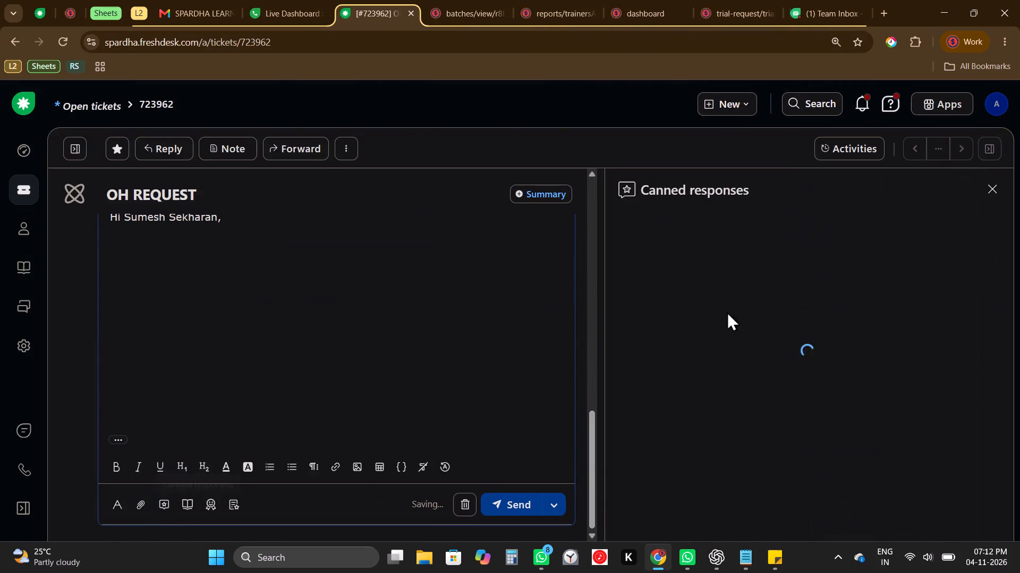
click(947, 364)
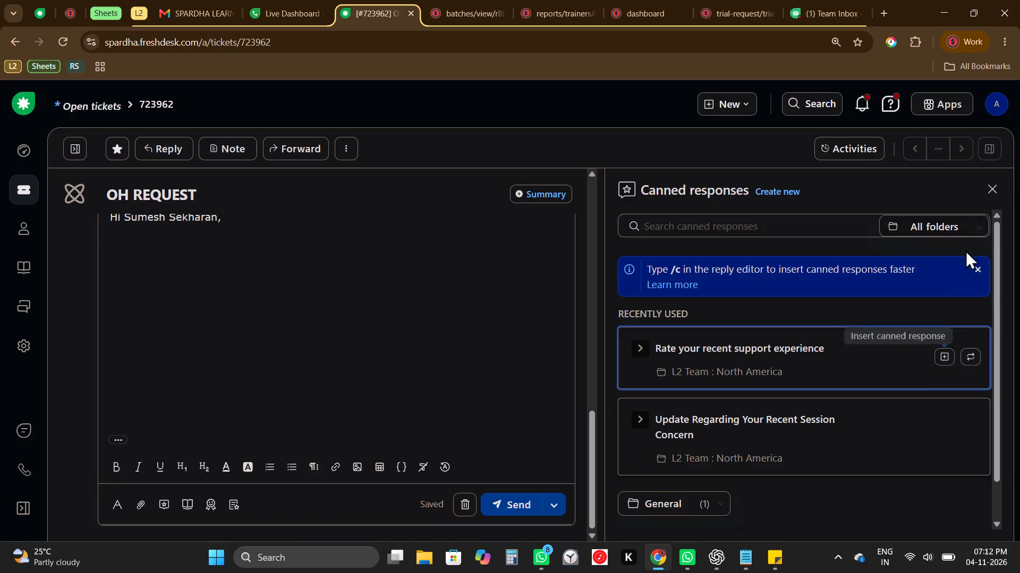
click(991, 191)
Replace the {CSM Name} placeholder in the reply's signature with "Aadi", keeping "Team Spardha" on its own line.
drag(199, 401, 109, 399)
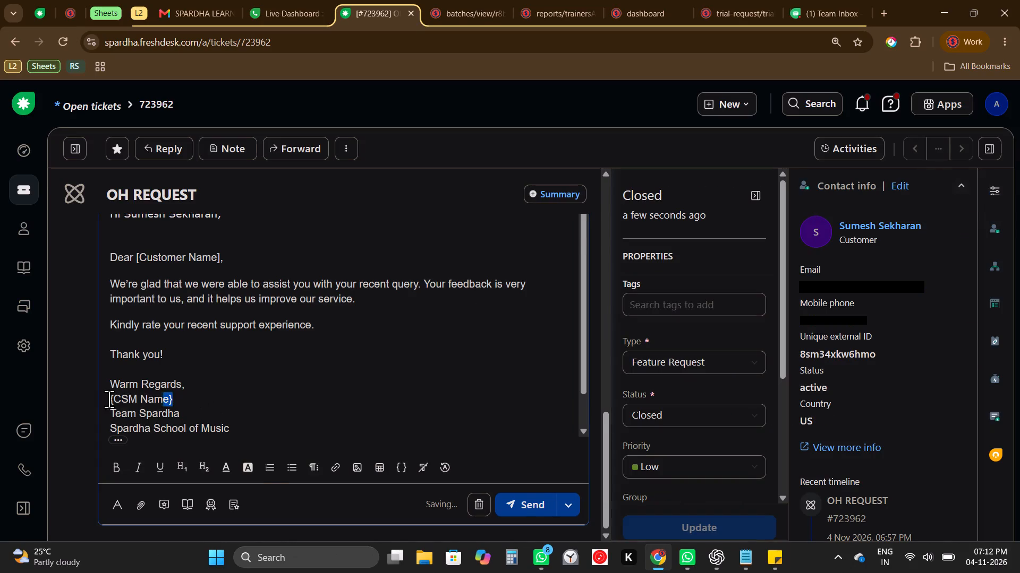
drag(109, 399, 98, 400)
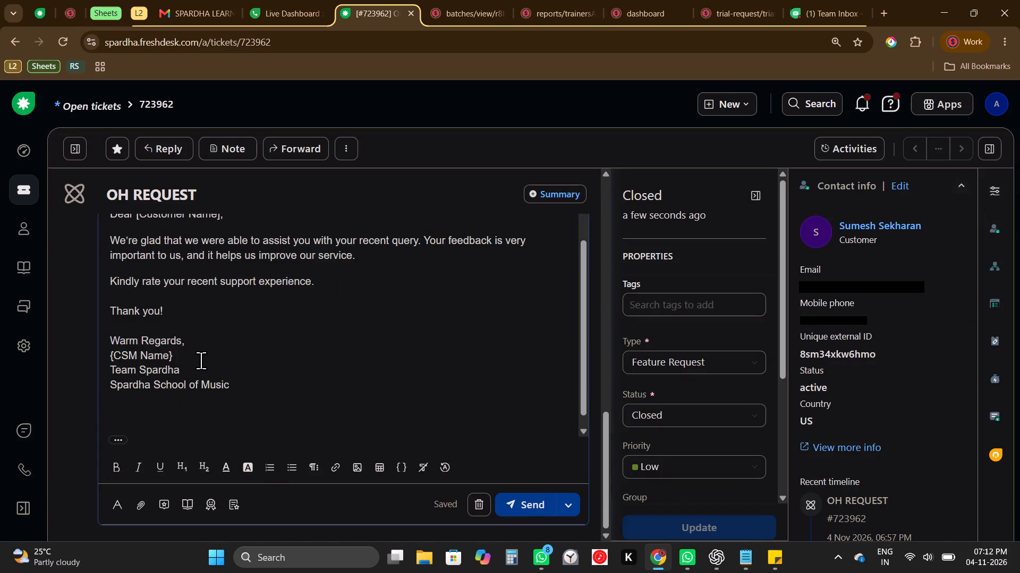
triple_click(201, 360)
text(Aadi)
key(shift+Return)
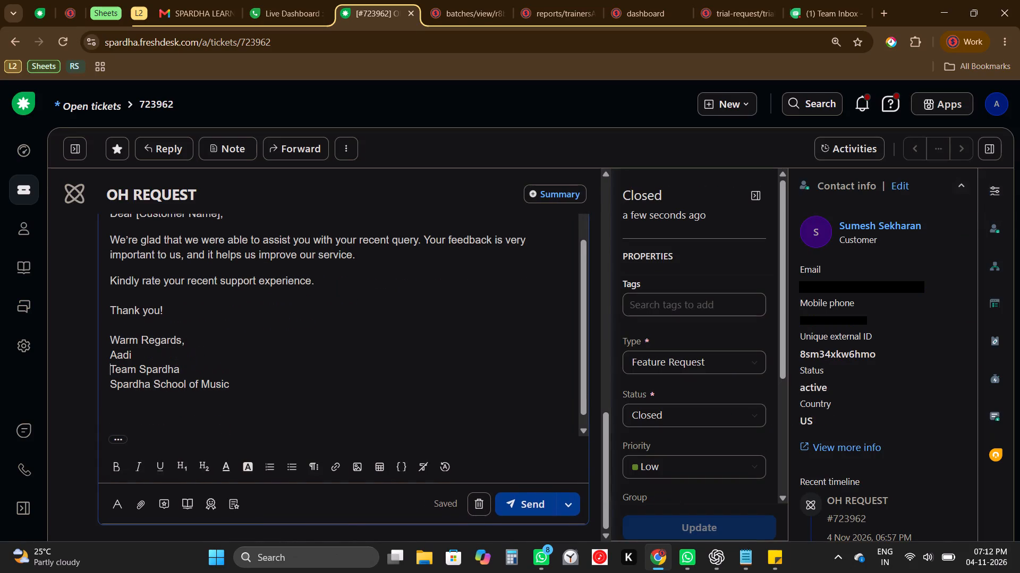
Delete the "Dear [Customer Name]," placeholder line and the extra blank lines around it from the feedback reply on ticket #723962.
scroll(201, 360, up, 1)
triple_click(285, 262)
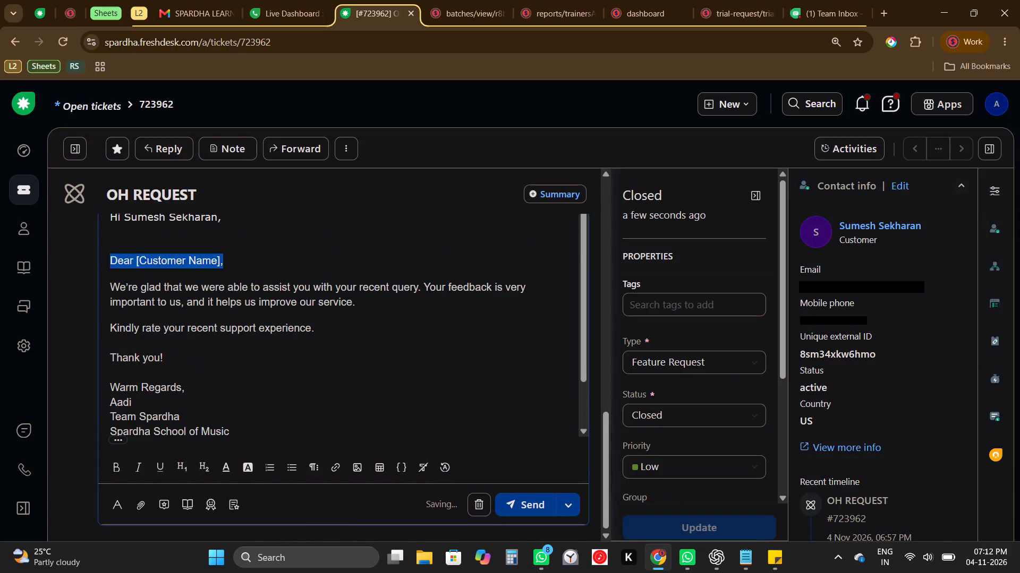
key(BackSpace)
key(BackSpace)
key(Delete)
click(153, 411)
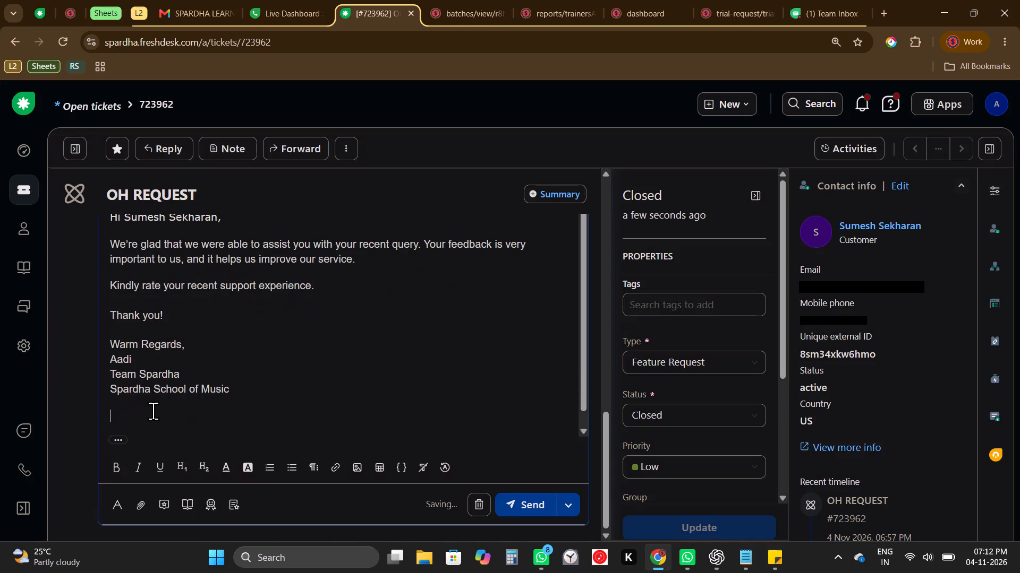
click(146, 440)
click(140, 440)
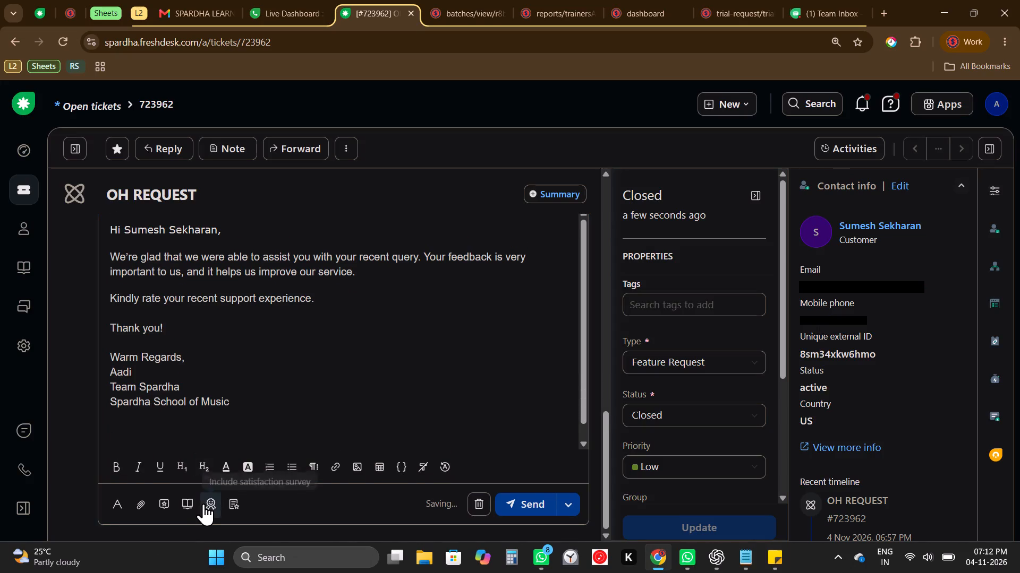
Include the satisfaction survey in the feedback reply, check its text, and send it to the customer.
click(203, 503)
scroll(266, 379, up, 3)
scroll(394, 385, down, 3)
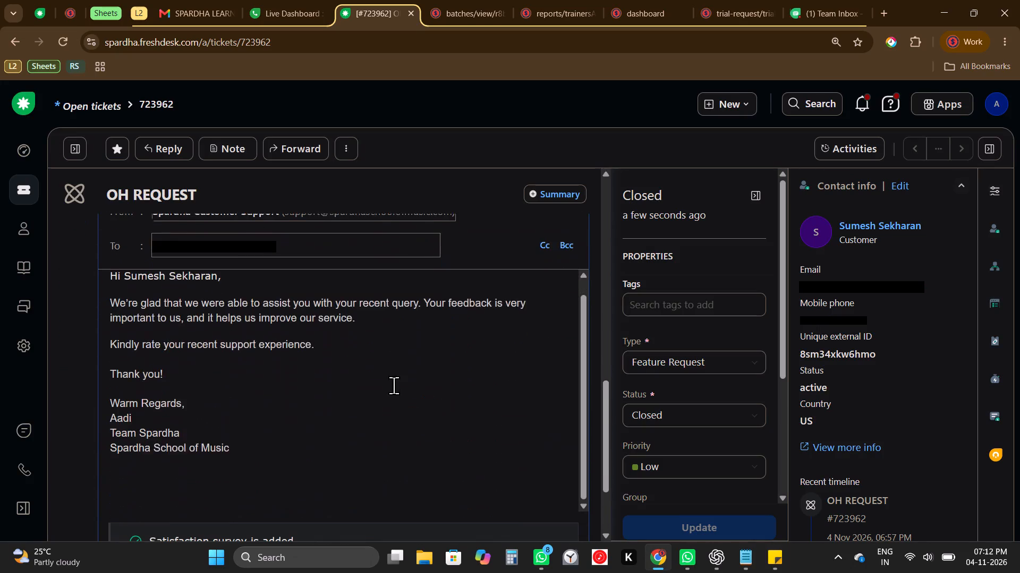
scroll(537, 469, down, 3)
click(536, 510)
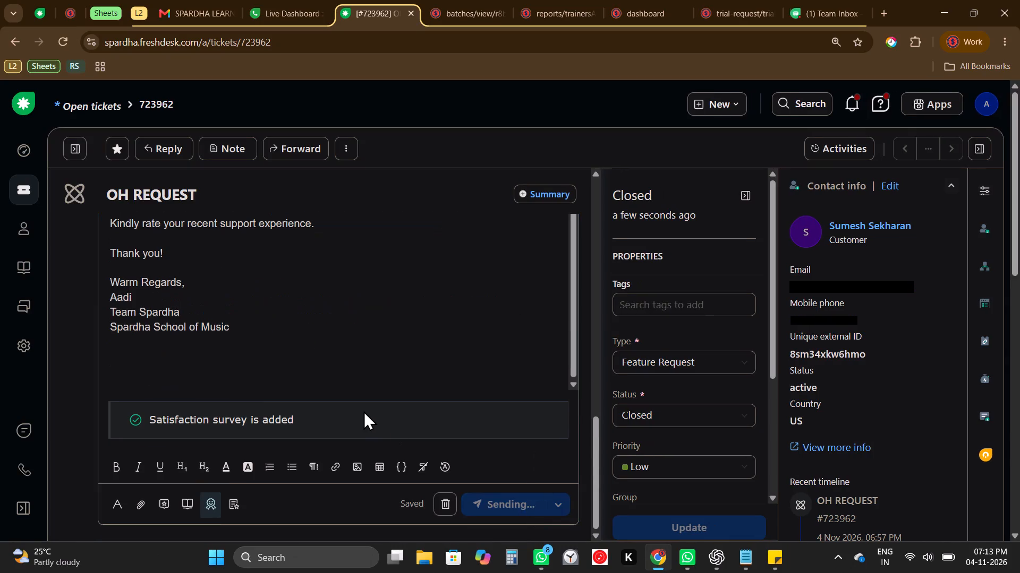
Copy the recipient's email address from the sent reply over the address in the "I have sent a feedback email" sentence in Sticky Notes.
scroll(361, 410, up, 1)
triple_click(174, 296)
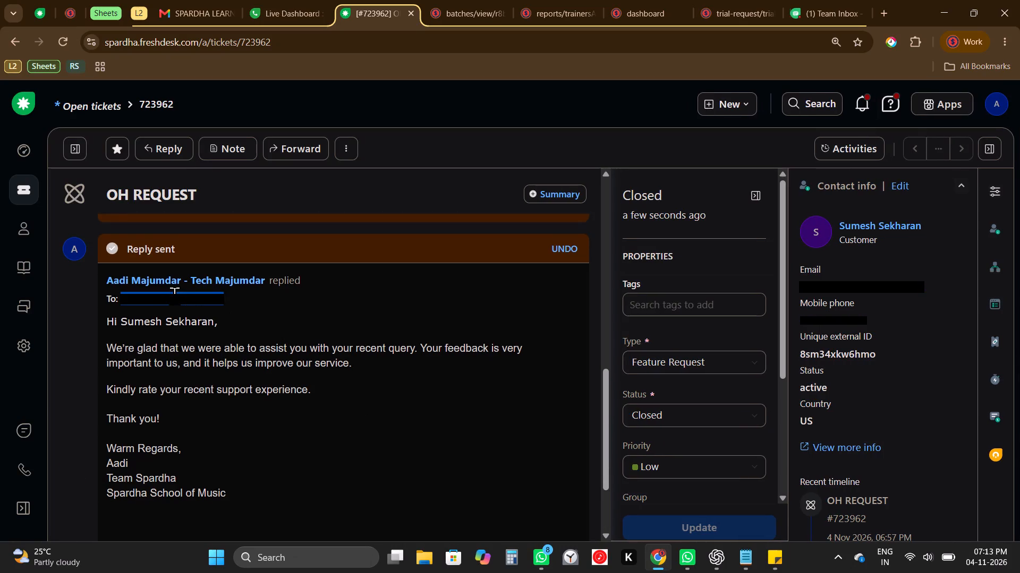
key(ctrl+c)
click(781, 572)
scroll(918, 136, up, 7)
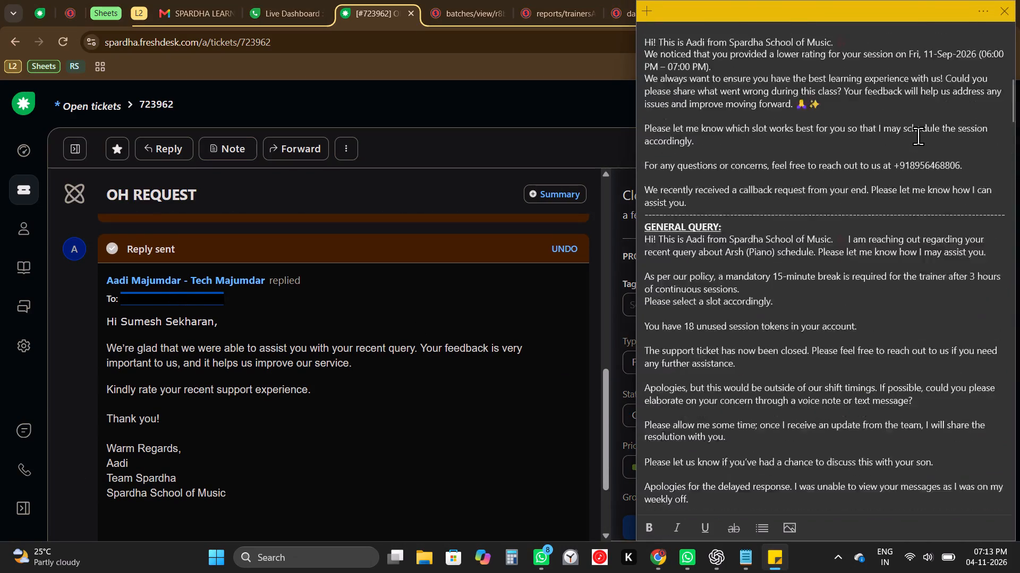
scroll(918, 136, up, 13)
click(800, 237)
drag(800, 237, 869, 239)
key(ctrl+v)
key(BackSpace)
key(space)
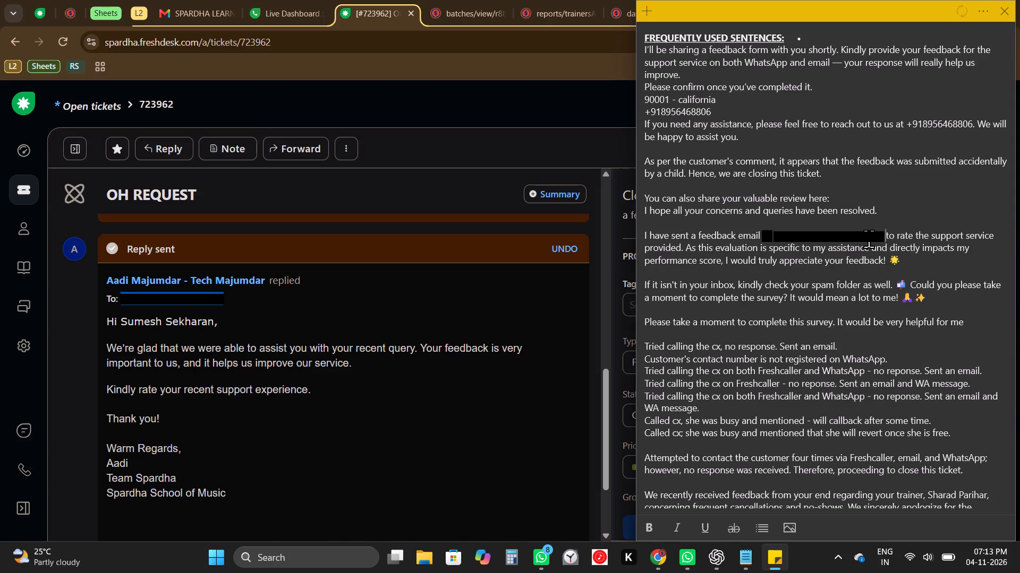
Copy the feedback-request message, from "I have sent a feedback email" through "It would mean a lot to me!".
double_click(900, 252)
drag(900, 252, 892, 303)
key(ctrl+c)
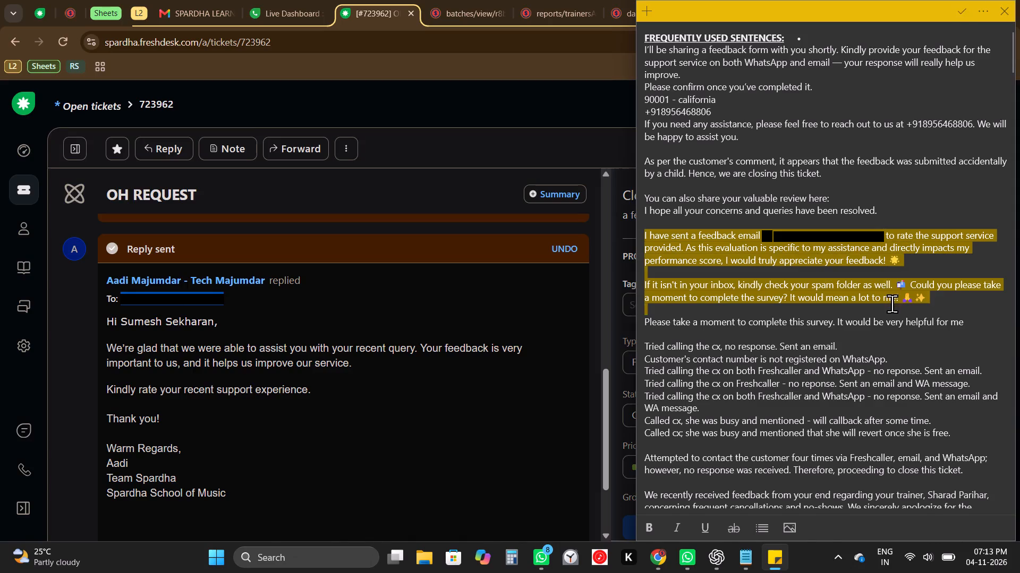
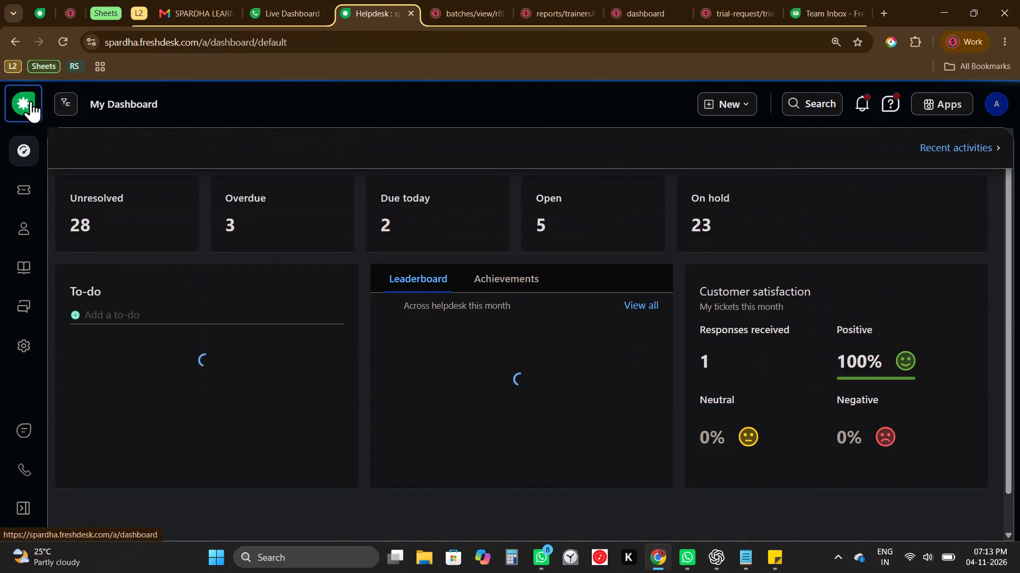
Open the Carnatic Vocals teacher change ticket #719896 from the open tickets and read its latest private notes.
click(545, 225)
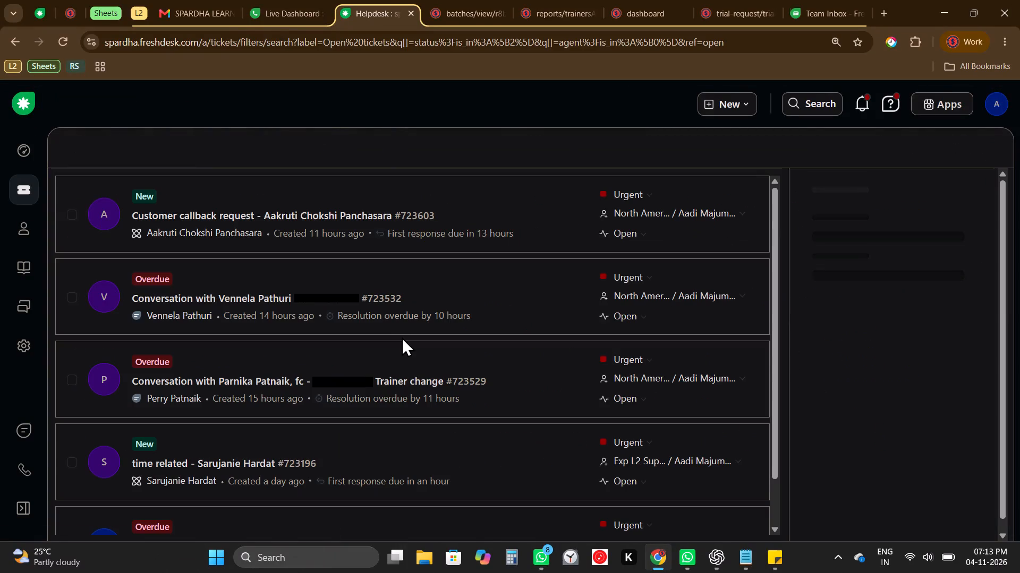
scroll(402, 337, down, 1)
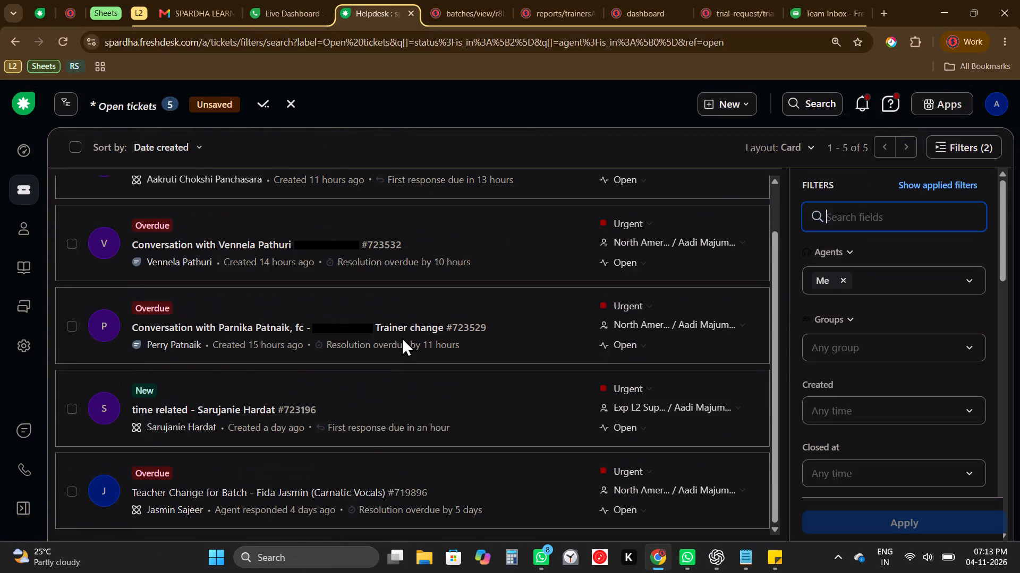
scroll(402, 337, down, 1)
click(363, 497)
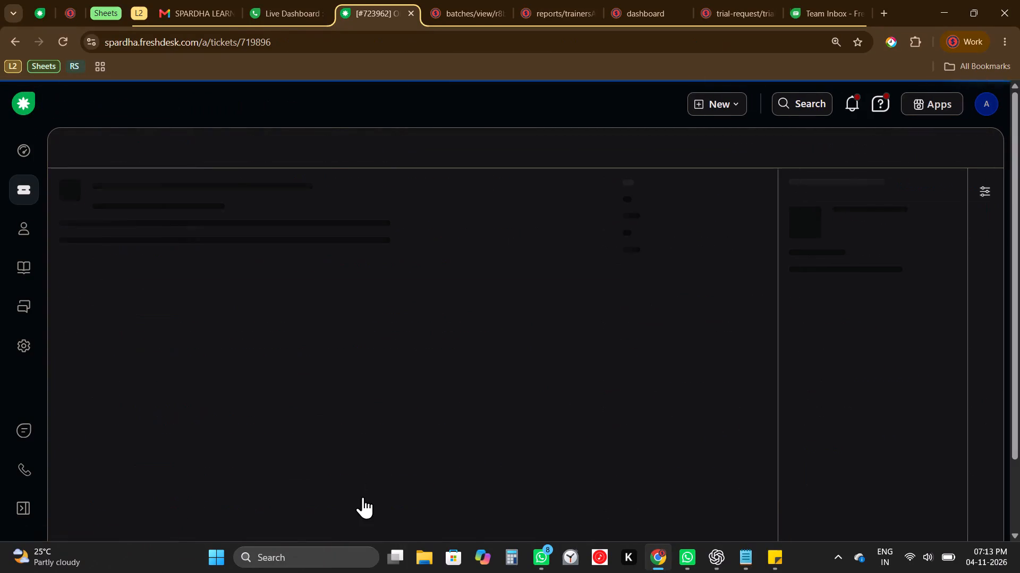
scroll(317, 431, down, 7)
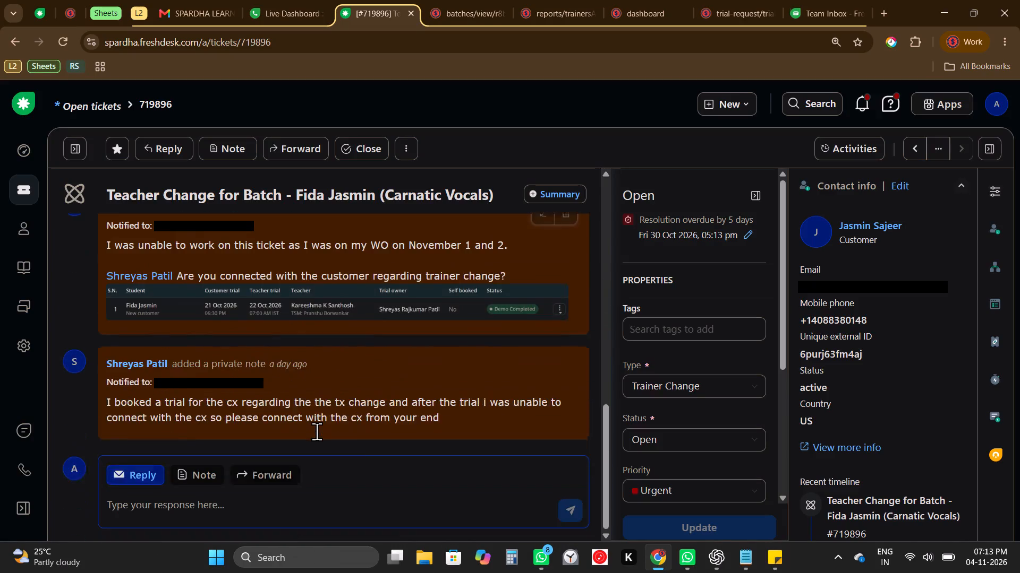
scroll(317, 431, right, 1)
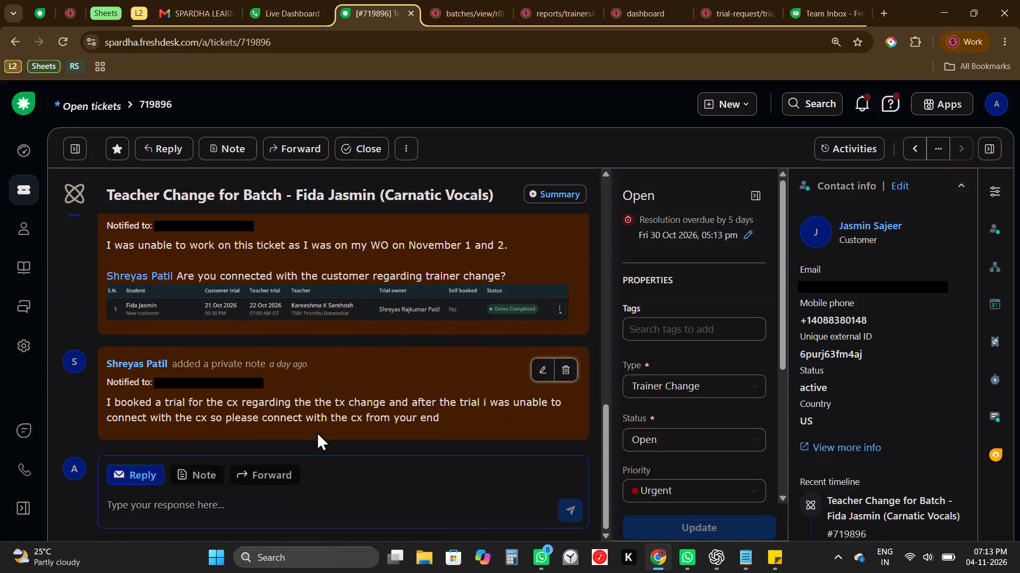
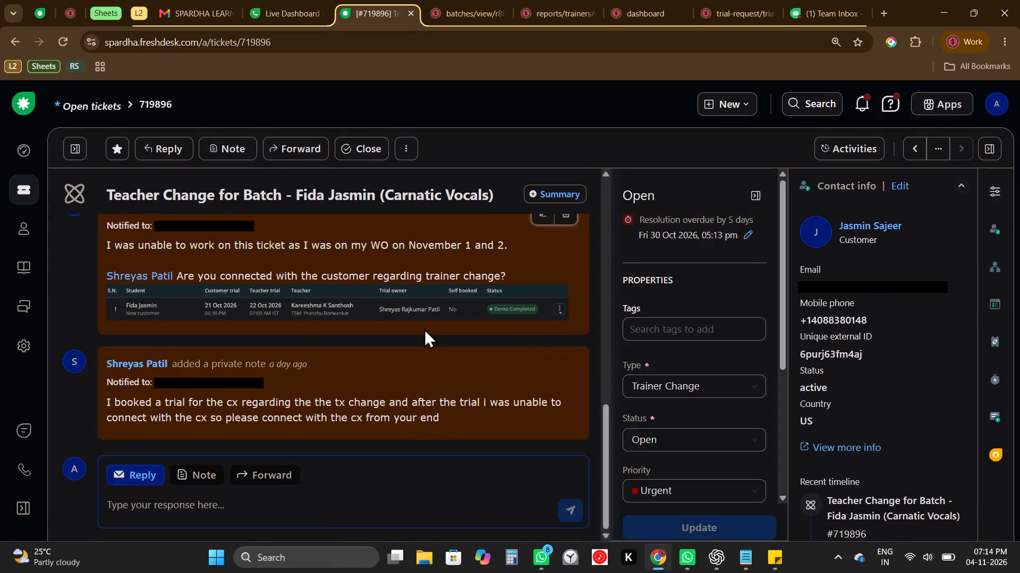
scroll(424, 328, up, 8)
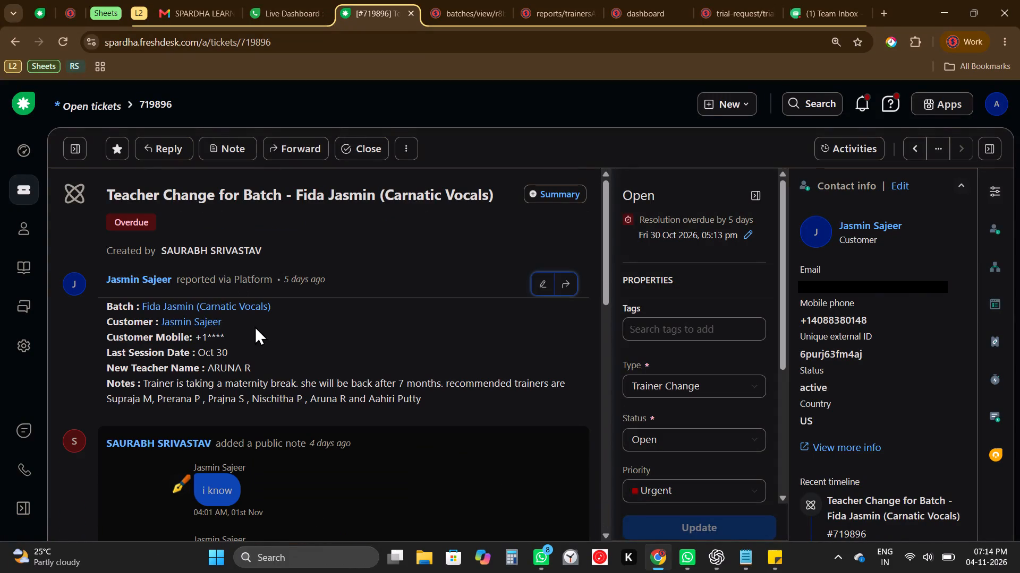
drag(265, 314, 247, 300)
click(247, 300)
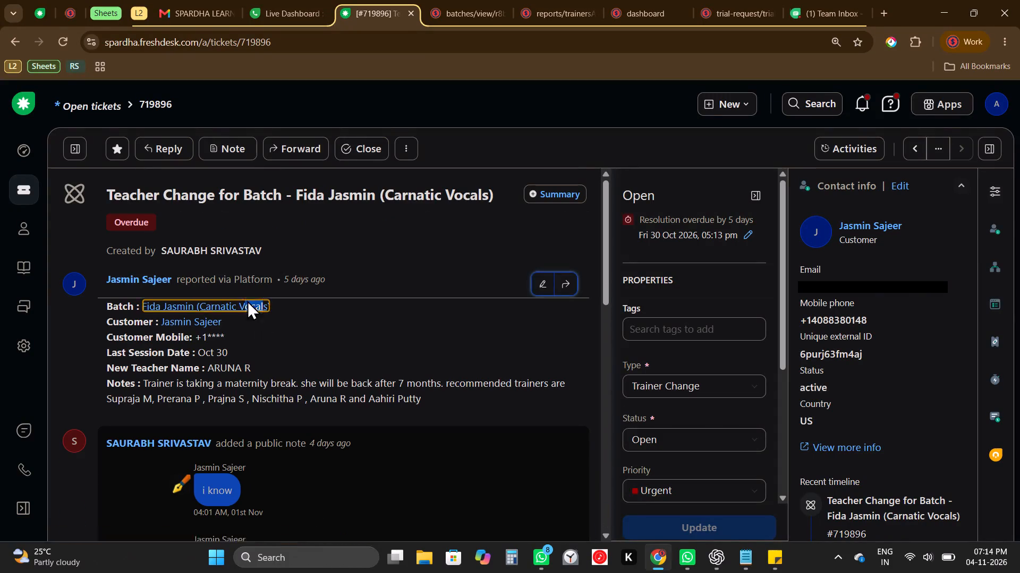
click(542, 17)
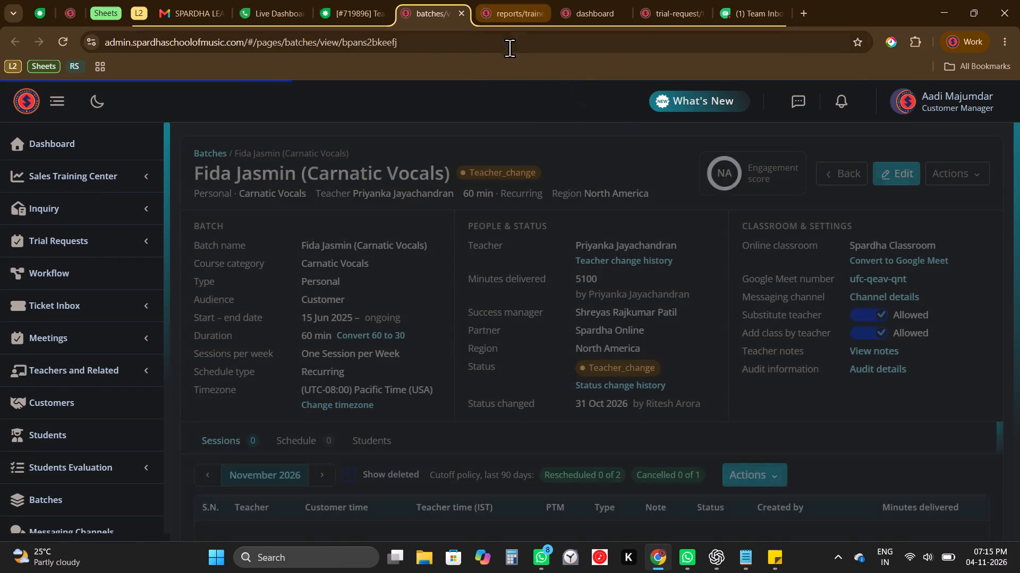
scroll(476, 310, down, 3)
click(371, 0)
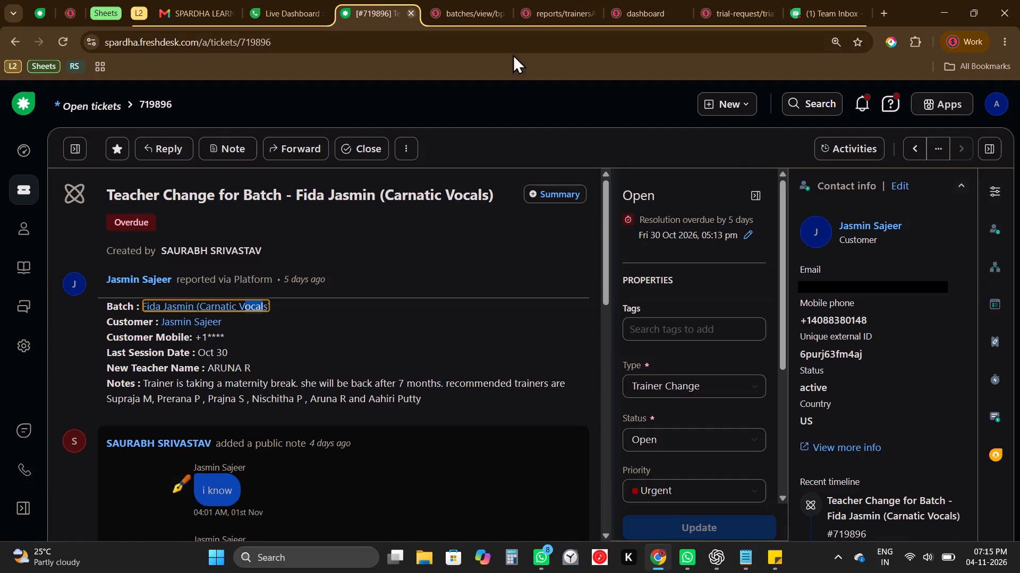